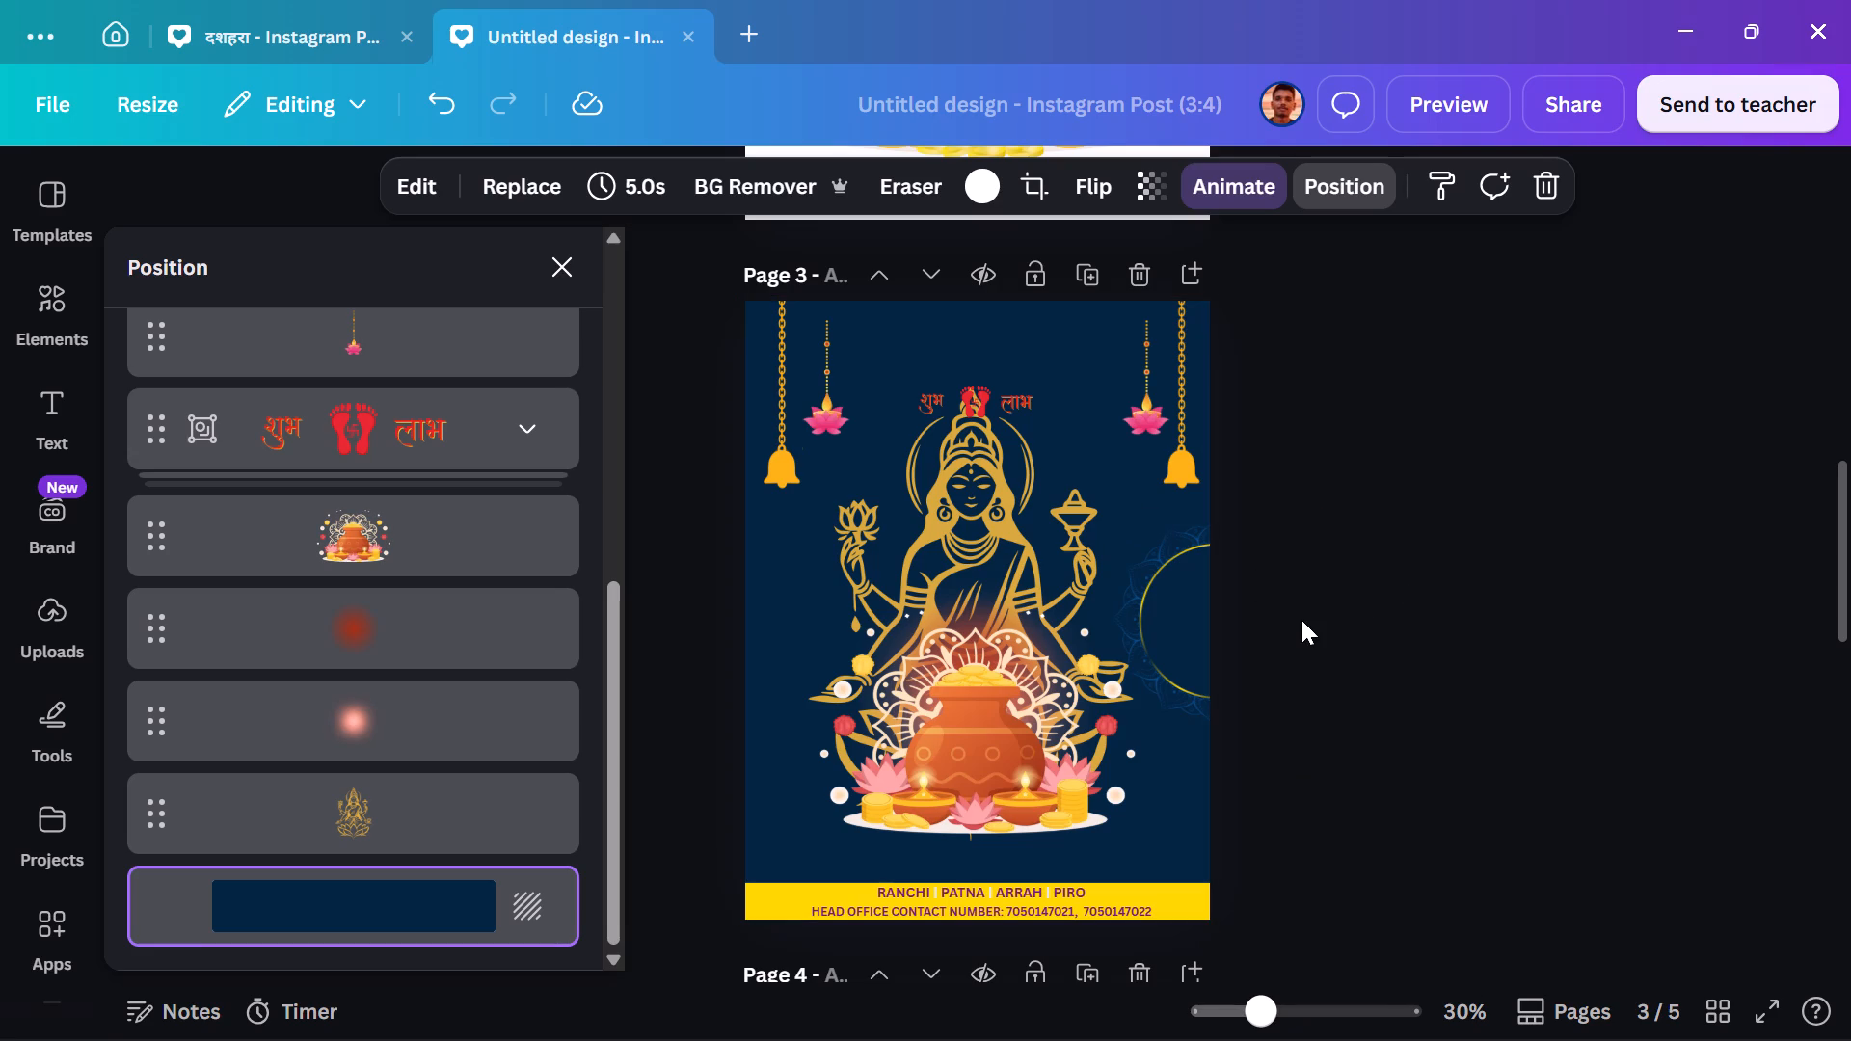
# Undo the recent layer edits on page 3 back to the grouped red arch, goddess and pot artwork, and close the layer list.
pyautogui.hotkey('ctrl', 'z')
pyautogui.hotkey('ctrl', 'z')
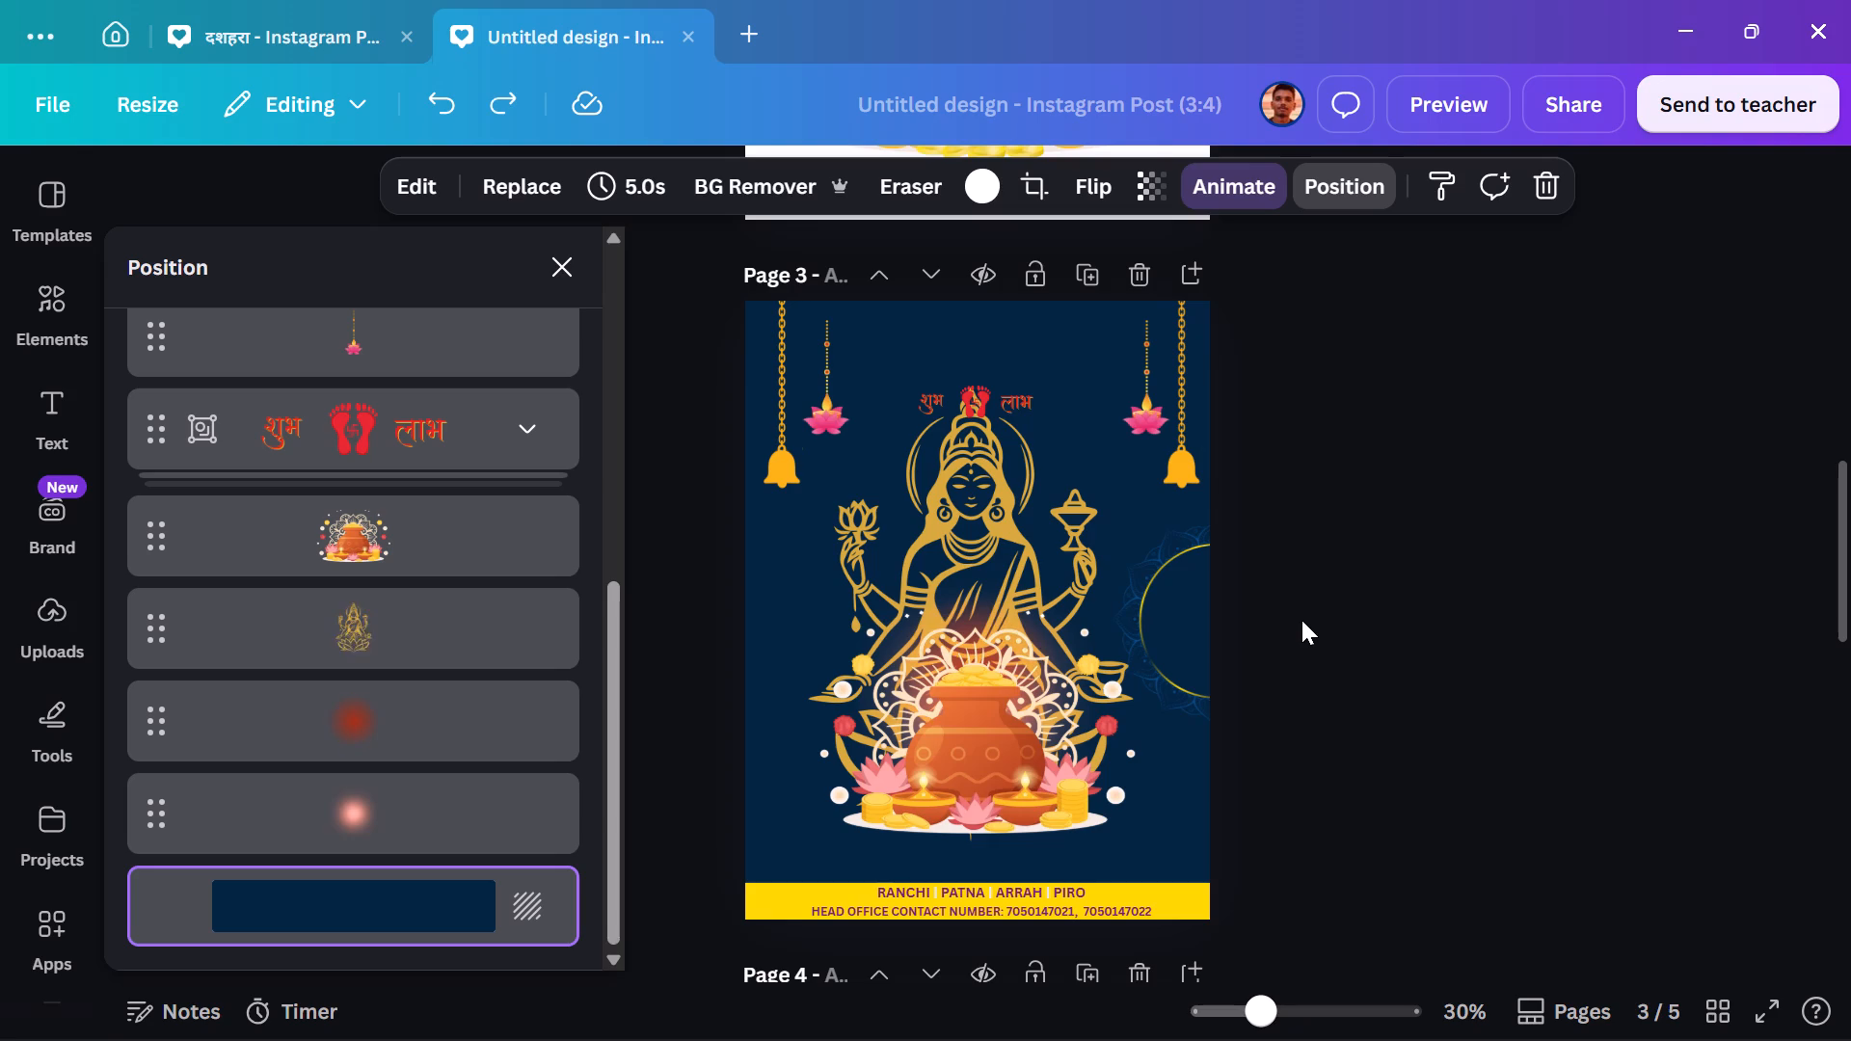
pyautogui.hotkey('ctrl', 'z')
pyautogui.hotkey('ctrl', 'z')
pyautogui.hotkey('ctrl', 'z')
pyautogui.hotkey('ctrl', 'z')
pyautogui.hotkey('ctrl', 'z')
pyautogui.hotkey('ctrl', 'z')
pyautogui.hotkey('ctrl', 'z')
pyautogui.hotkey('ctrl', 'z')
pyautogui.hotkey('ctrl', 'z')
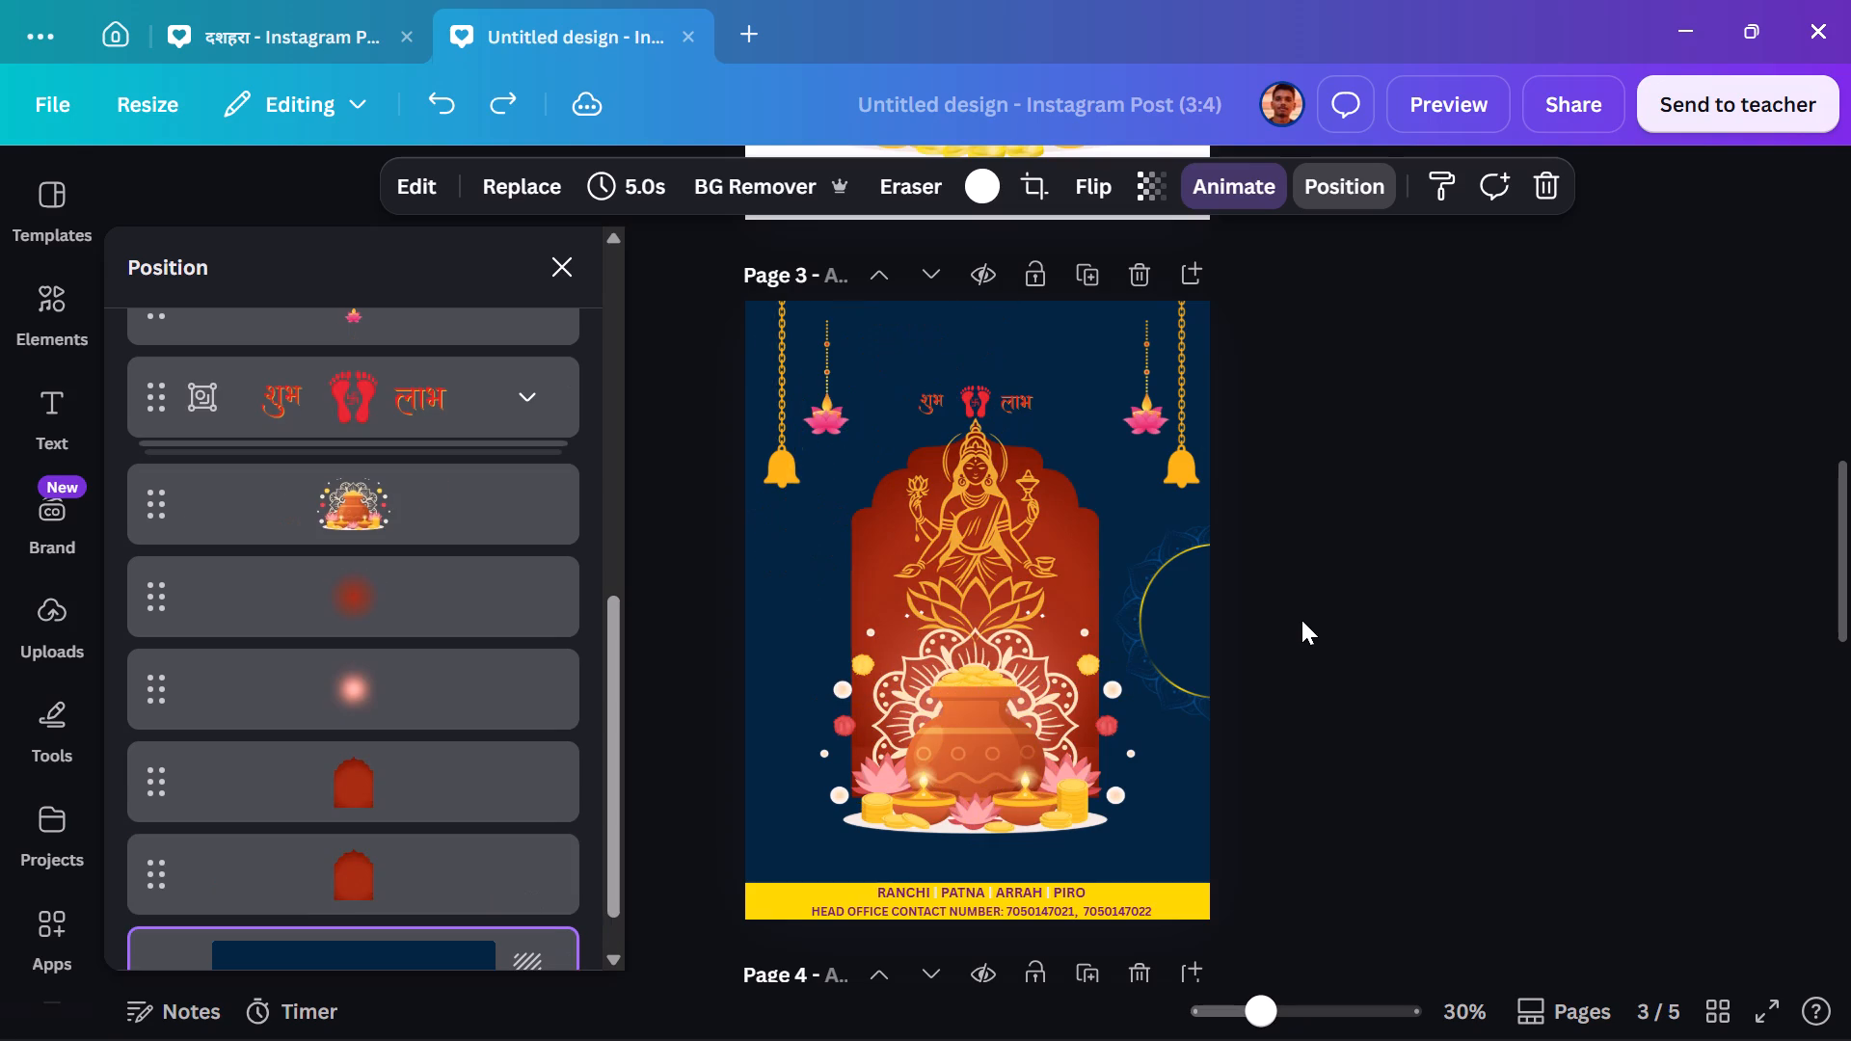
pyautogui.hotkey('ctrl', 'z')
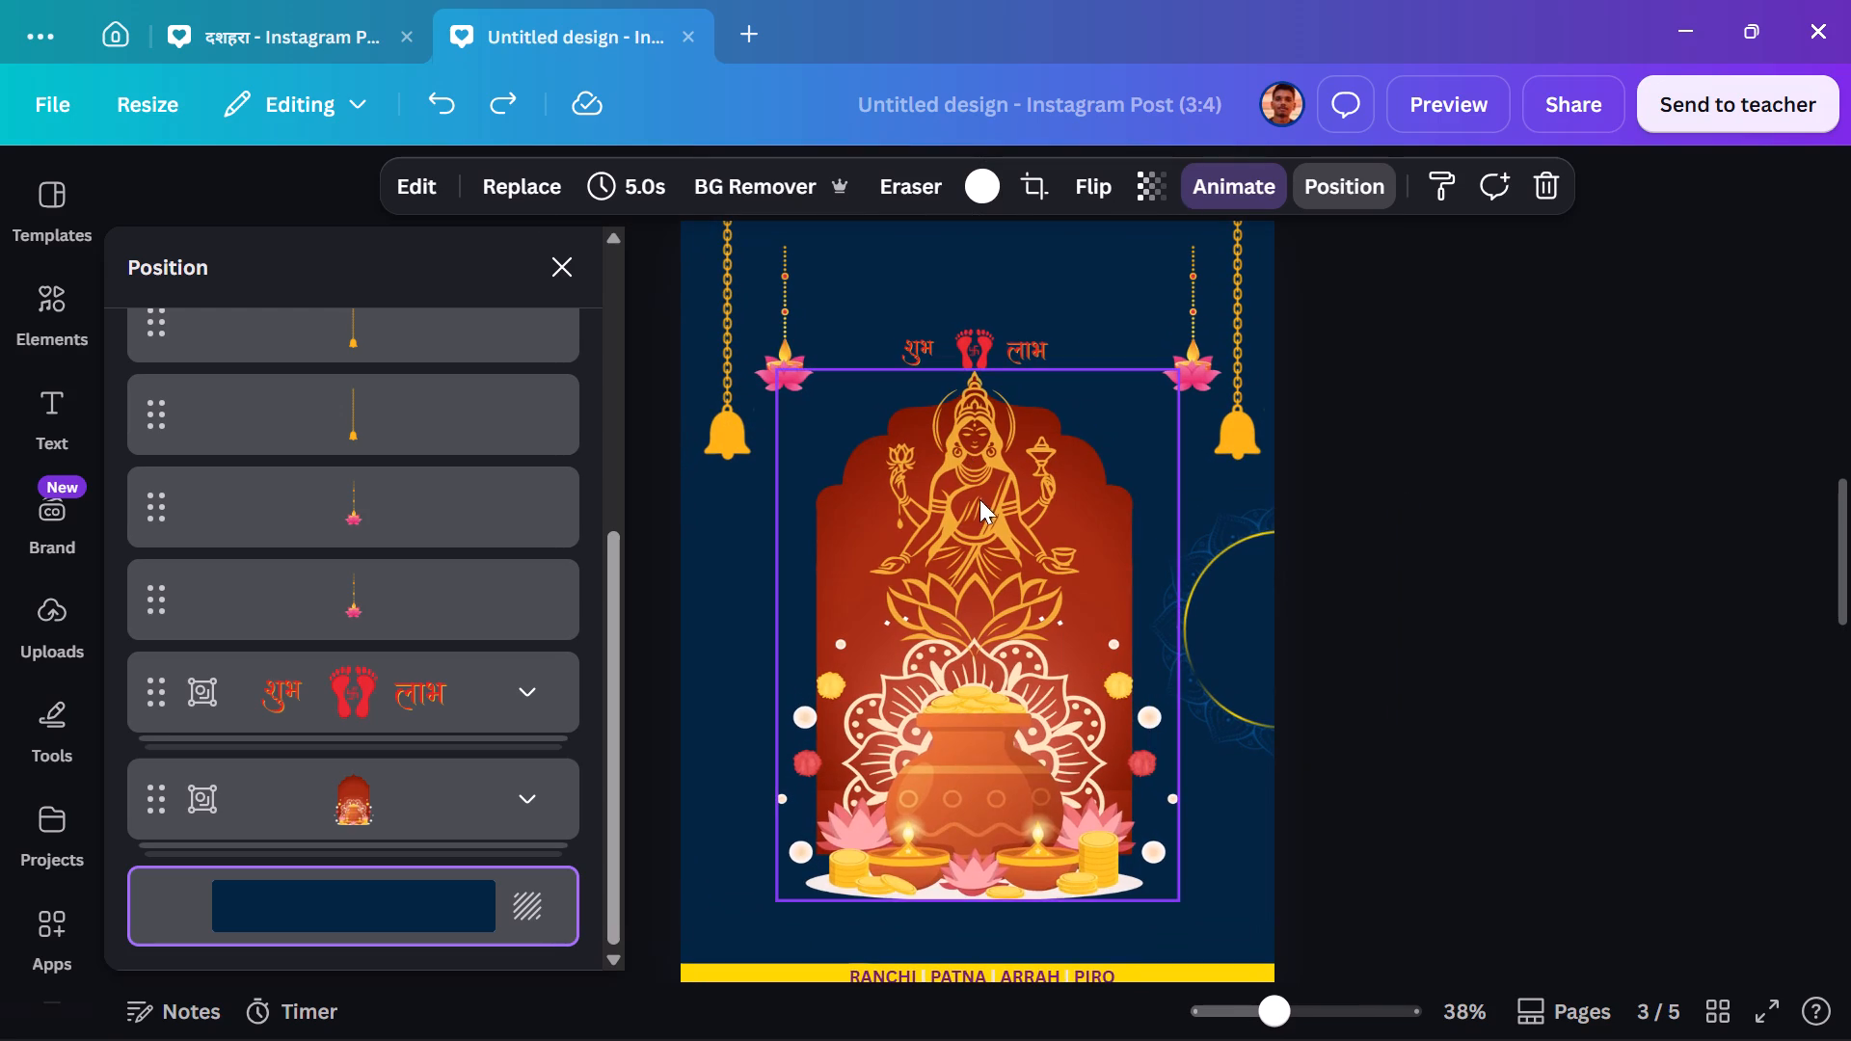
pyautogui.click(576, 259)
# Open the template search and select the existing query "dhanteras in blue" for replacement.
pyautogui.click(23, 216)
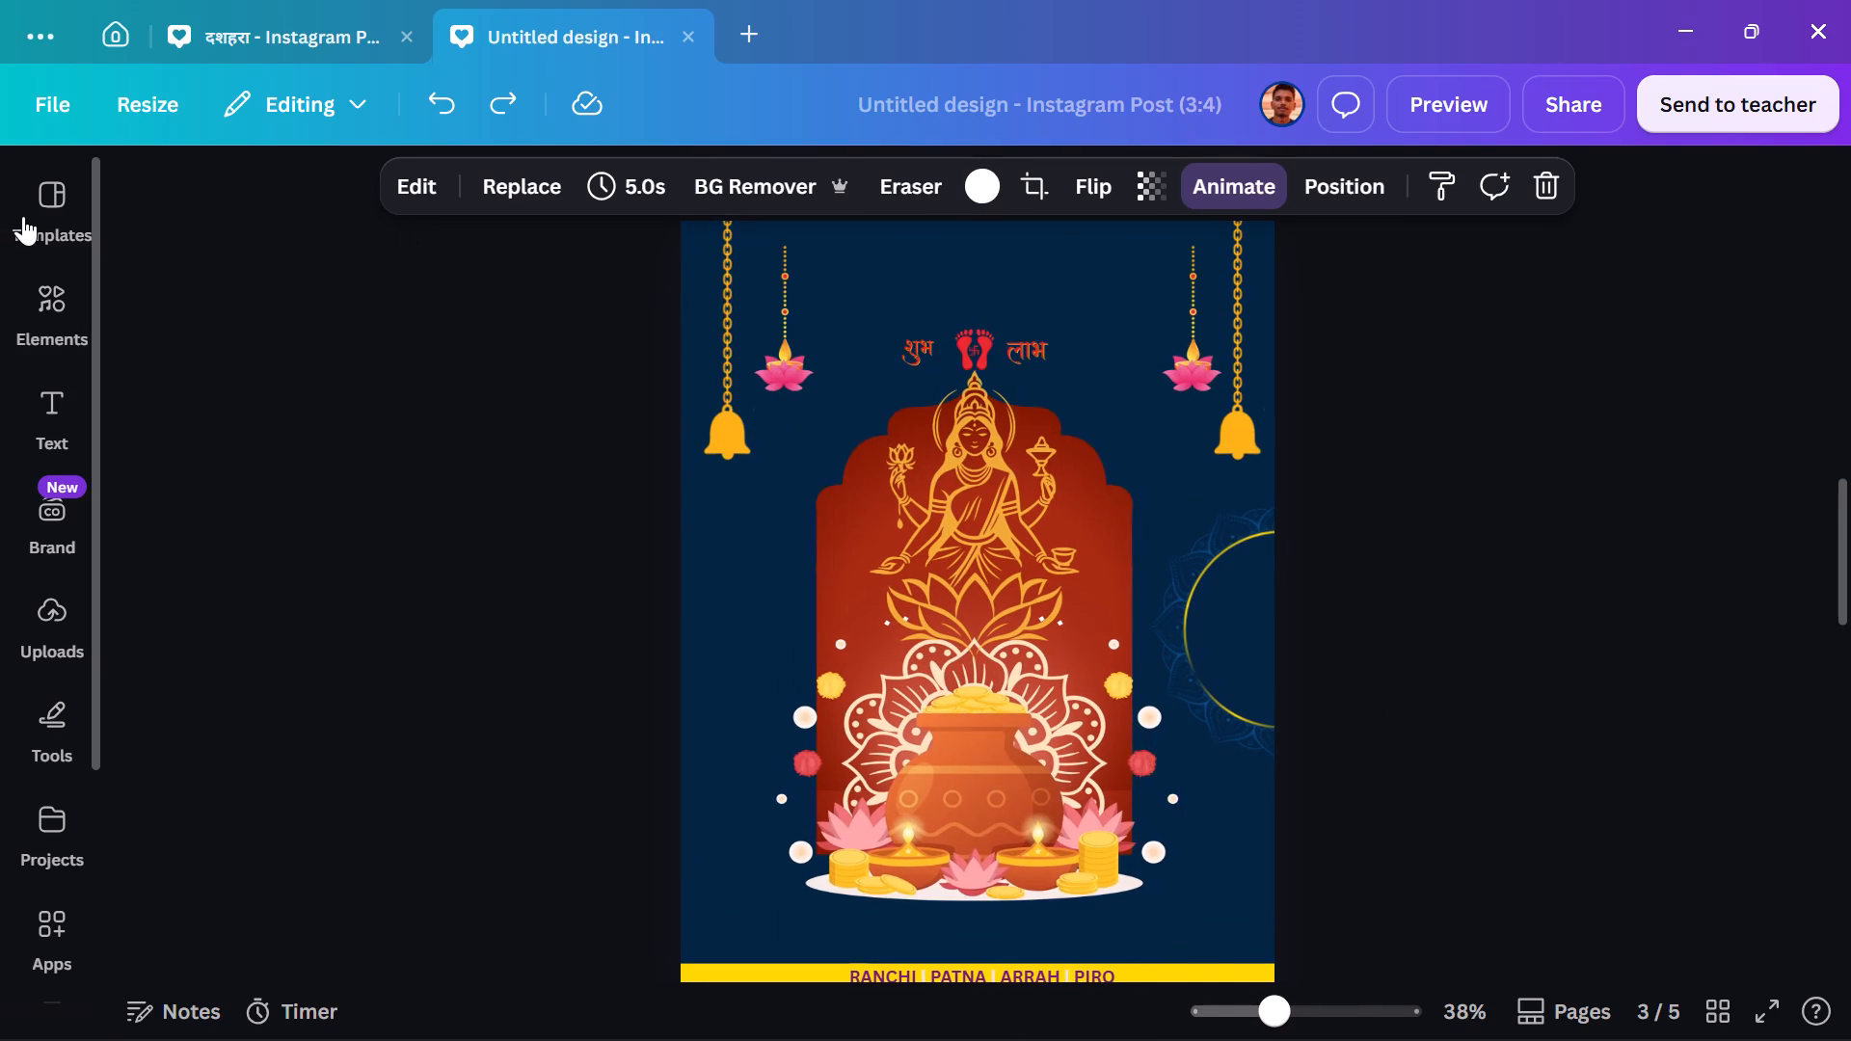
pyautogui.tripleClick(459, 202)
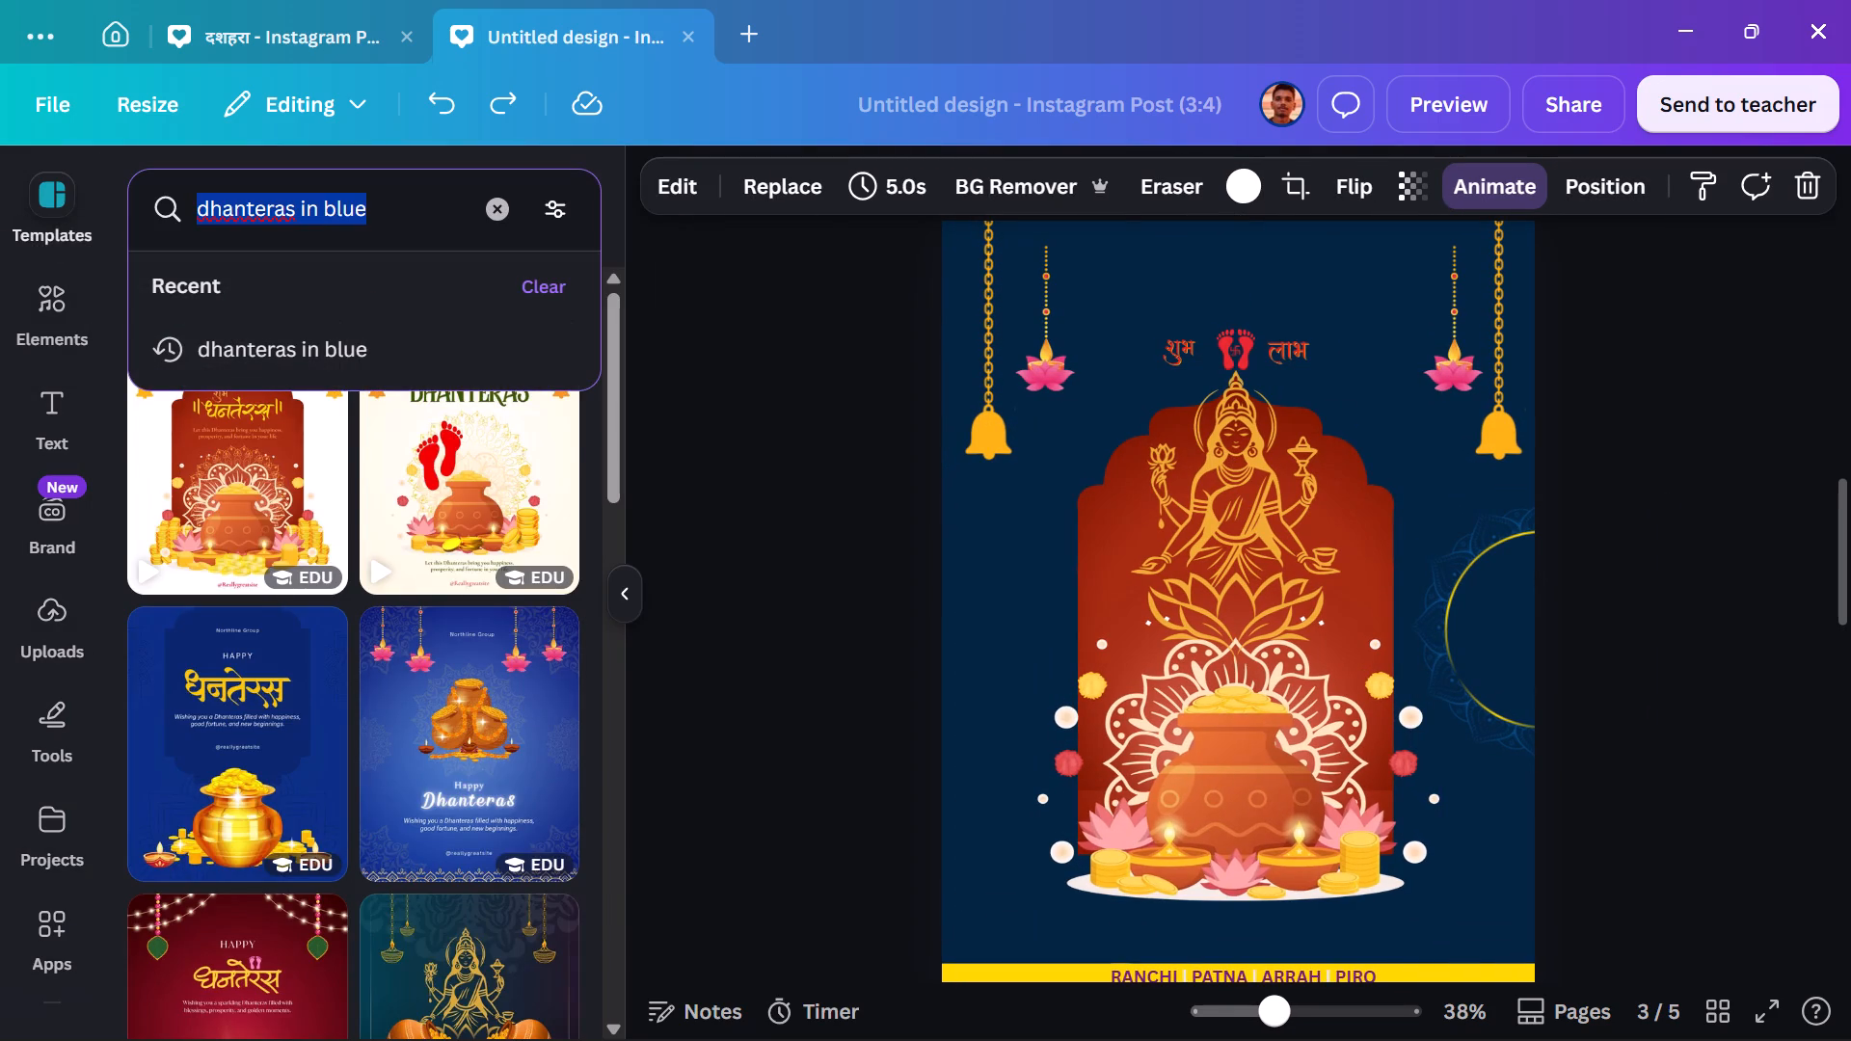
# Search the templates for KUBER and look over the results.
pyautogui.write('KUBER')
pyautogui.press('Return')
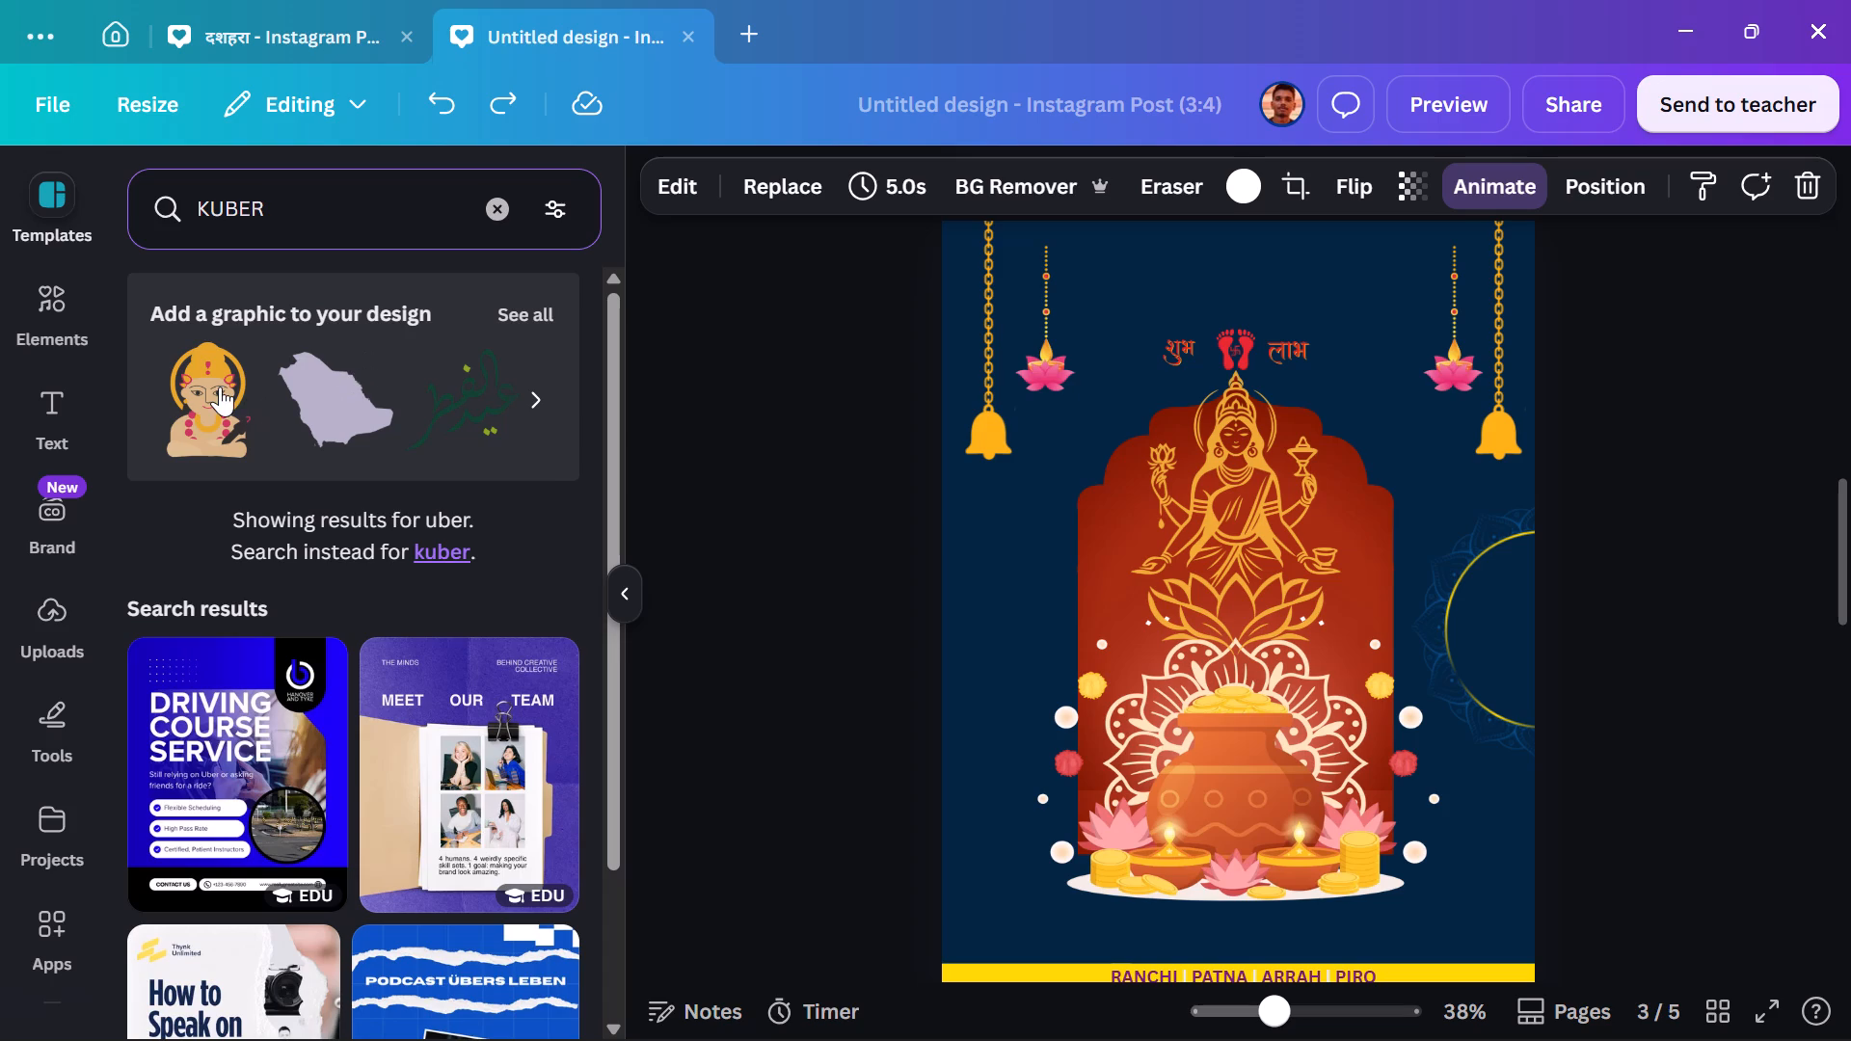
pyautogui.scroll(-2, 458, 602)
pyautogui.scroll(4, 456, 602)
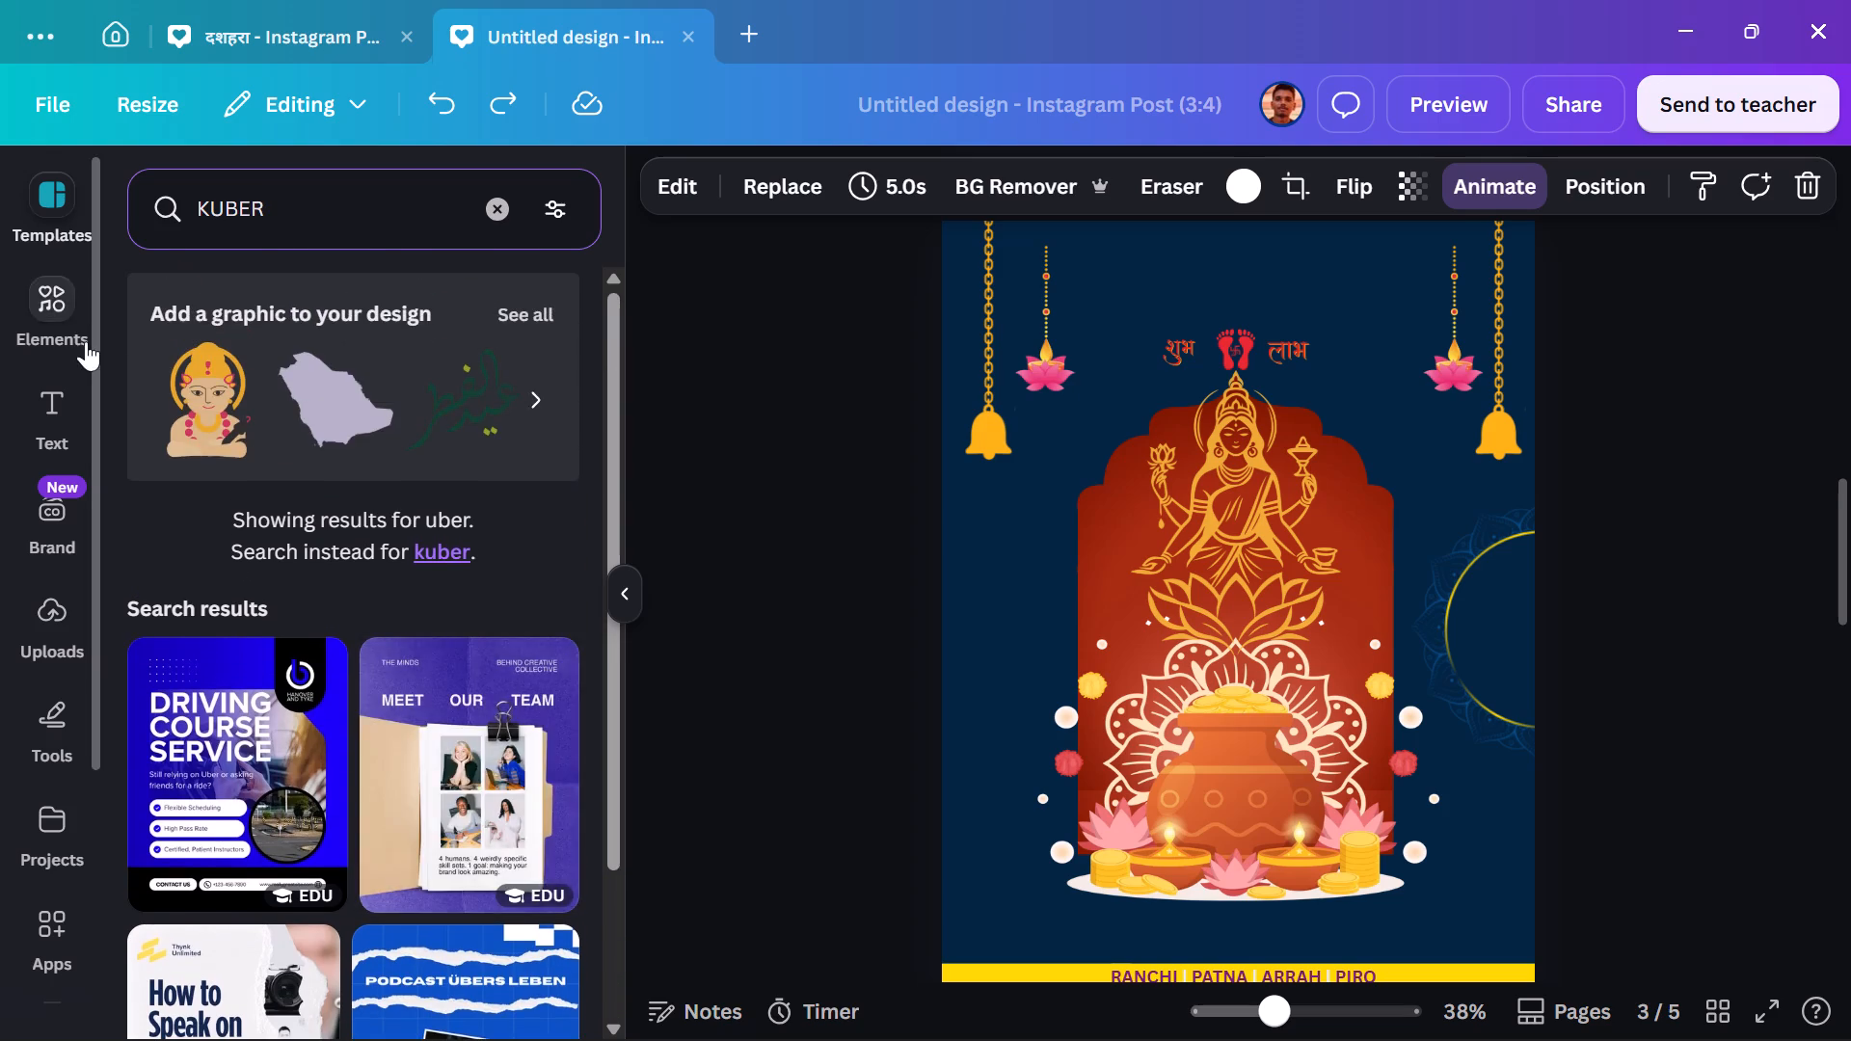
# Search the elements for KUBER and browse the graphics results for a suitable deity illustration.
pyautogui.click(82, 335)
pyautogui.click(318, 227)
pyautogui.write('KUBER')
pyautogui.press('Return')
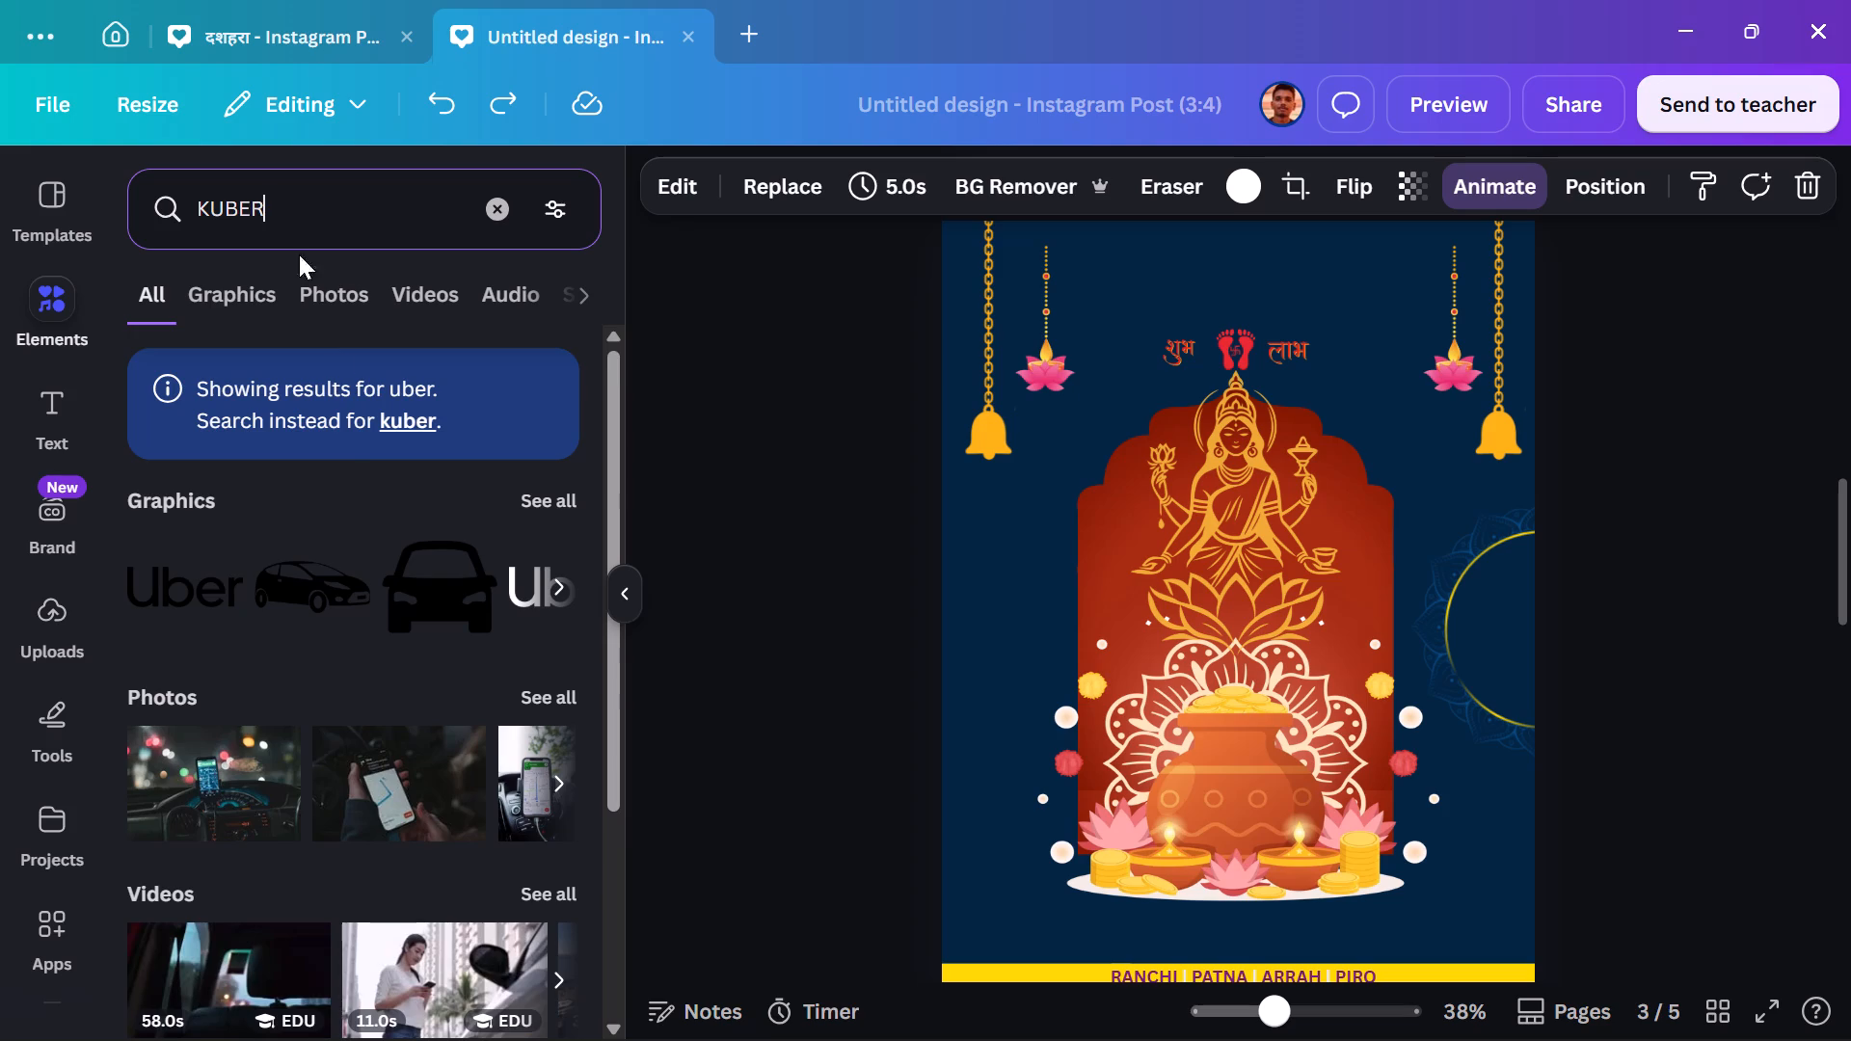
pyautogui.scroll(-3, 353, 443)
pyautogui.scroll(3, 360, 474)
pyautogui.click(196, 299)
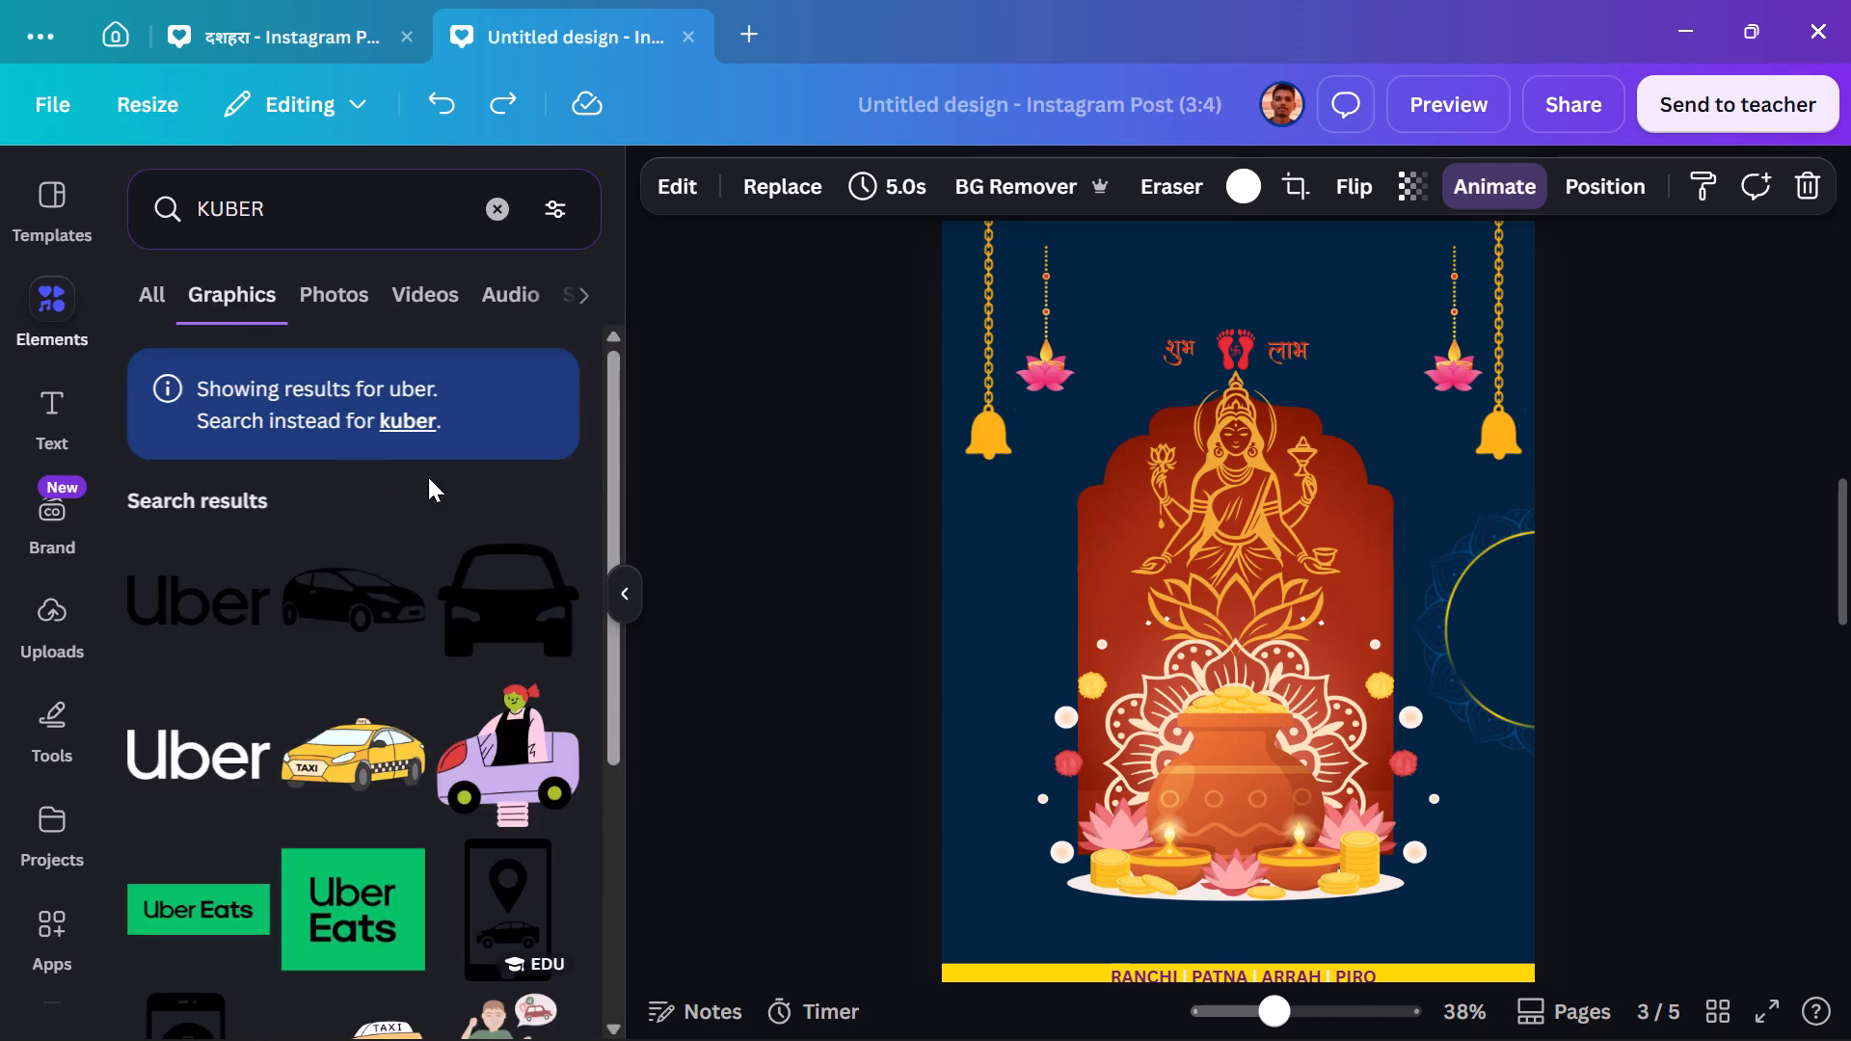
pyautogui.scroll(-7, 427, 491)
pyautogui.scroll(6, 413, 629)
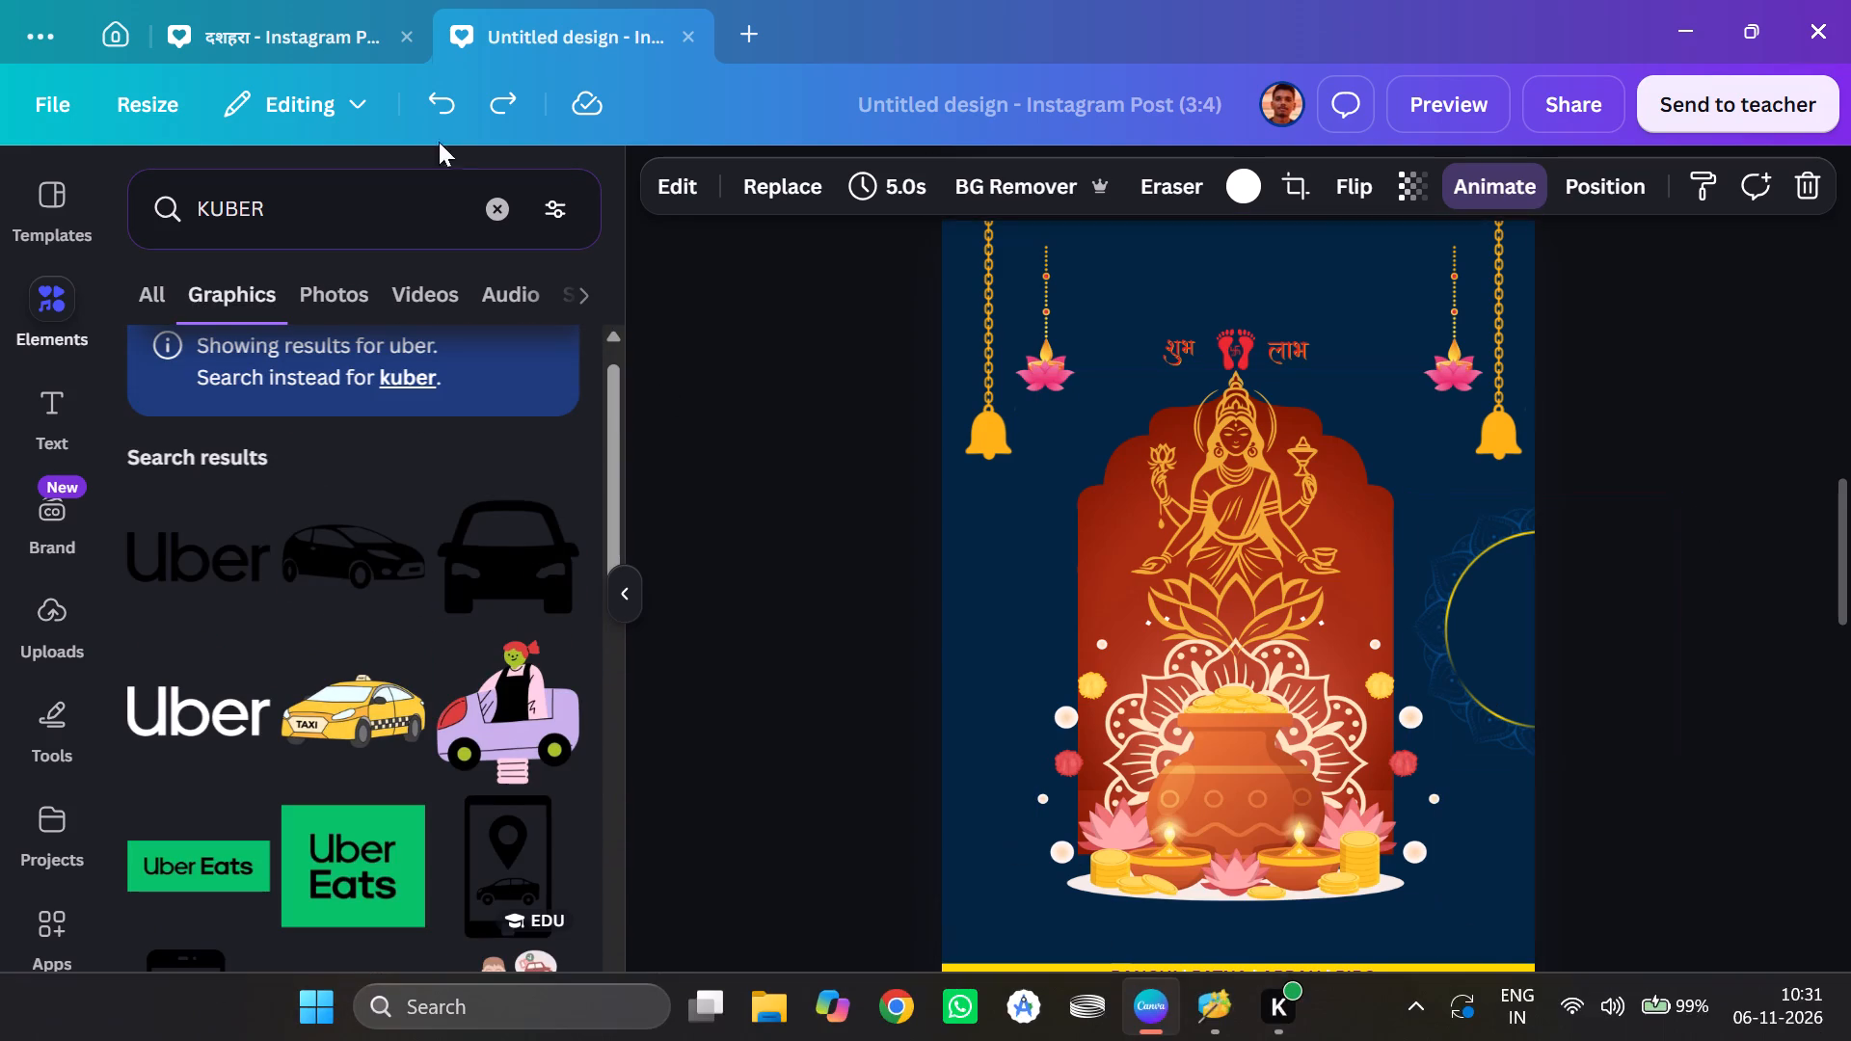
# Search the elements for MONEY GOD.
pyautogui.click(511, 197)
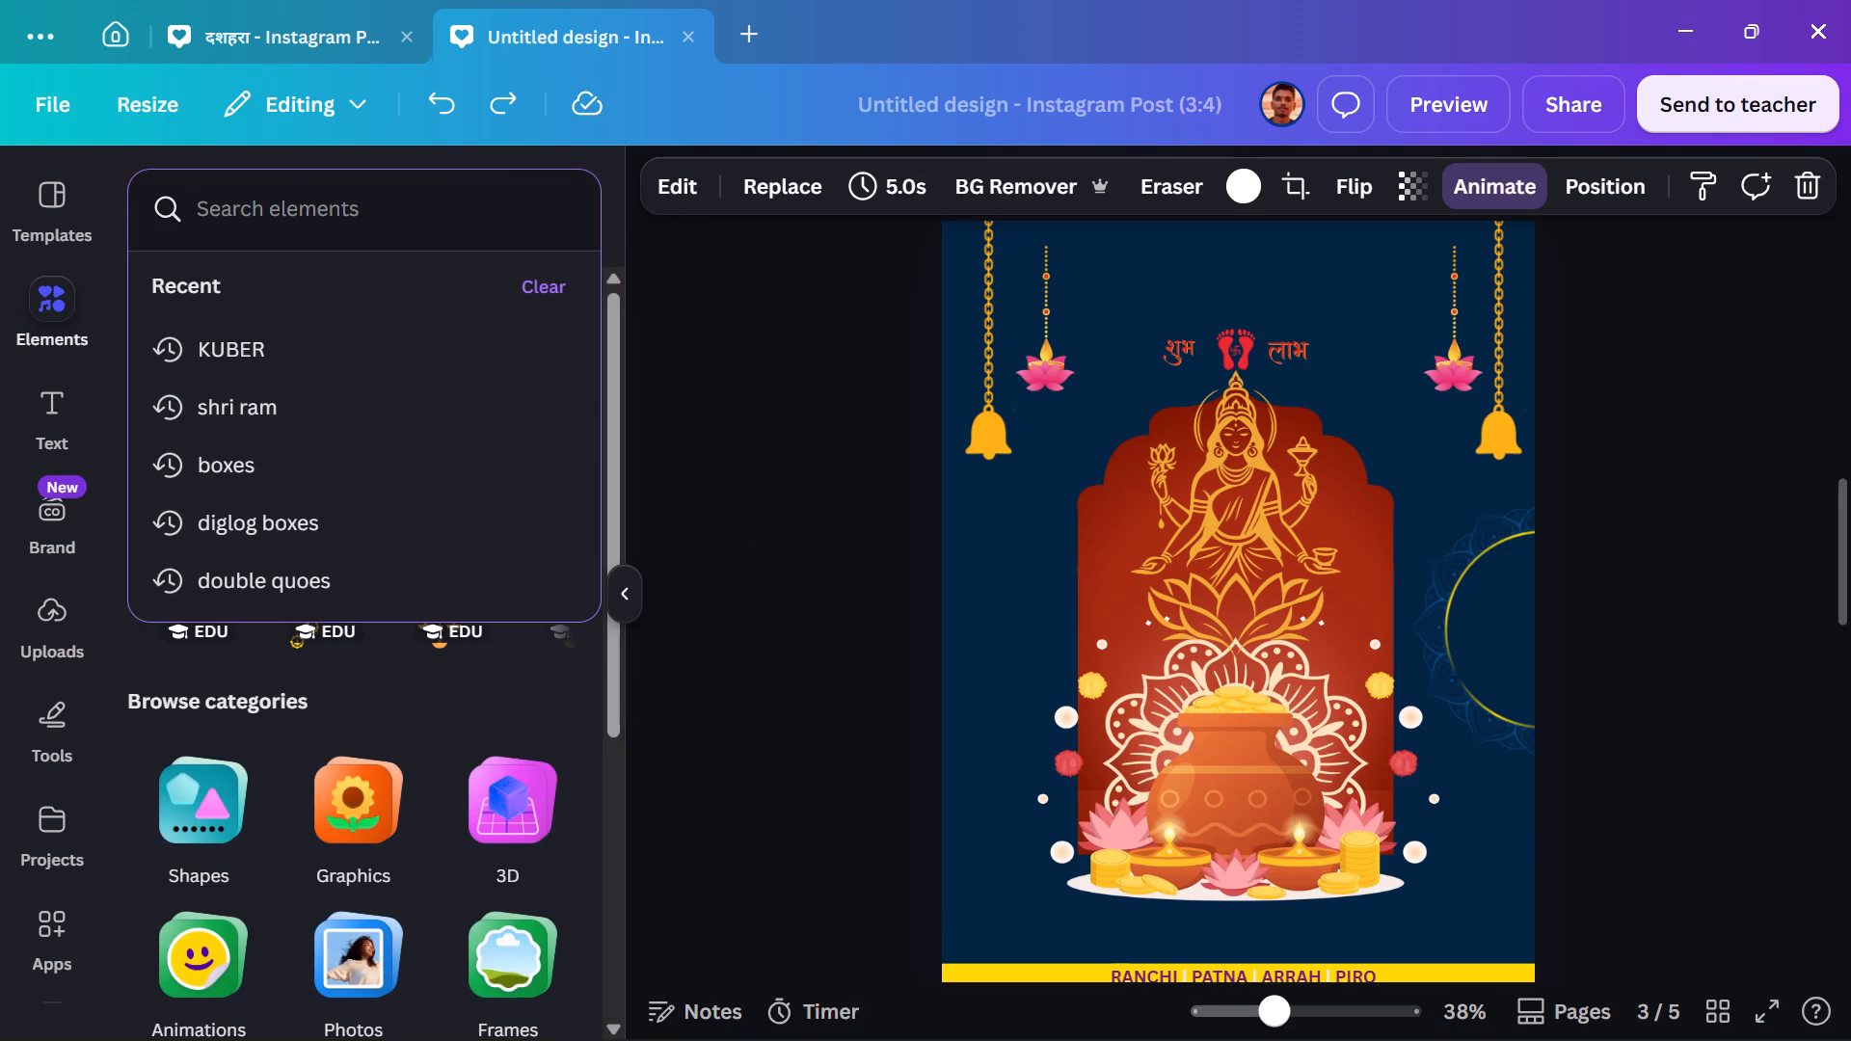
pyautogui.write('MONEY GOD')
pyautogui.press('Return')
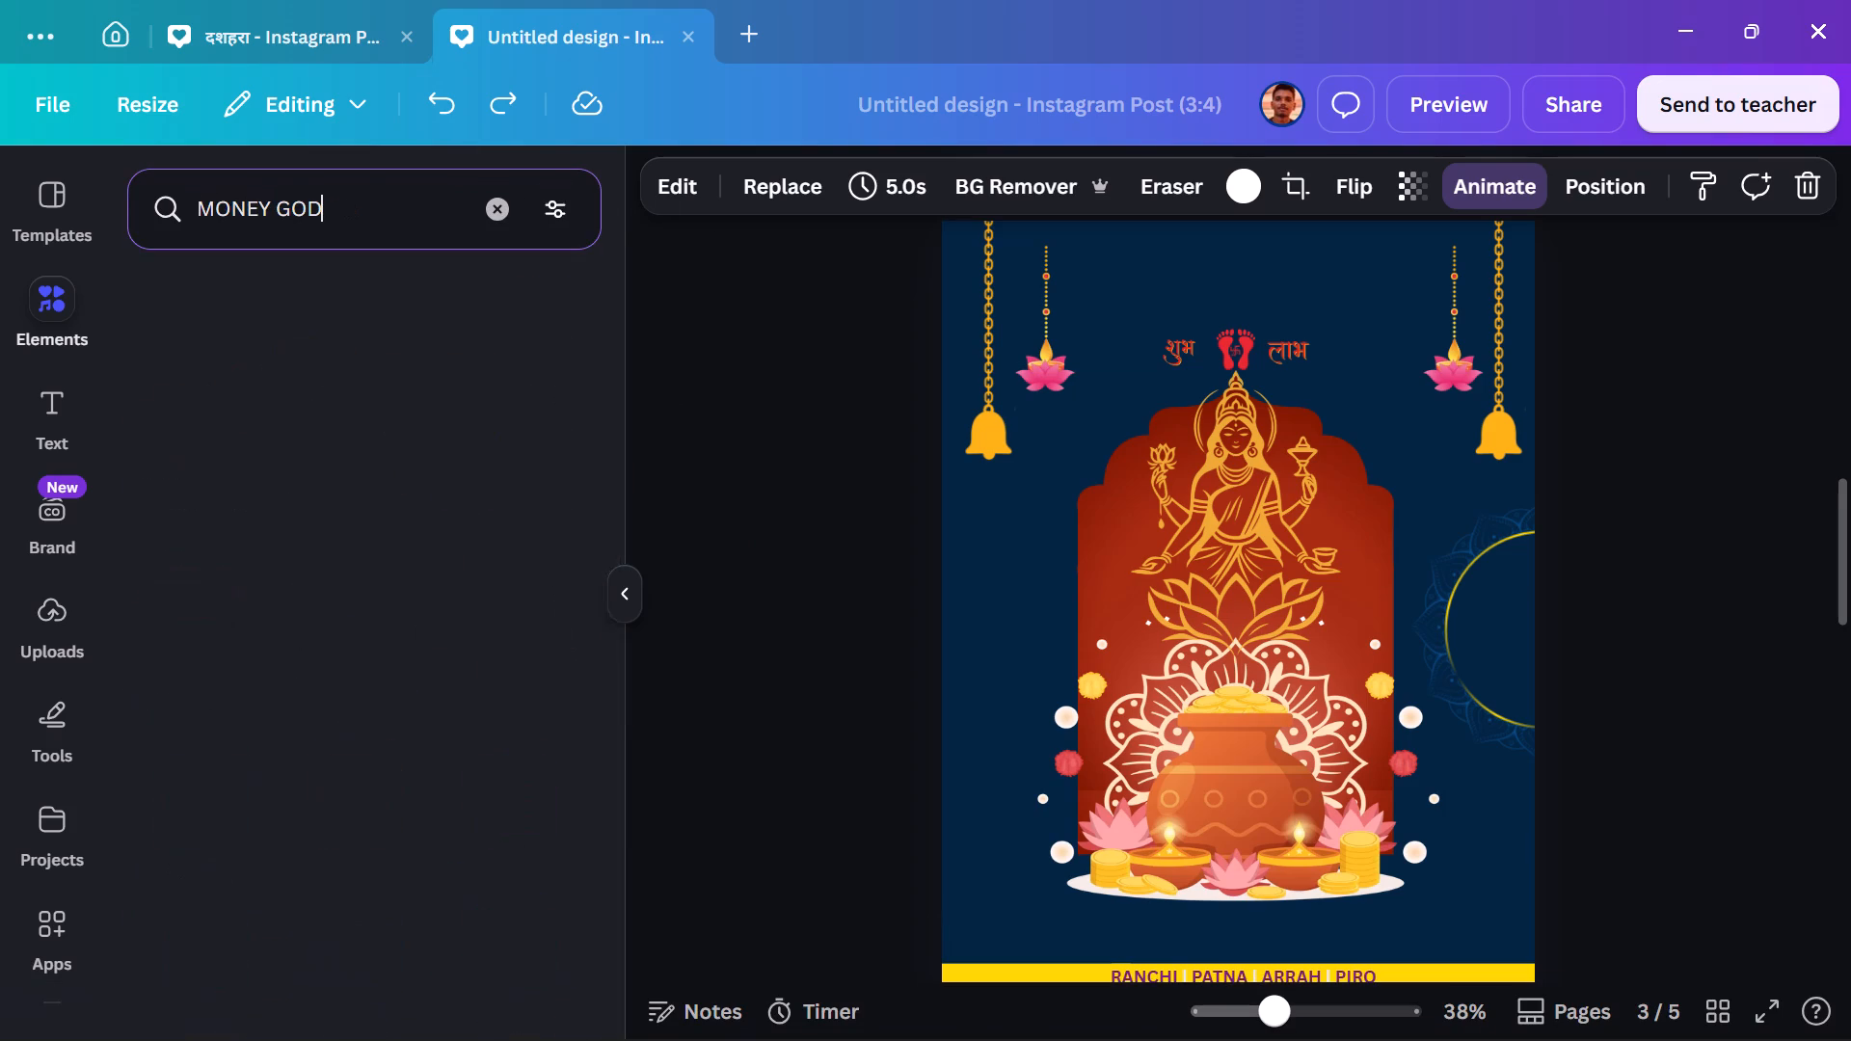
# Search the templates for WEALTH GOD, browse the results for a suitable deity design, and clear the search.
pyautogui.click(54, 216)
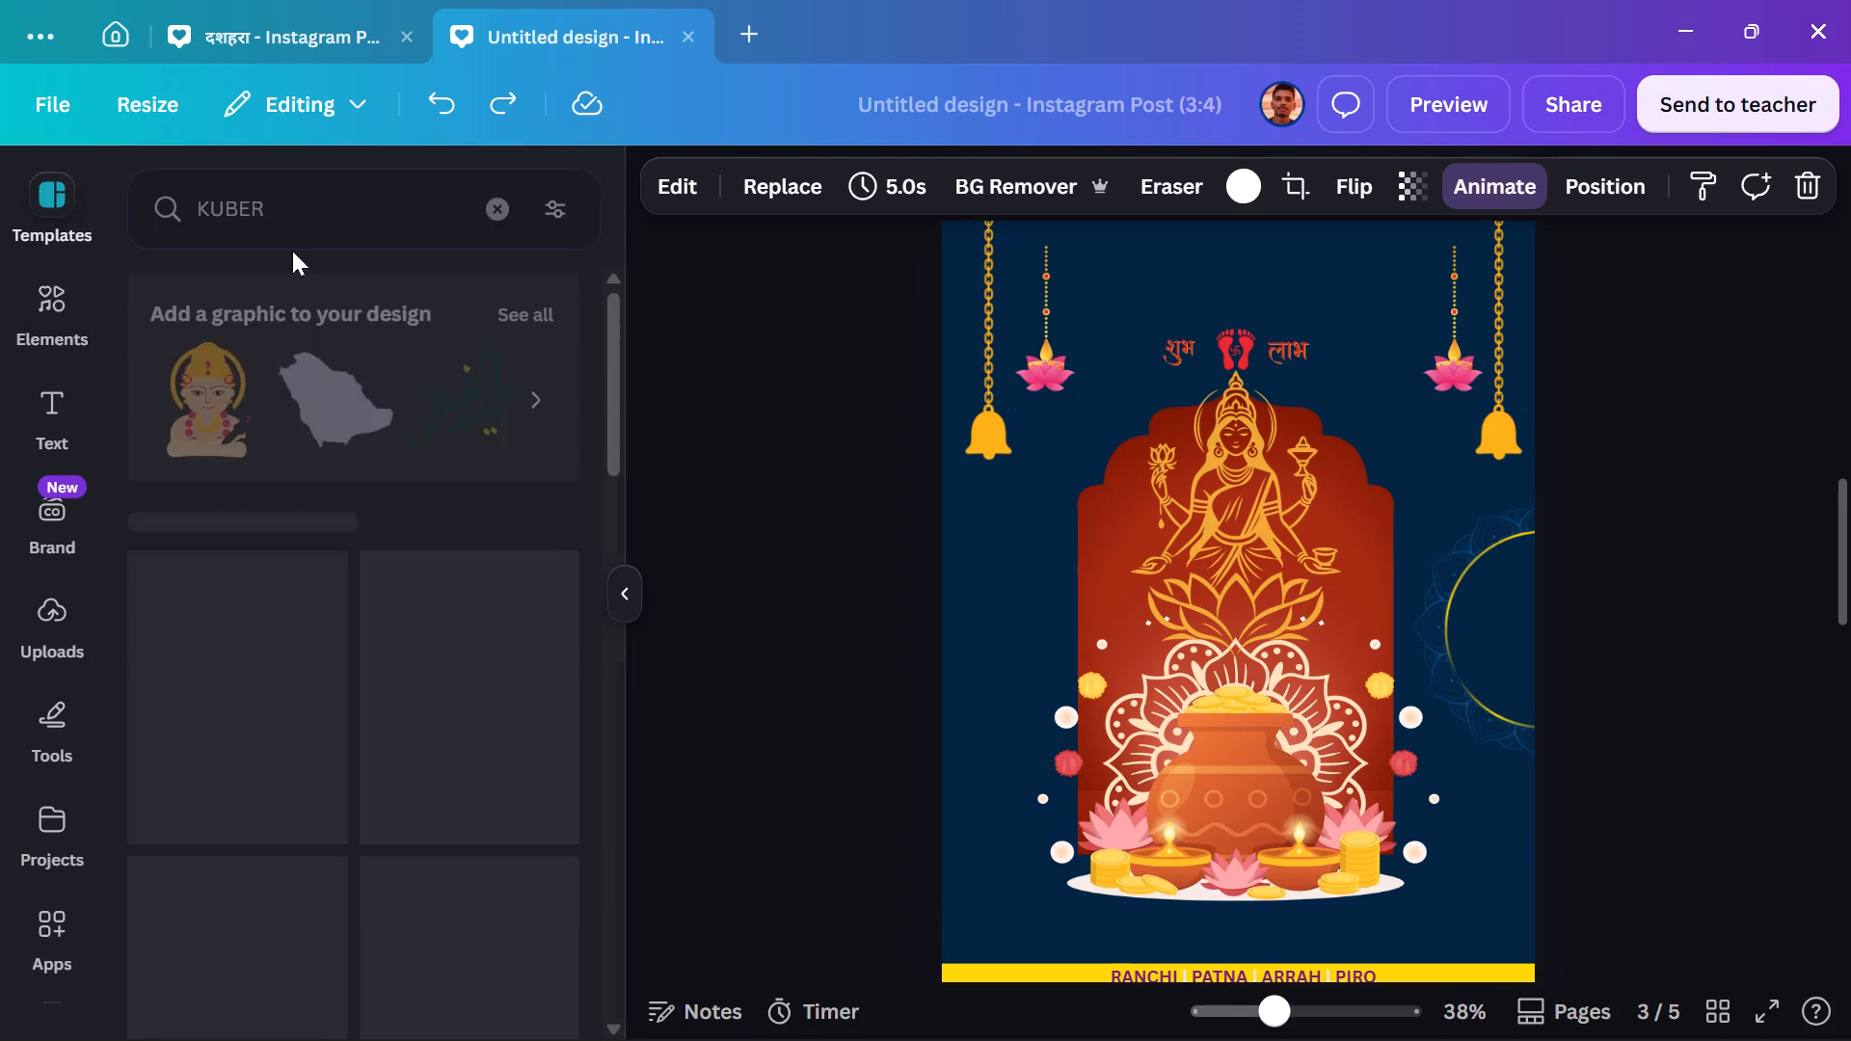
pyautogui.tripleClick(330, 229)
pyautogui.write('MONEY')
pyautogui.press('space')
pyautogui.press('BackSpace')
pyautogui.press('BackSpace')
pyautogui.press('BackSpace')
pyautogui.press('BackSpace')
pyautogui.press('BackSpace')
pyautogui.press('BackSpace')
pyautogui.press('BackSpace')
pyautogui.press('BackSpace')
pyautogui.press('BackSpace')
pyautogui.press('BackSpace')
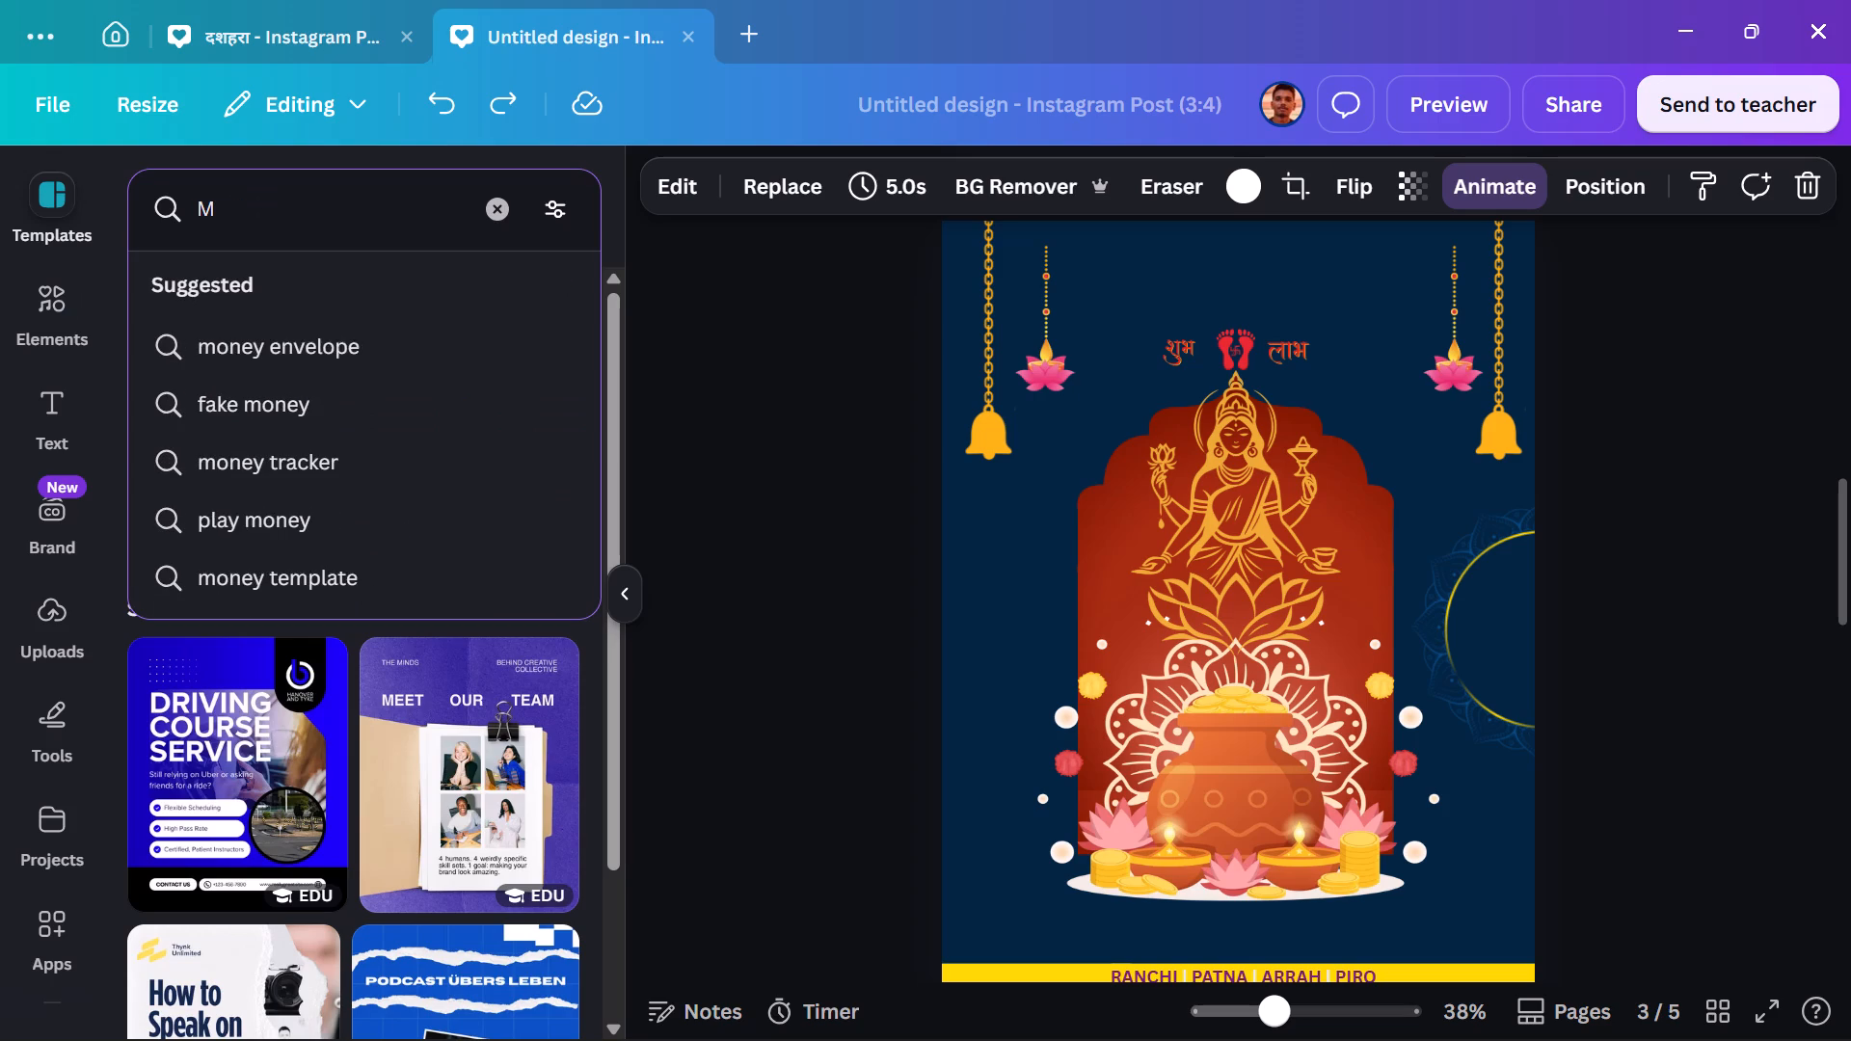
pyautogui.write('WEALTH GOD')
pyautogui.press('Return')
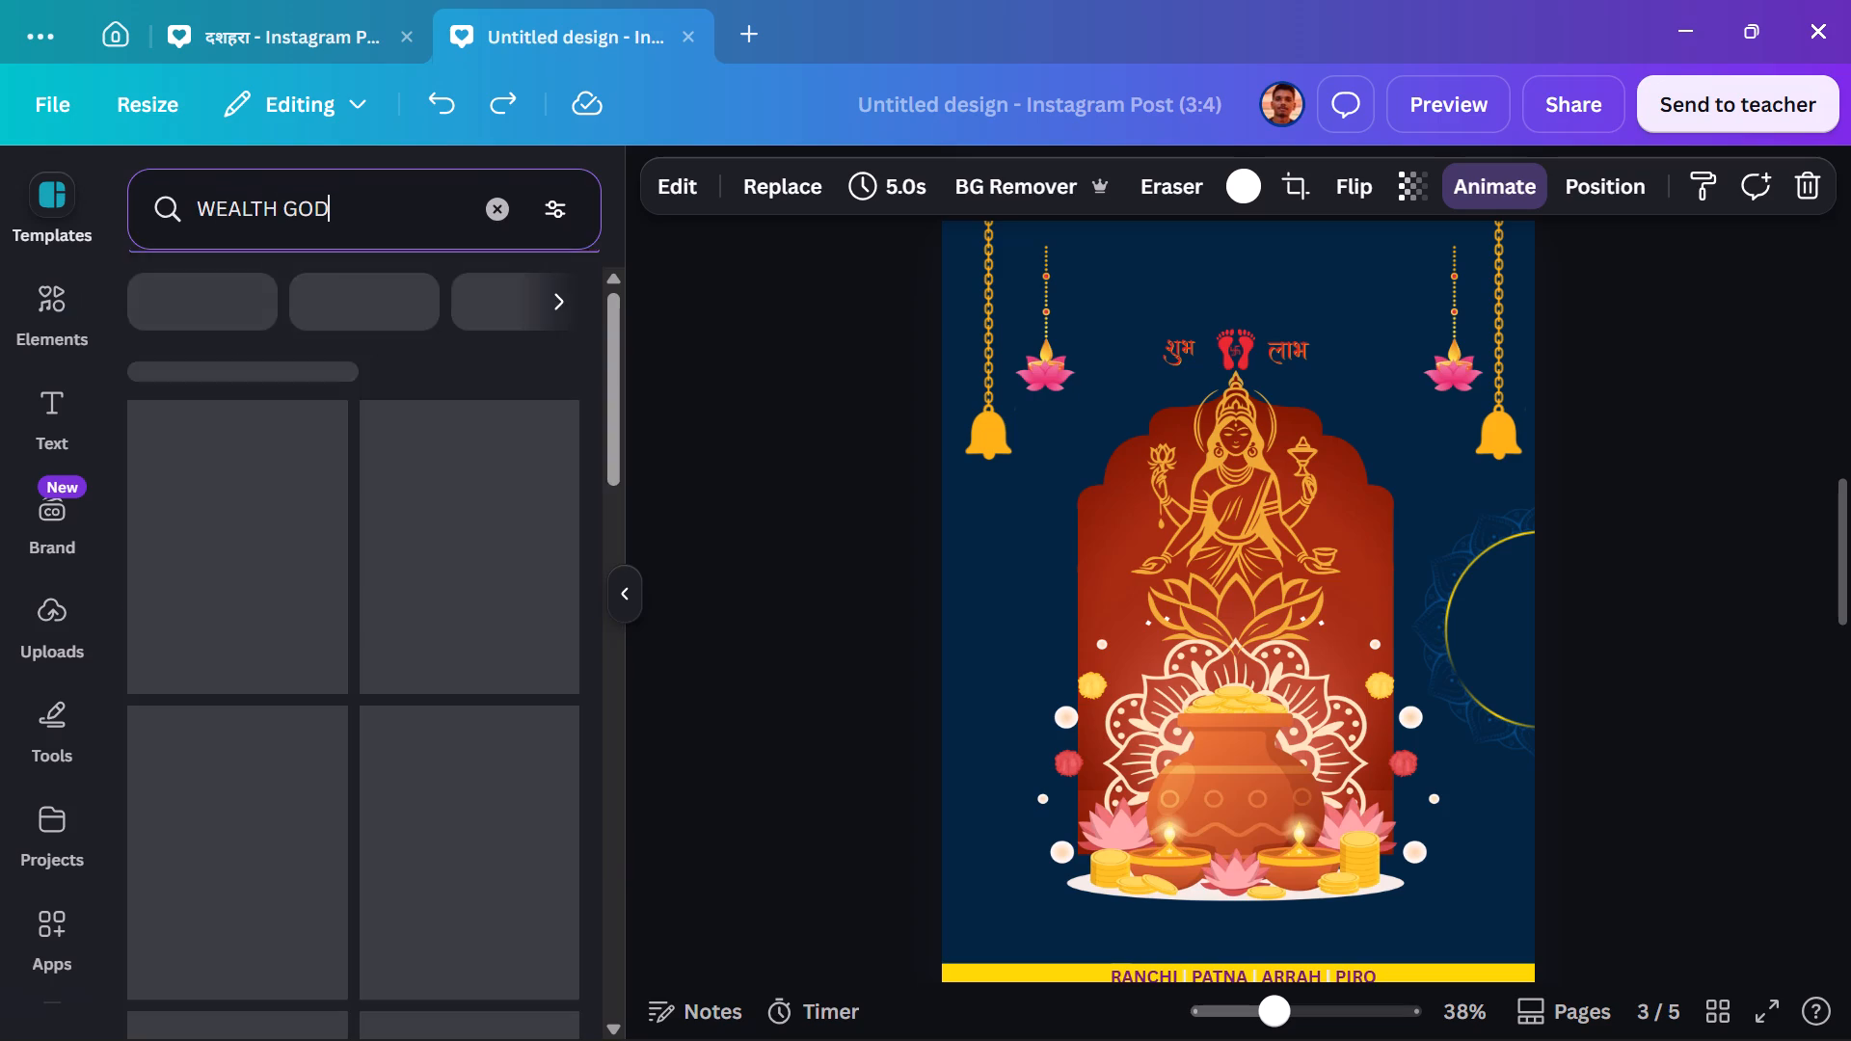
pyautogui.scroll(-1, 504, 705)
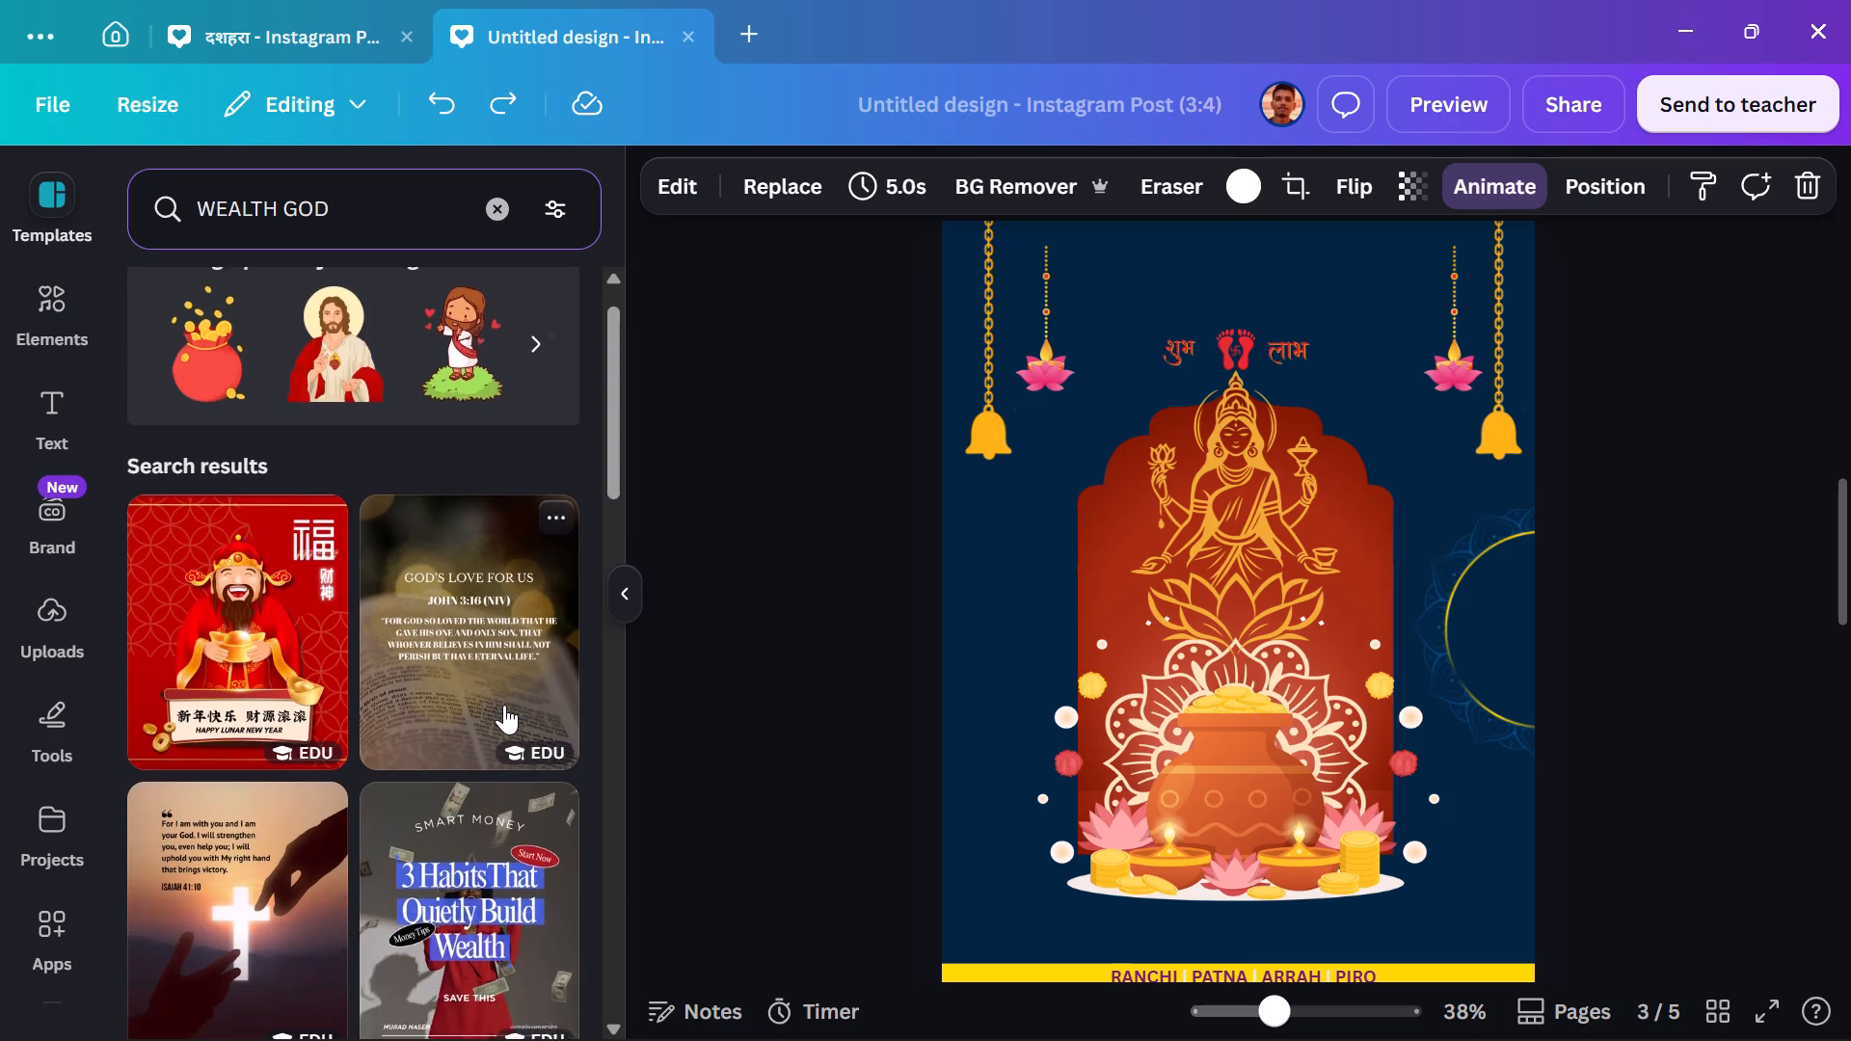
pyautogui.scroll(-4, 501, 706)
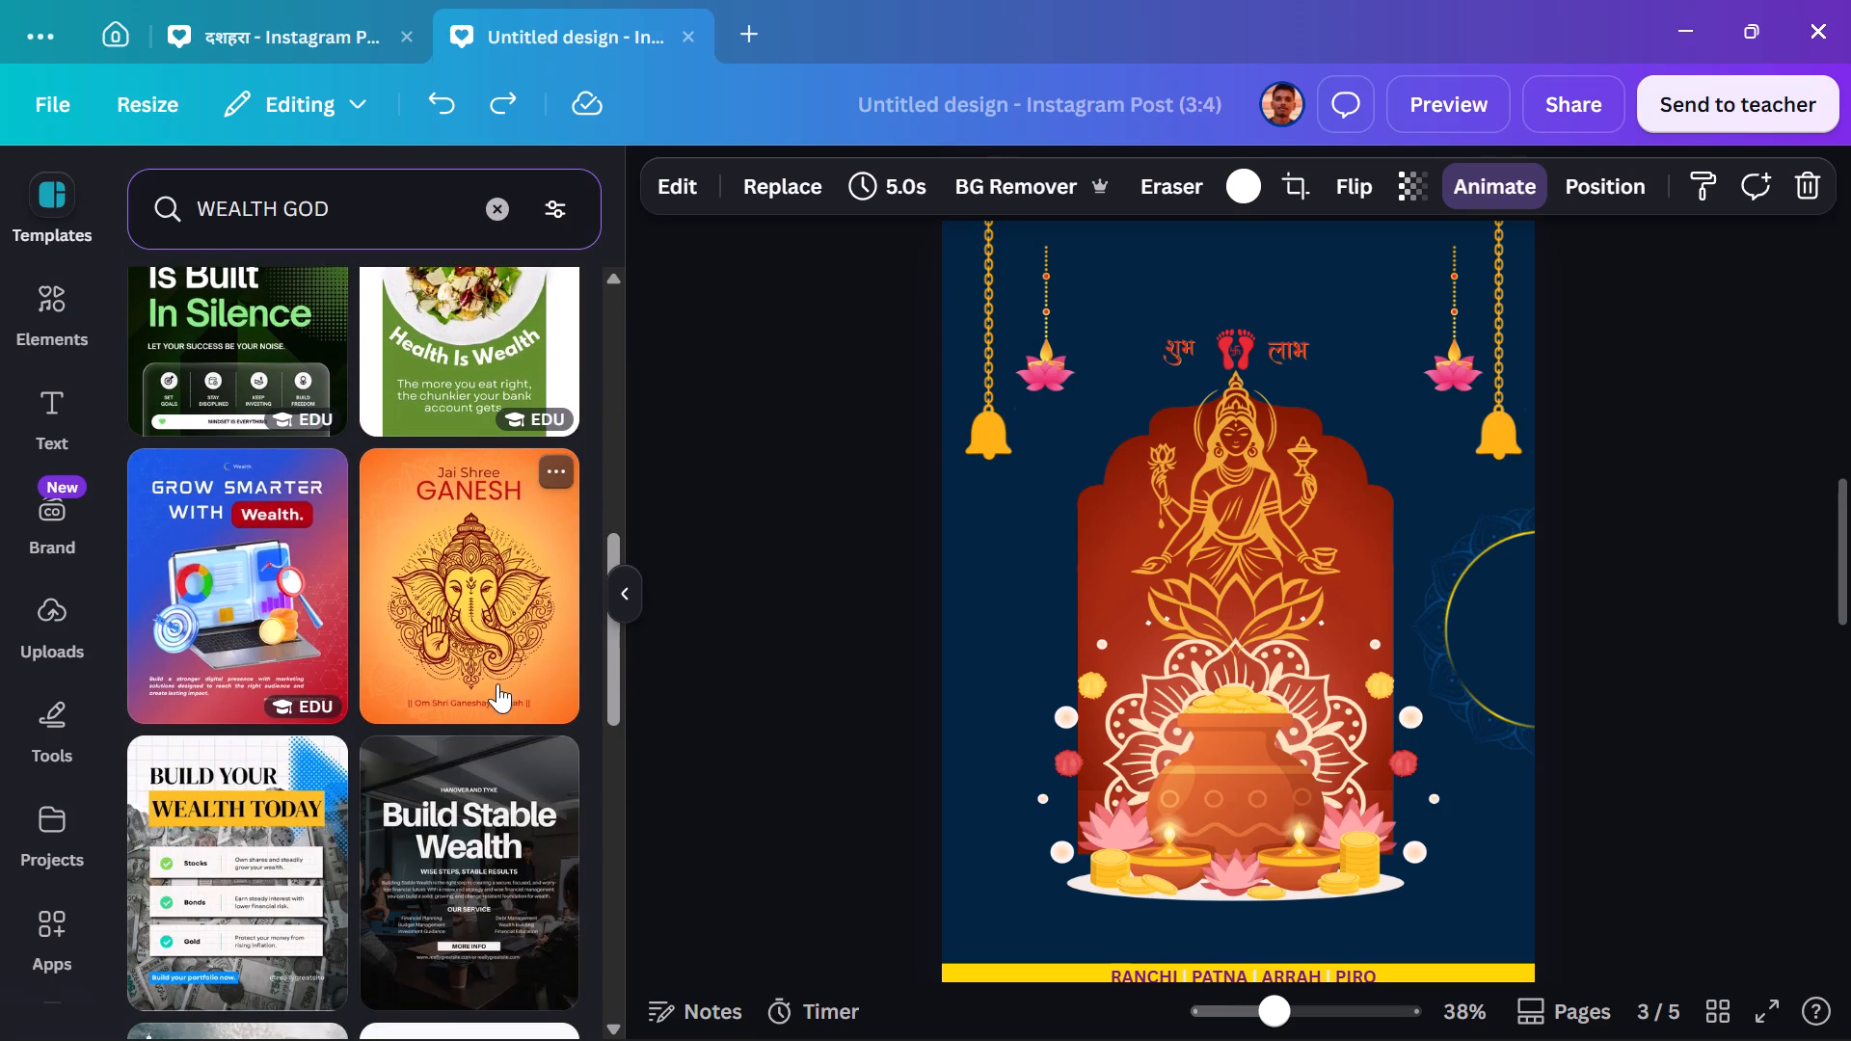
pyautogui.scroll(10, 508, 654)
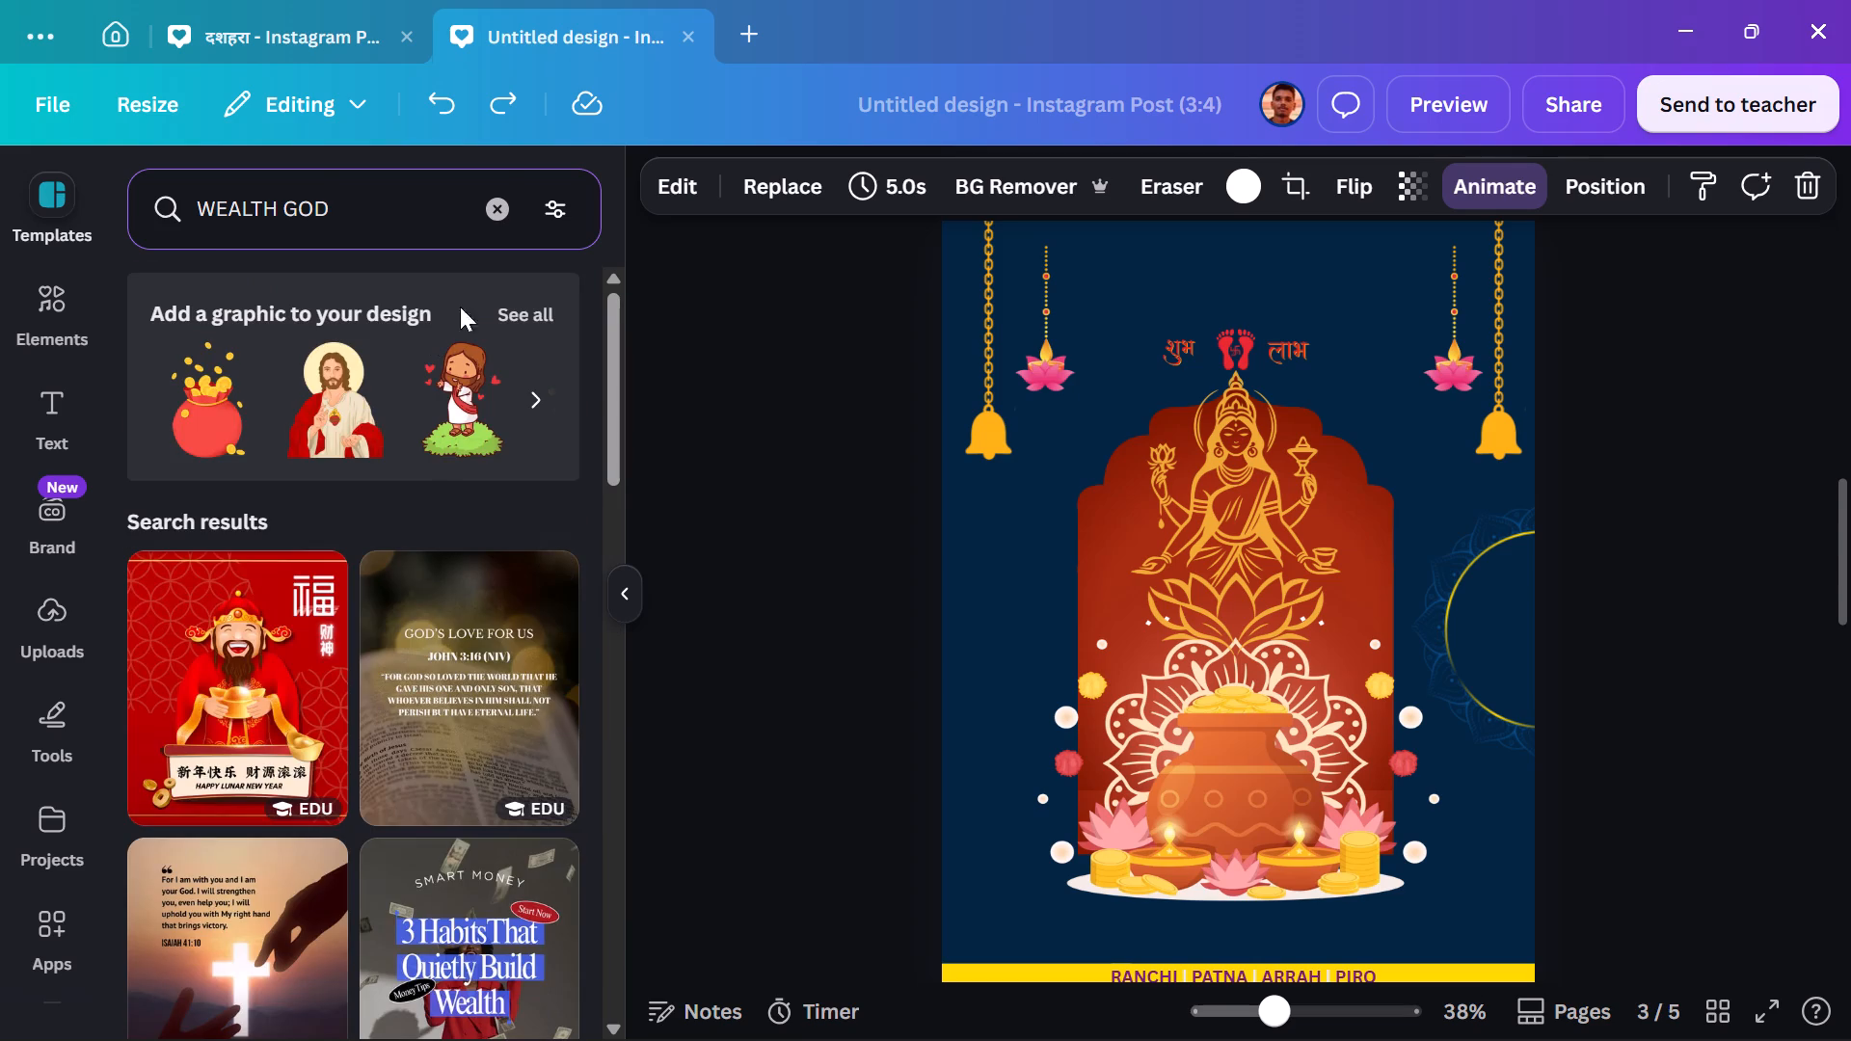
pyautogui.click(494, 209)
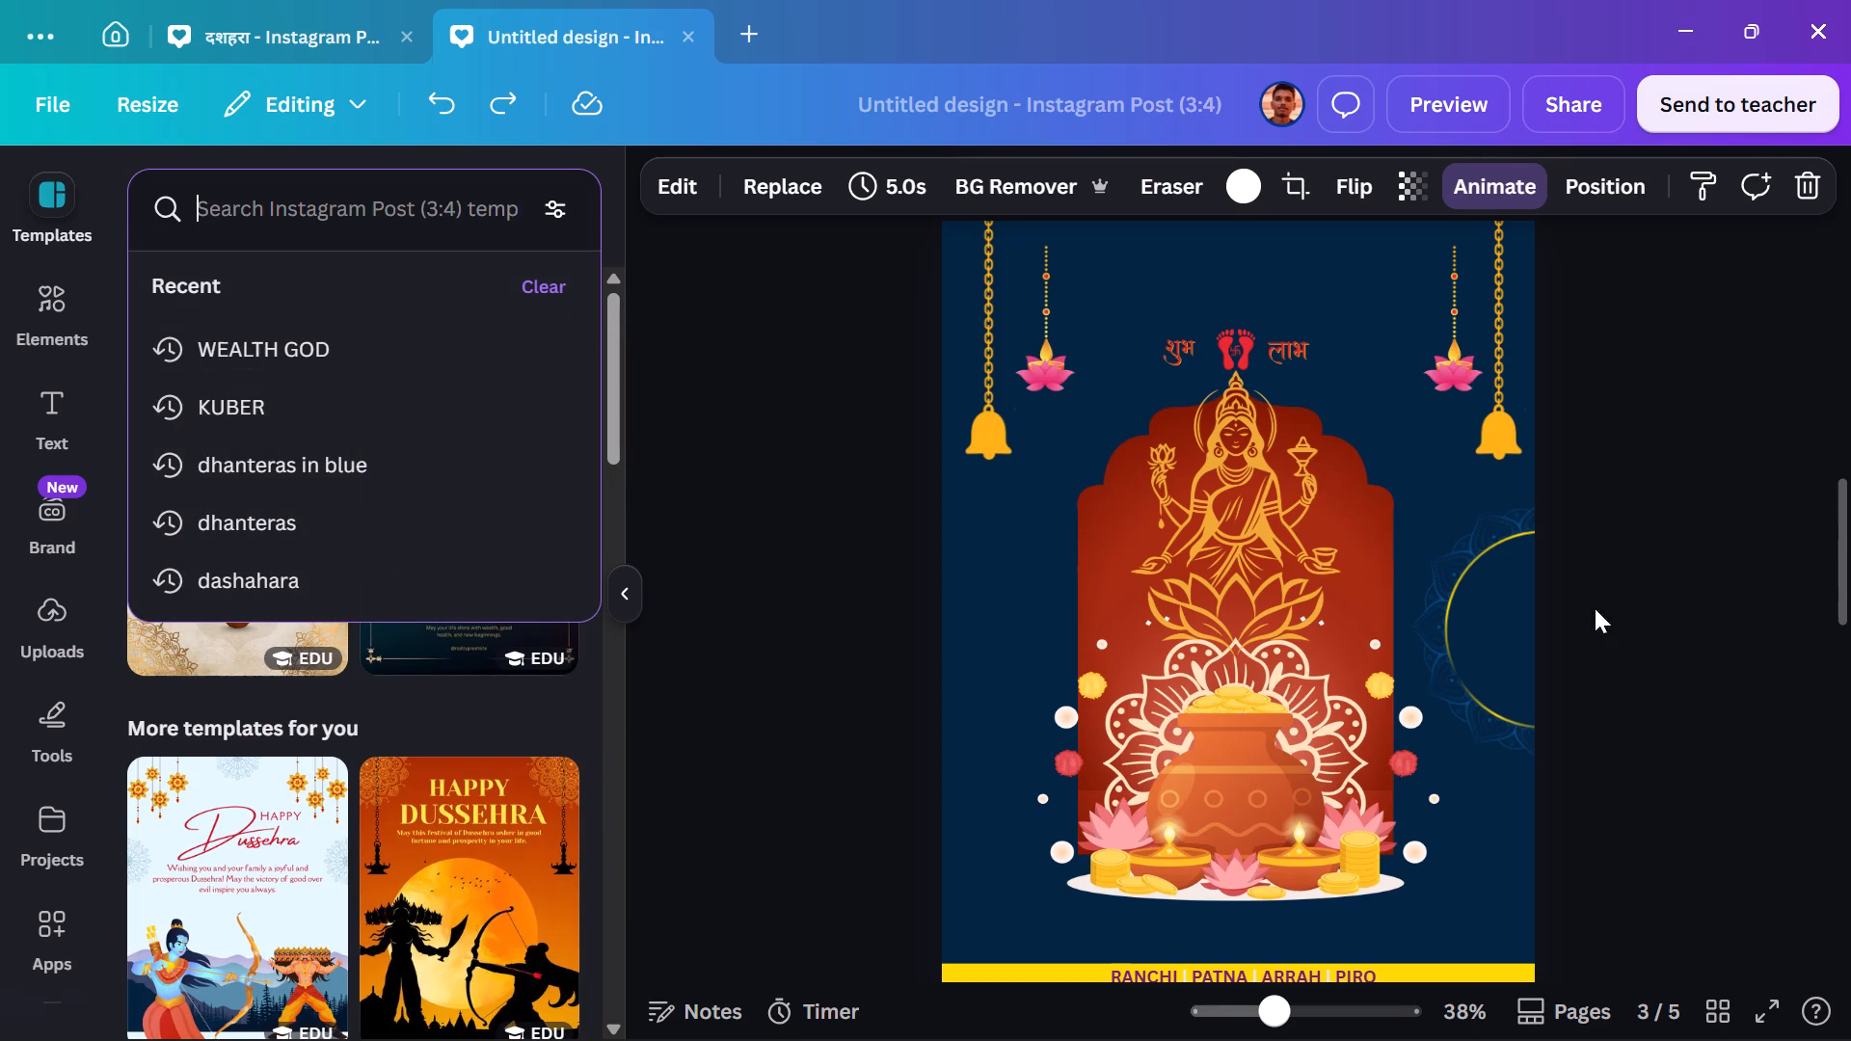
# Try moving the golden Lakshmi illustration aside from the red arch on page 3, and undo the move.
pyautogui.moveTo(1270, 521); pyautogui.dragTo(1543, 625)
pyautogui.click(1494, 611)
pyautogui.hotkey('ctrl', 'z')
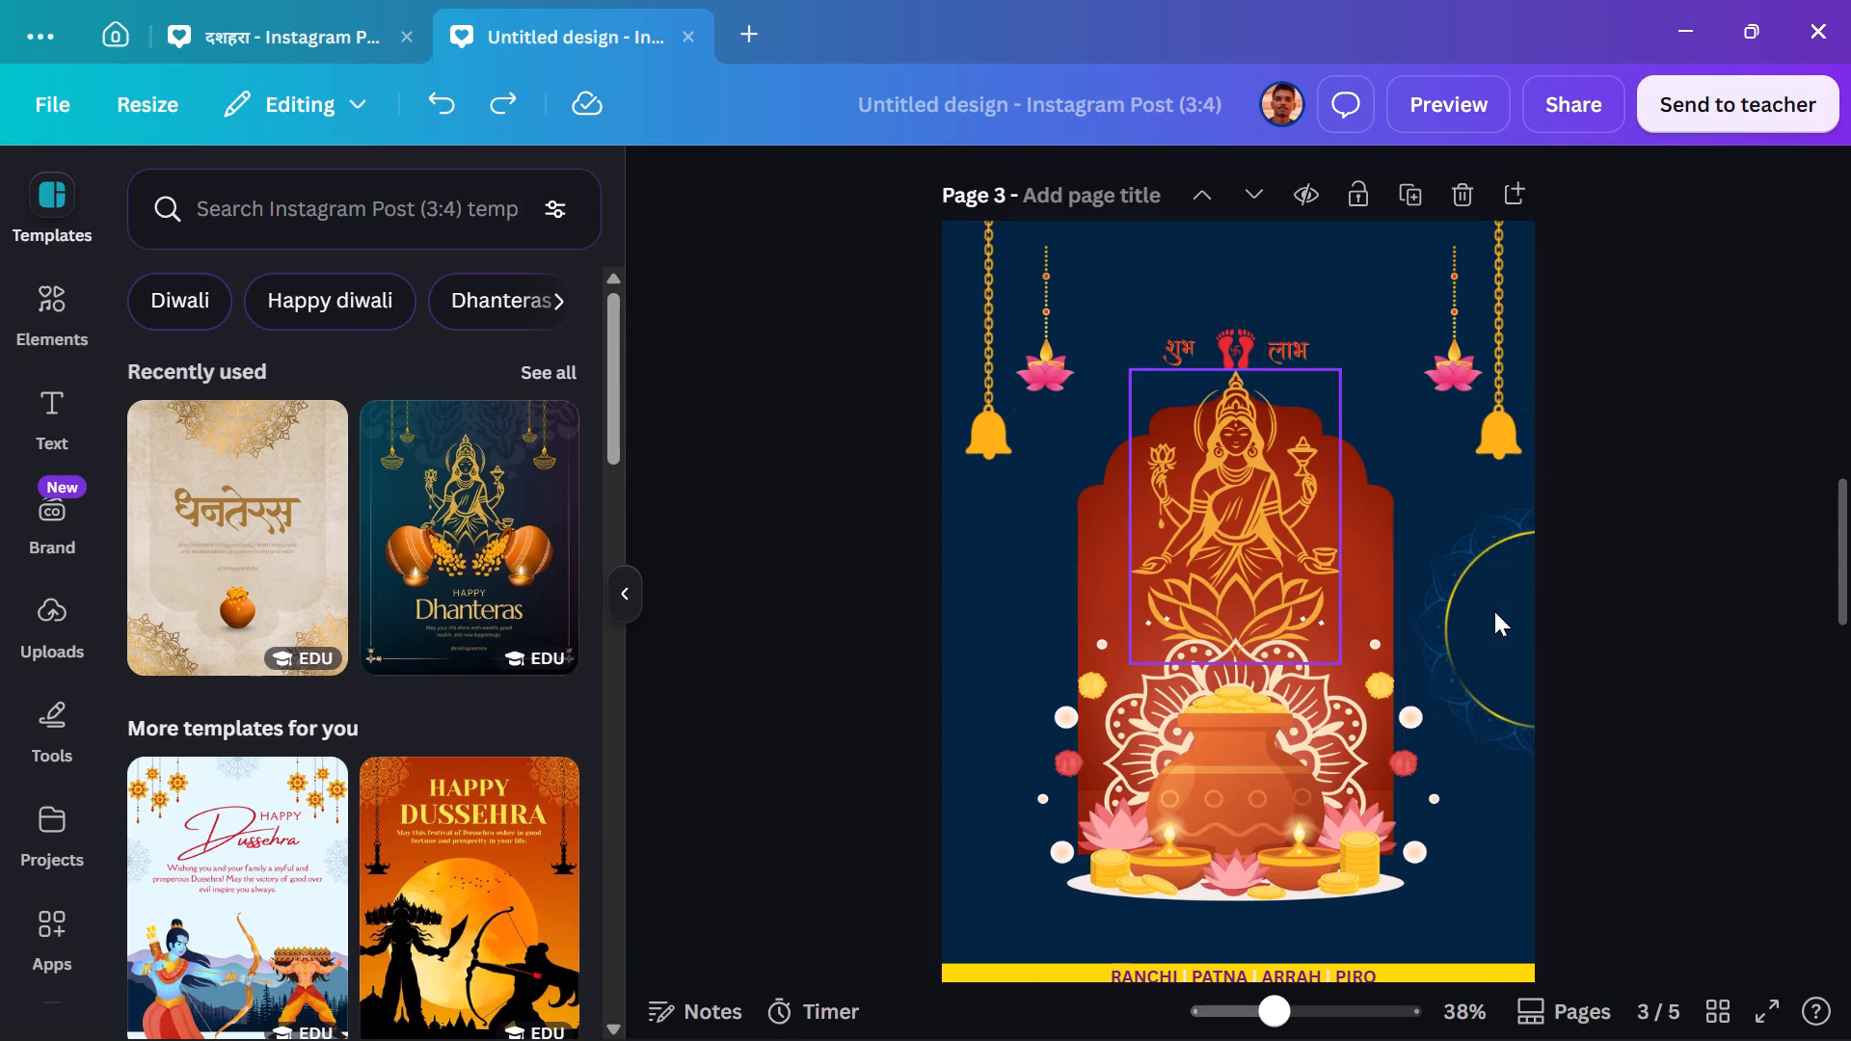
# Move the golden Lakshmi illustration from the red arch completely off page 3.
pyautogui.scroll(-1, 1850, 606)
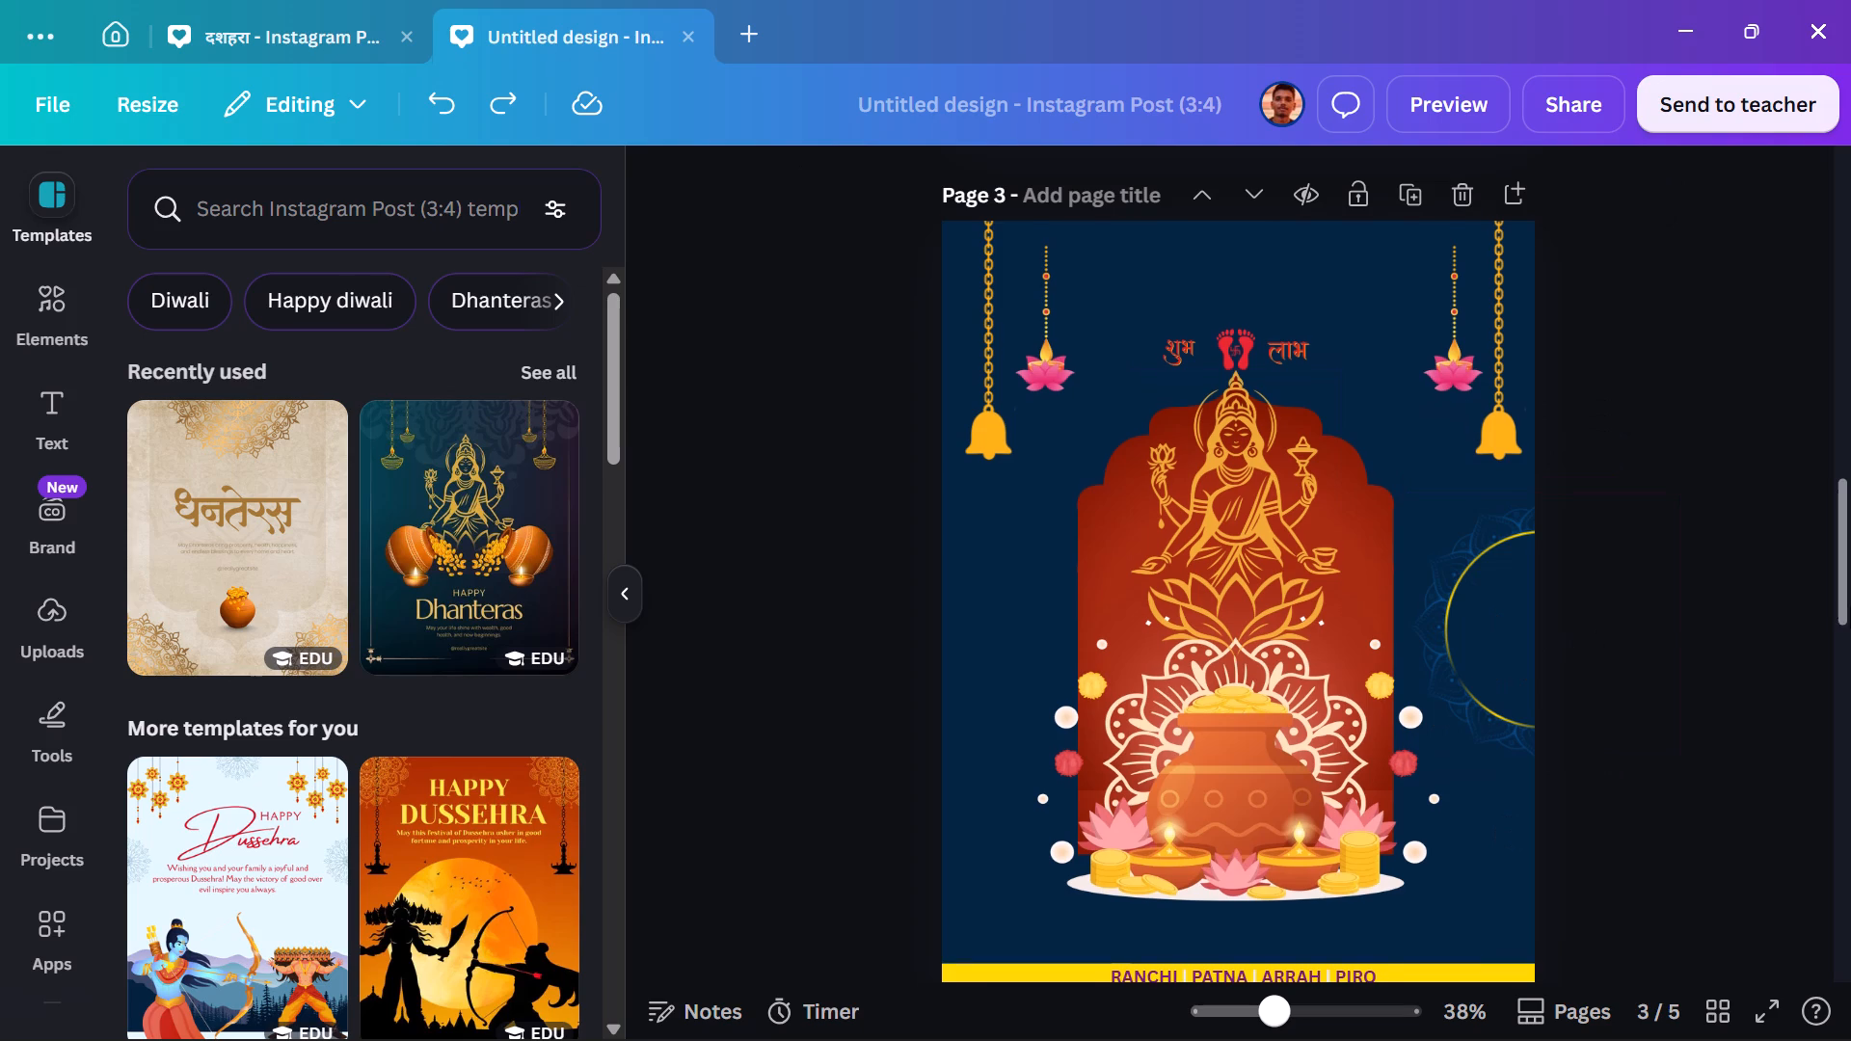
pyautogui.scroll(-1, 1850, 606)
pyautogui.moveTo(1220, 462); pyautogui.dragTo(1792, 685)
pyautogui.scroll(1, 1722, 653)
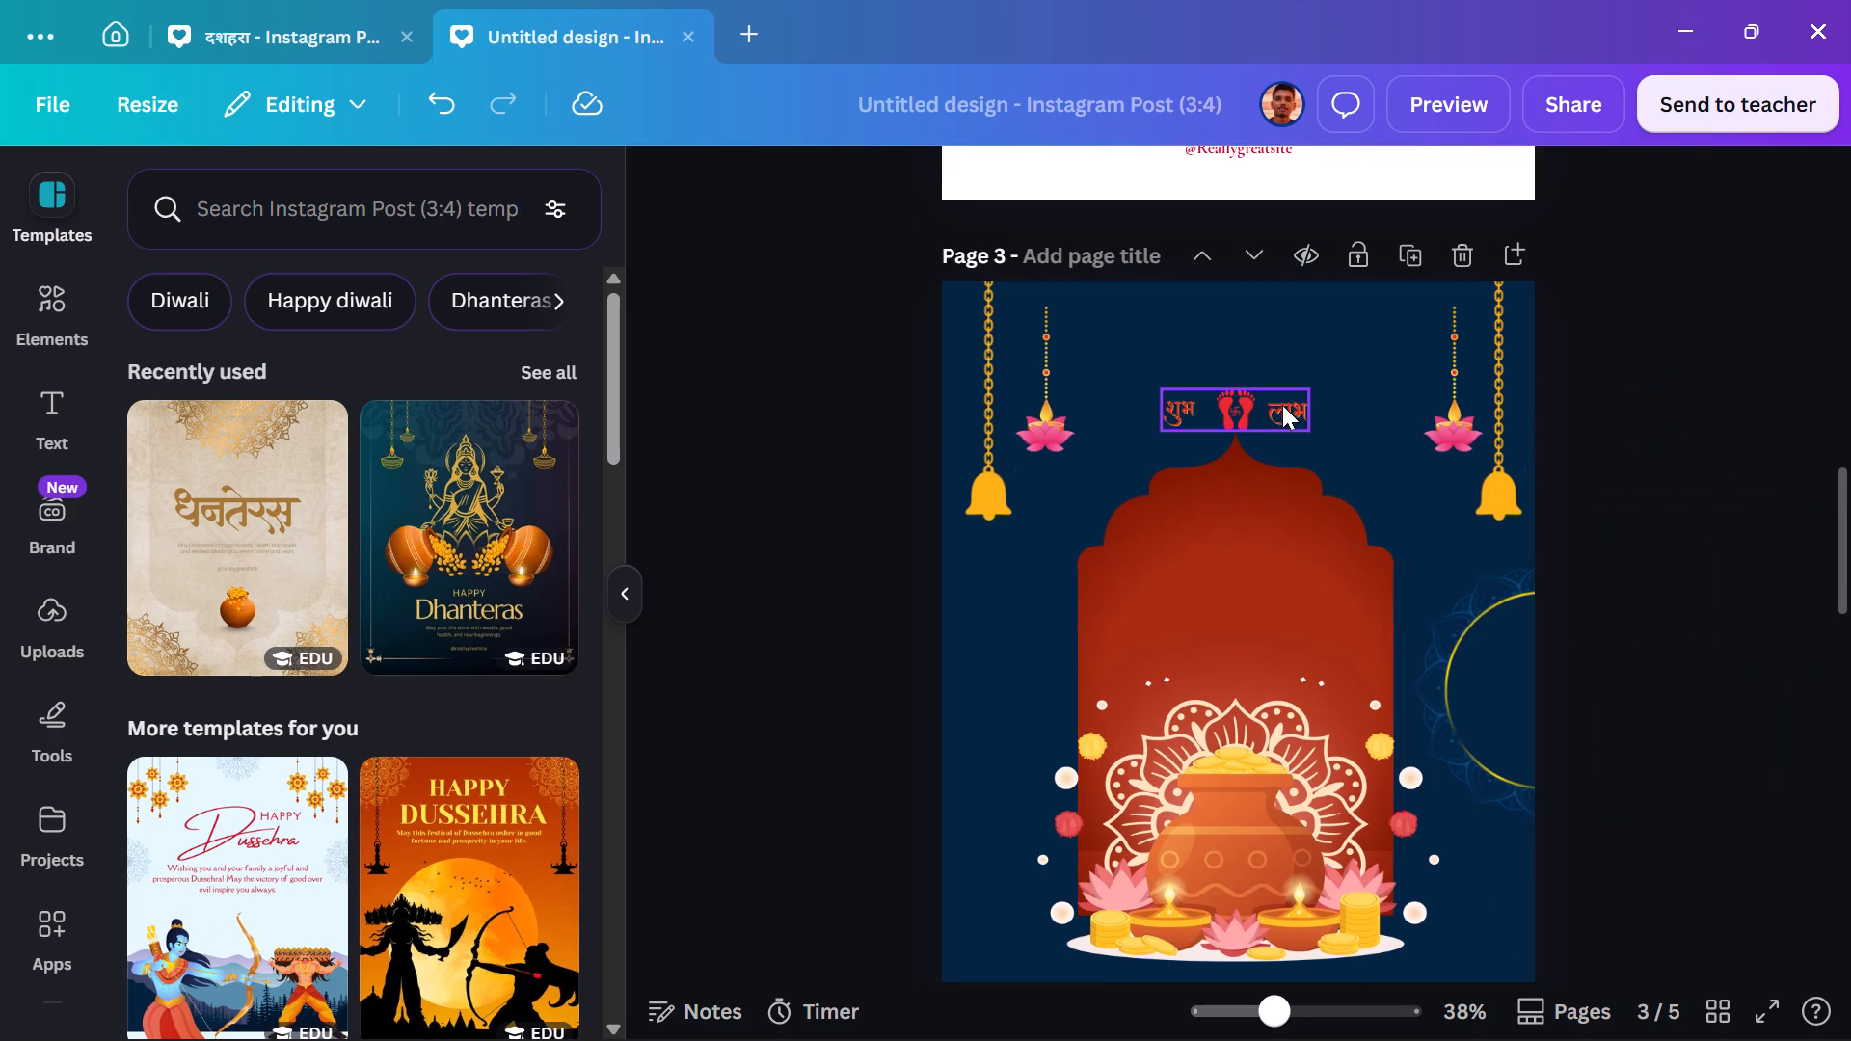
# Copy the round logo, the लक्ष्य CLASSES name and the yellow contact banner from the दशहरा design onto page 3 of the untitled design.
pyautogui.click(272, 40)
pyautogui.keyDown('shift'); pyautogui.click(1219, 298); pyautogui.keyUp('shift')
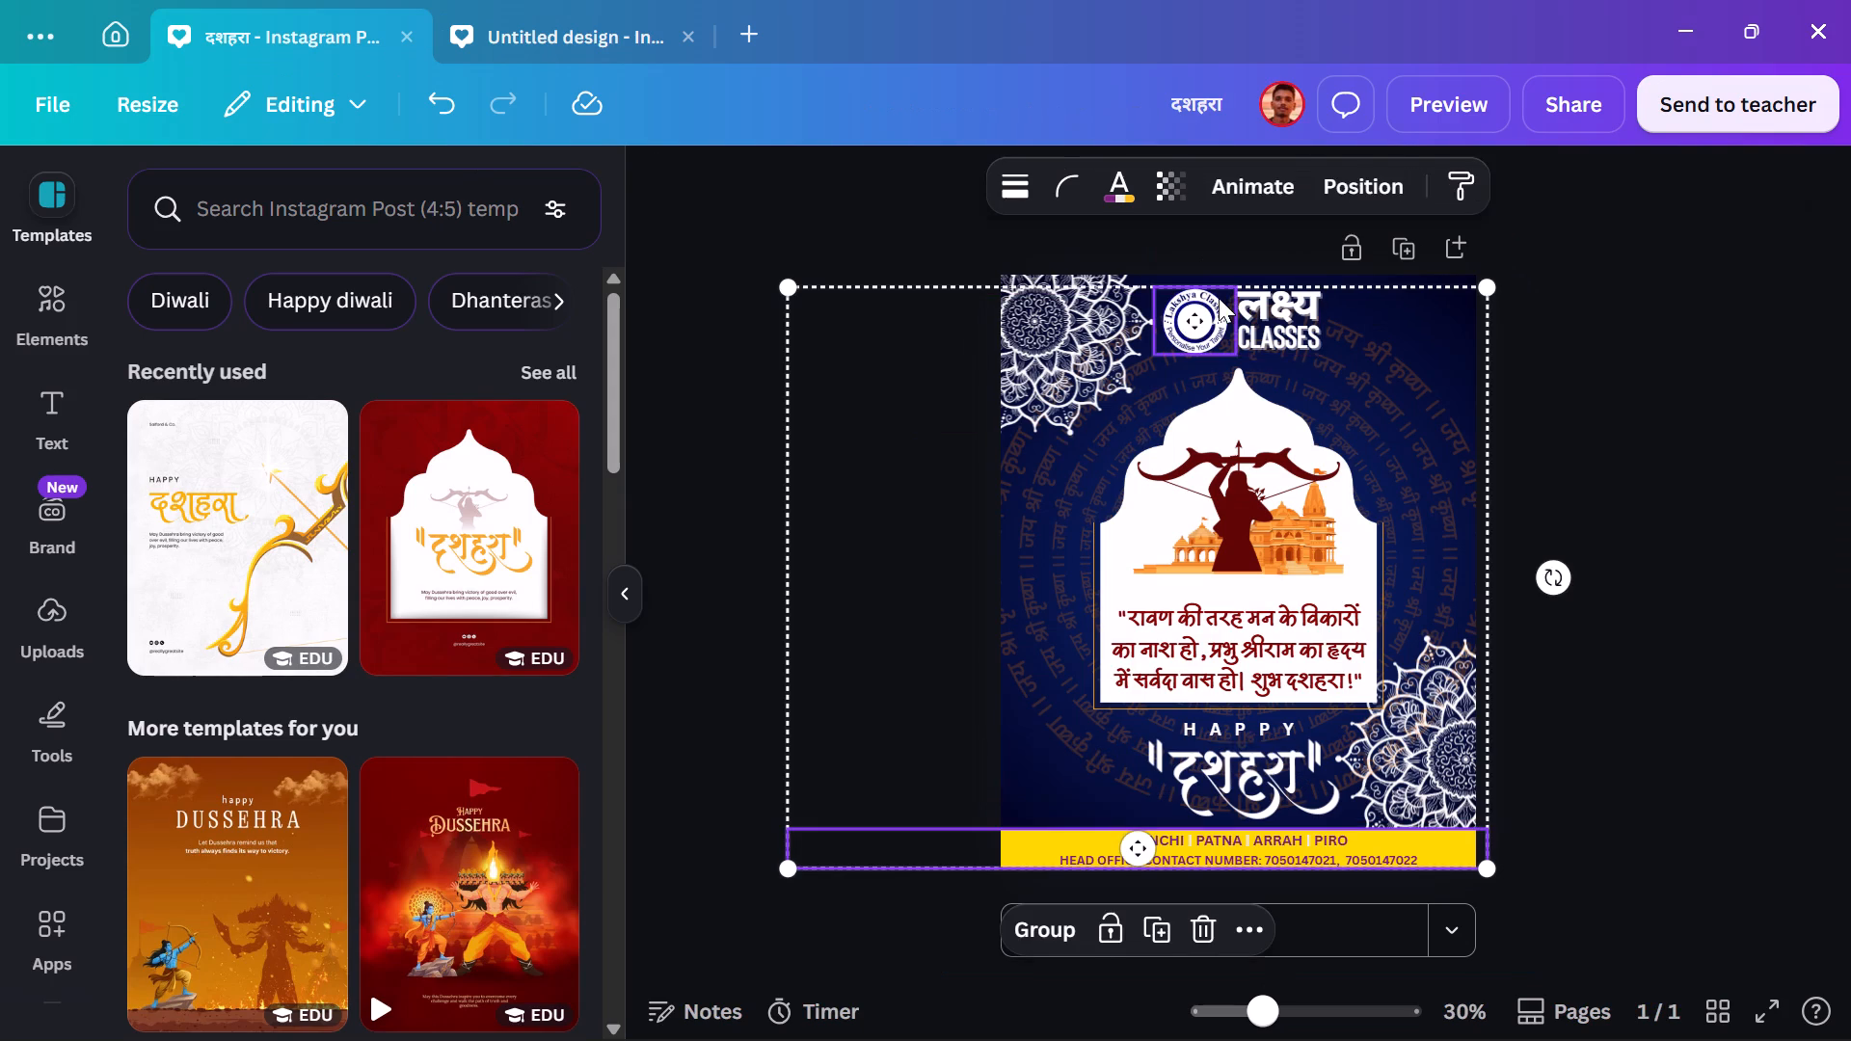
pyautogui.keyDown('shift'); pyautogui.click(1284, 307); pyautogui.keyUp('shift')
pyautogui.hotkey('ctrl', 'c')
pyautogui.click(527, 16)
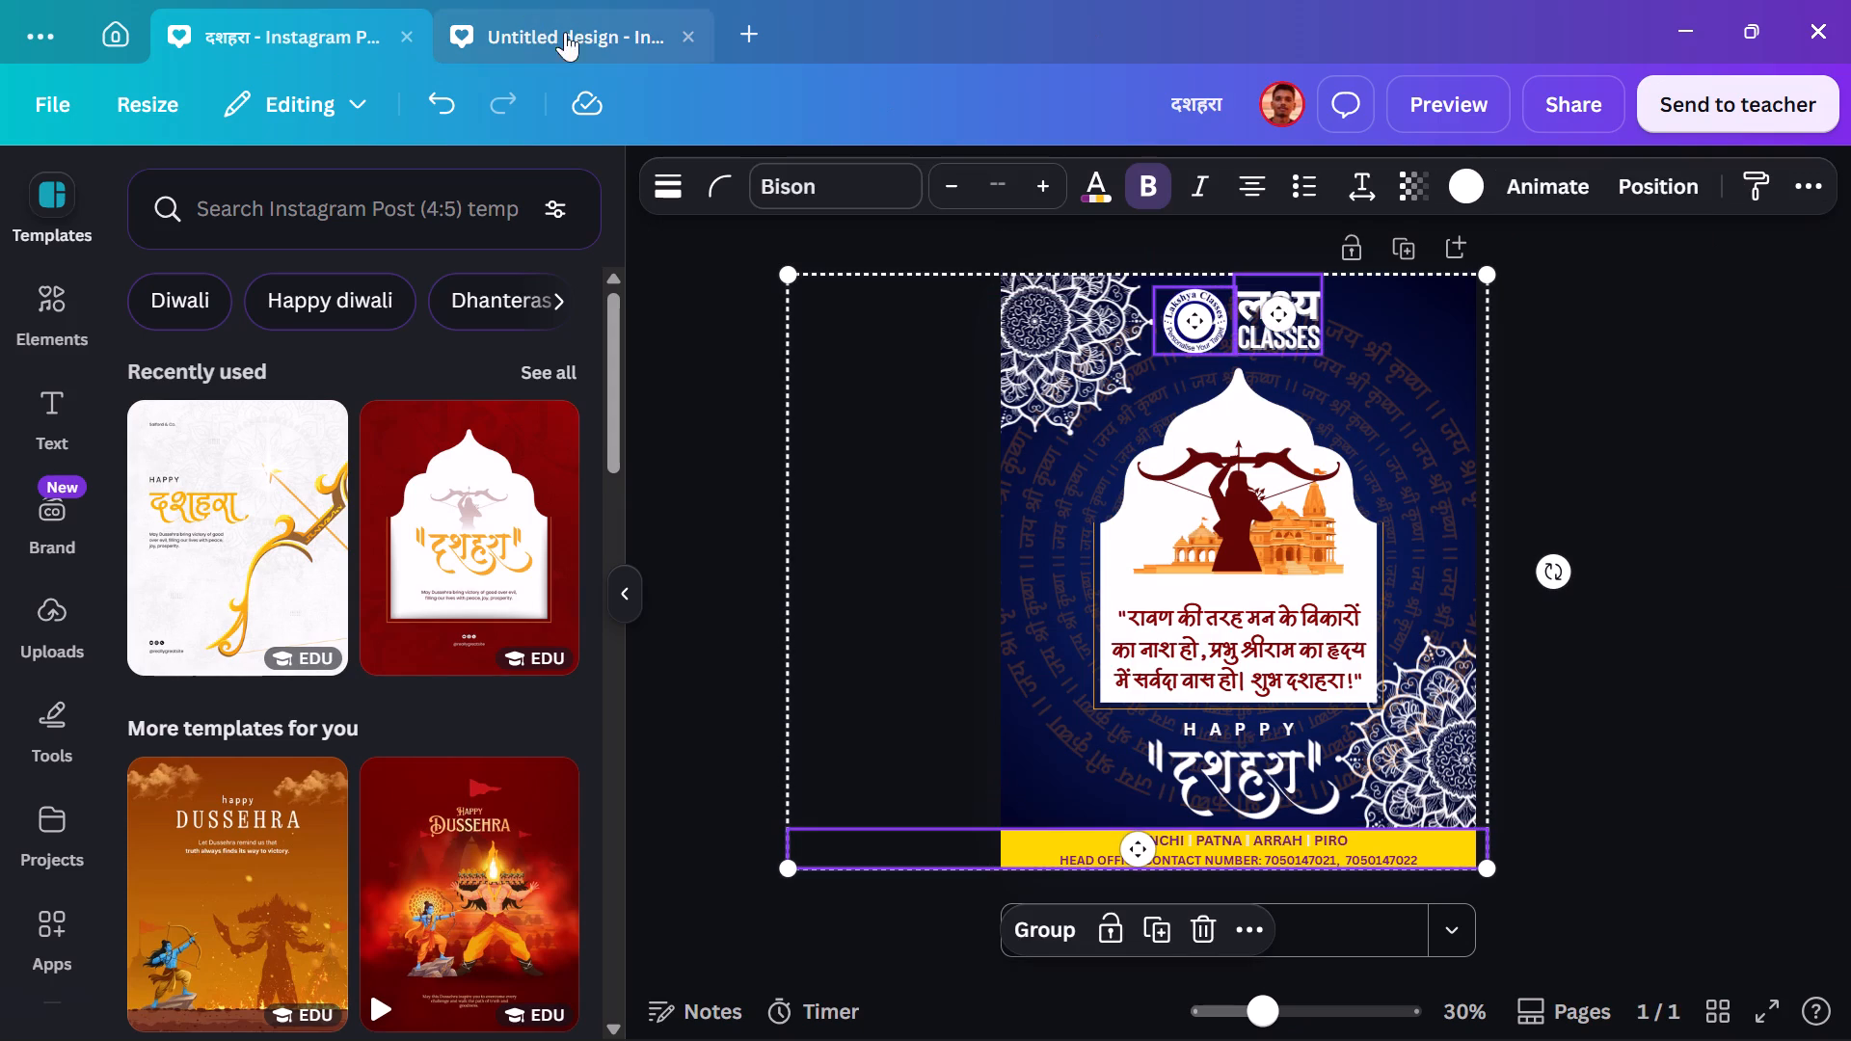
pyautogui.click(1214, 329)
pyautogui.hotkey('ctrl', 'v')
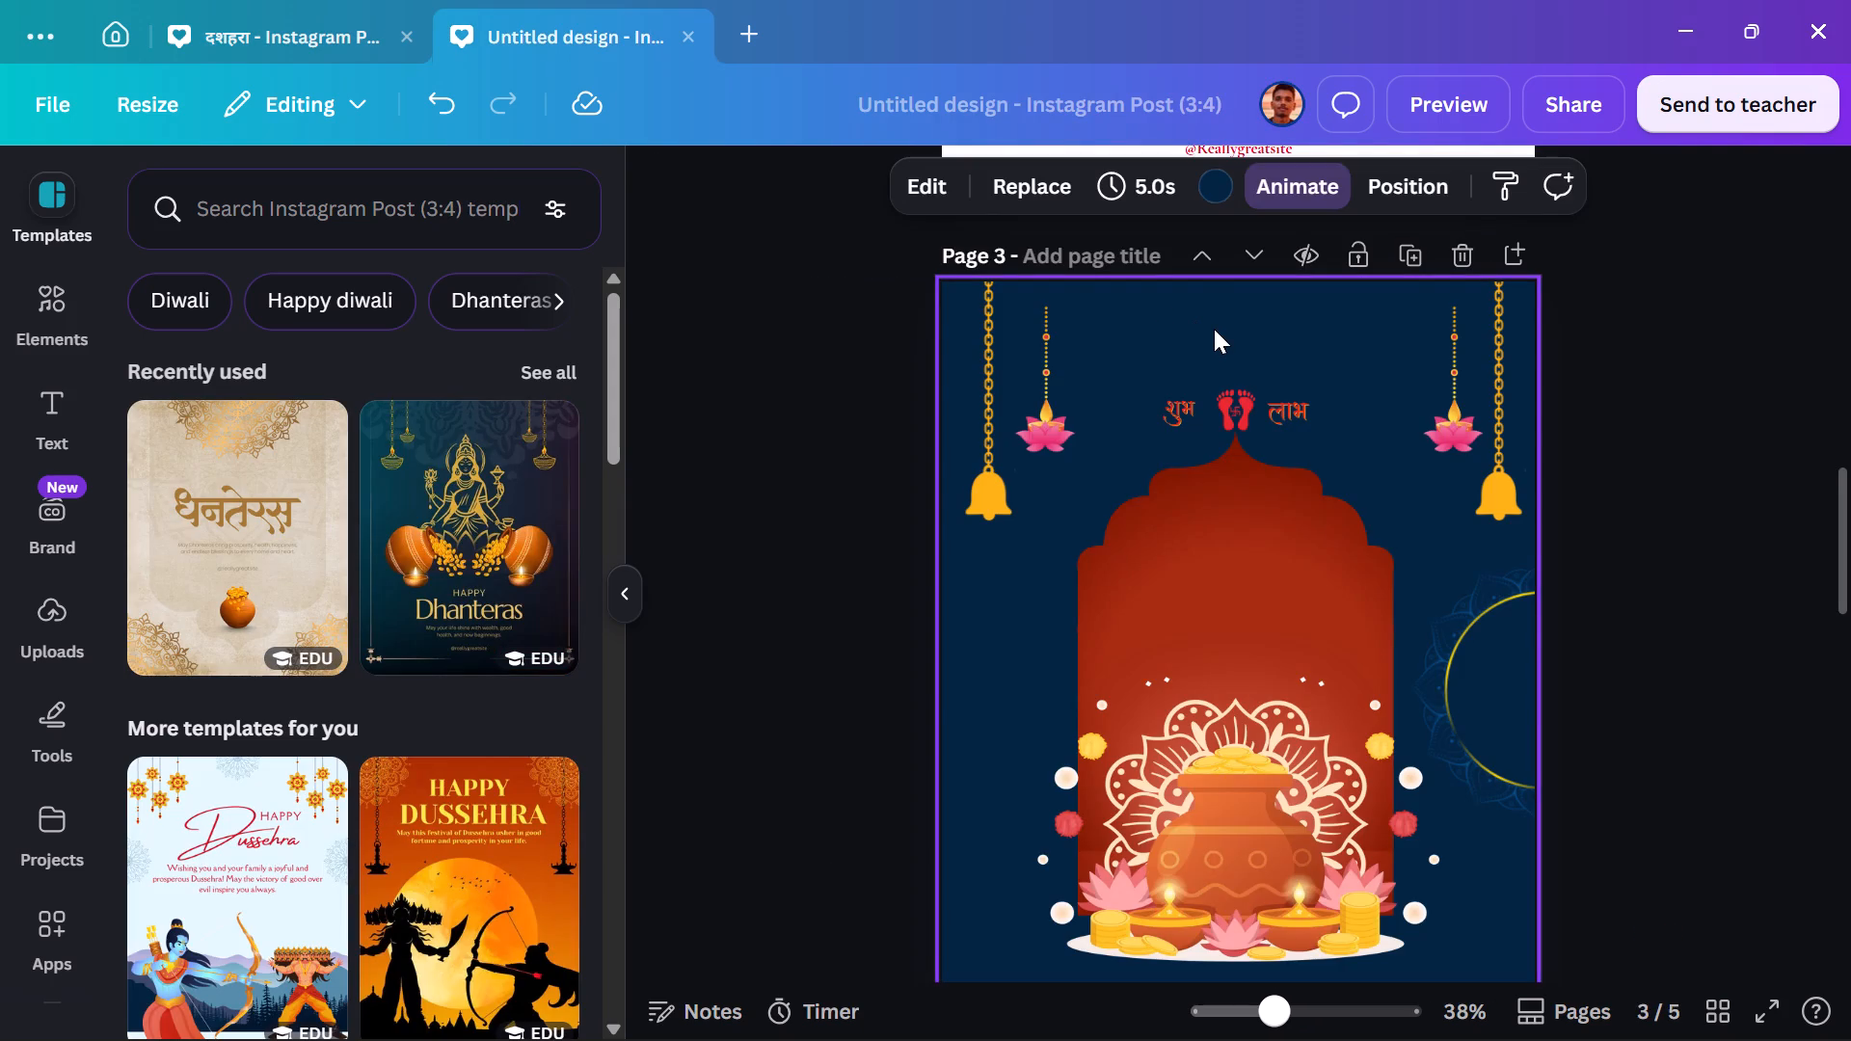
# Group the pasted round logo with the लक्ष्य CLASSES name on page 3.
pyautogui.click(1682, 367)
pyautogui.keyDown('shift'); pyautogui.click(1296, 311); pyautogui.keyUp('shift')
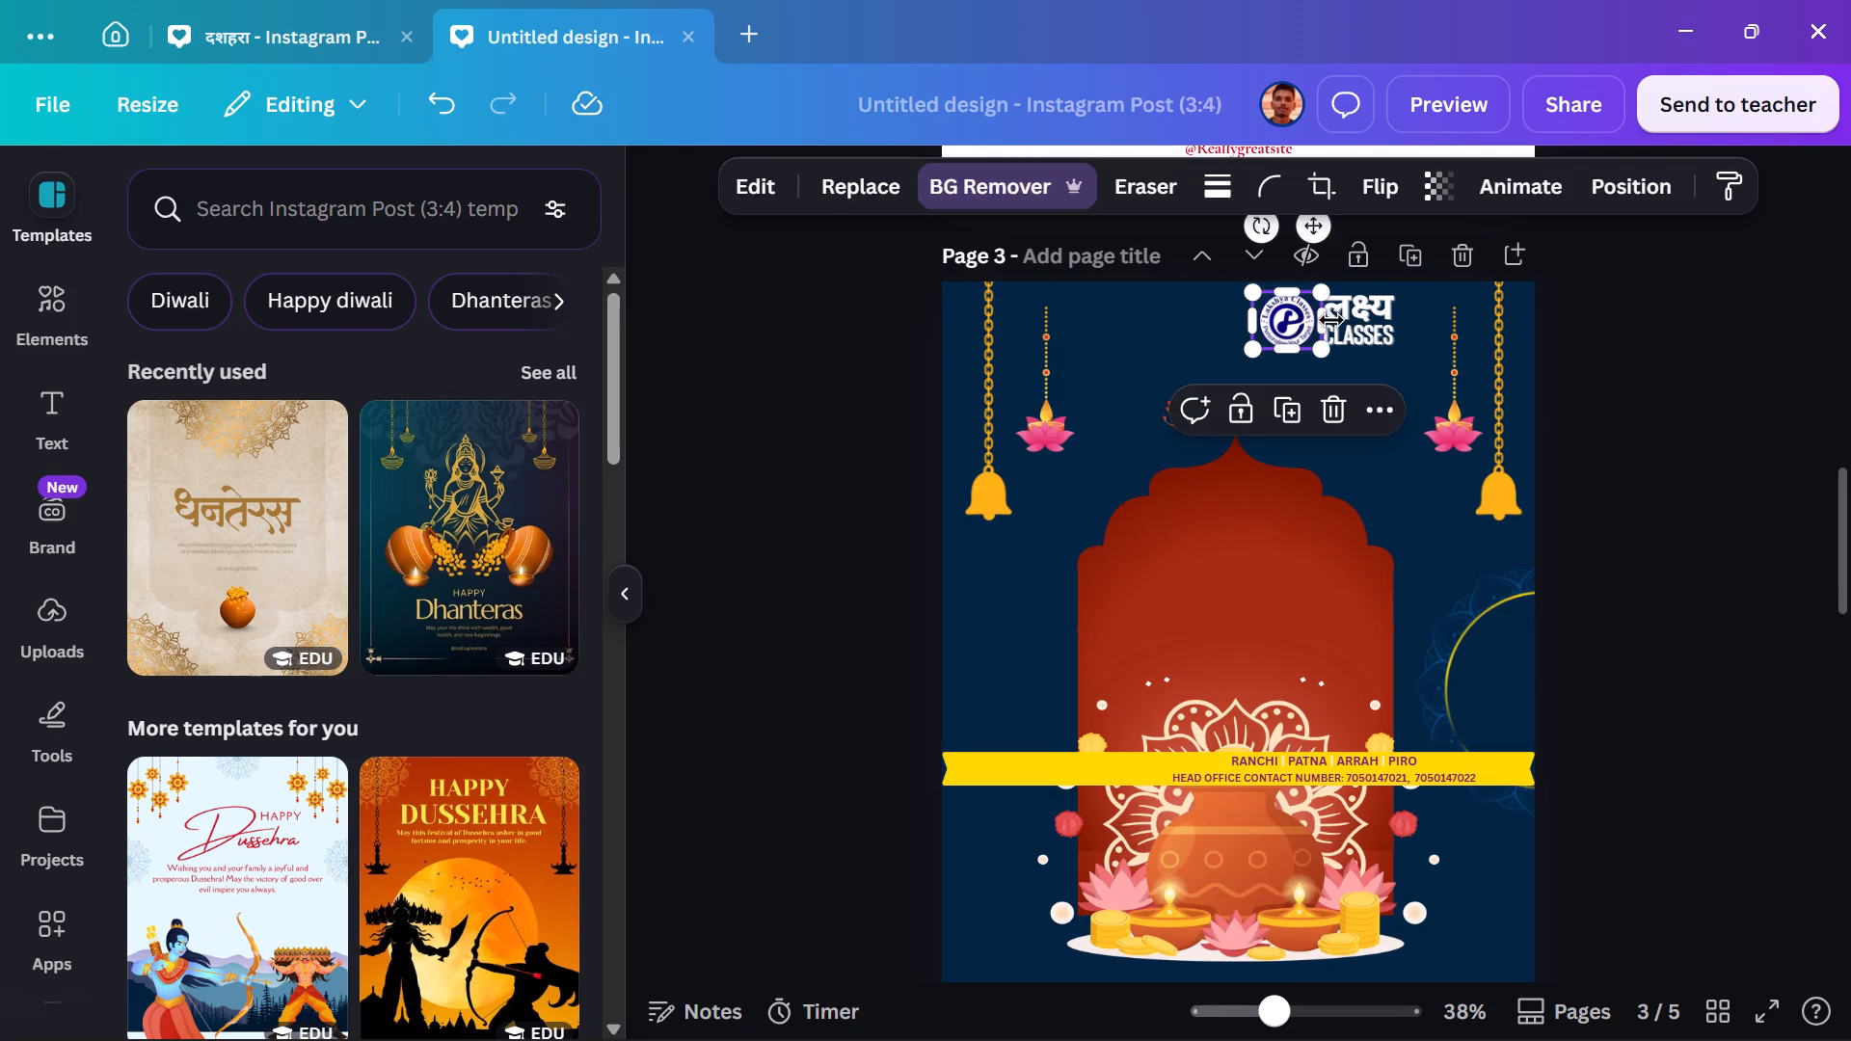
pyautogui.keyDown('shift'); pyautogui.click(1351, 324); pyautogui.keyUp('shift')
pyautogui.click(1239, 406)
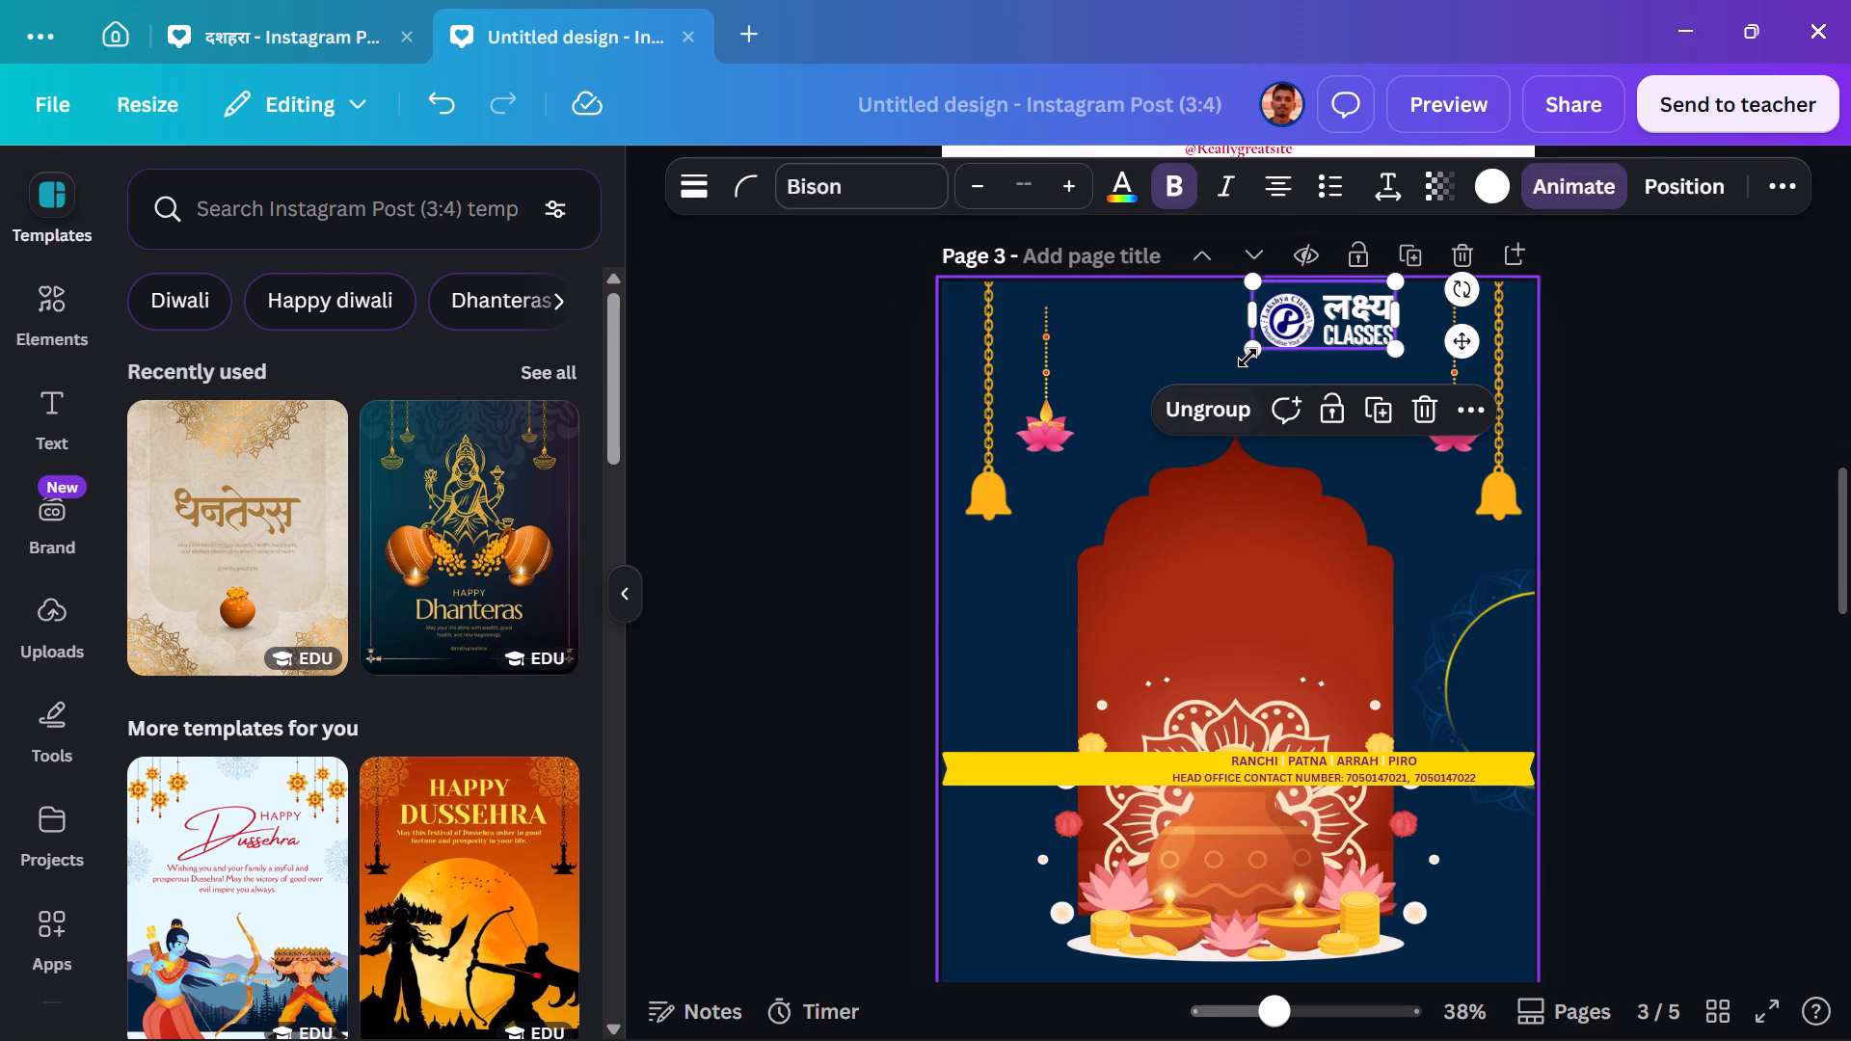
# Enlarge the grouped लक्ष्य CLASSES logo and centre it at the top of page 3, just above the शुभ लाभ text.
pyautogui.moveTo(1249, 349); pyautogui.dragTo(1172, 384)
pyautogui.moveTo(1298, 334); pyautogui.dragTo(1243, 334)
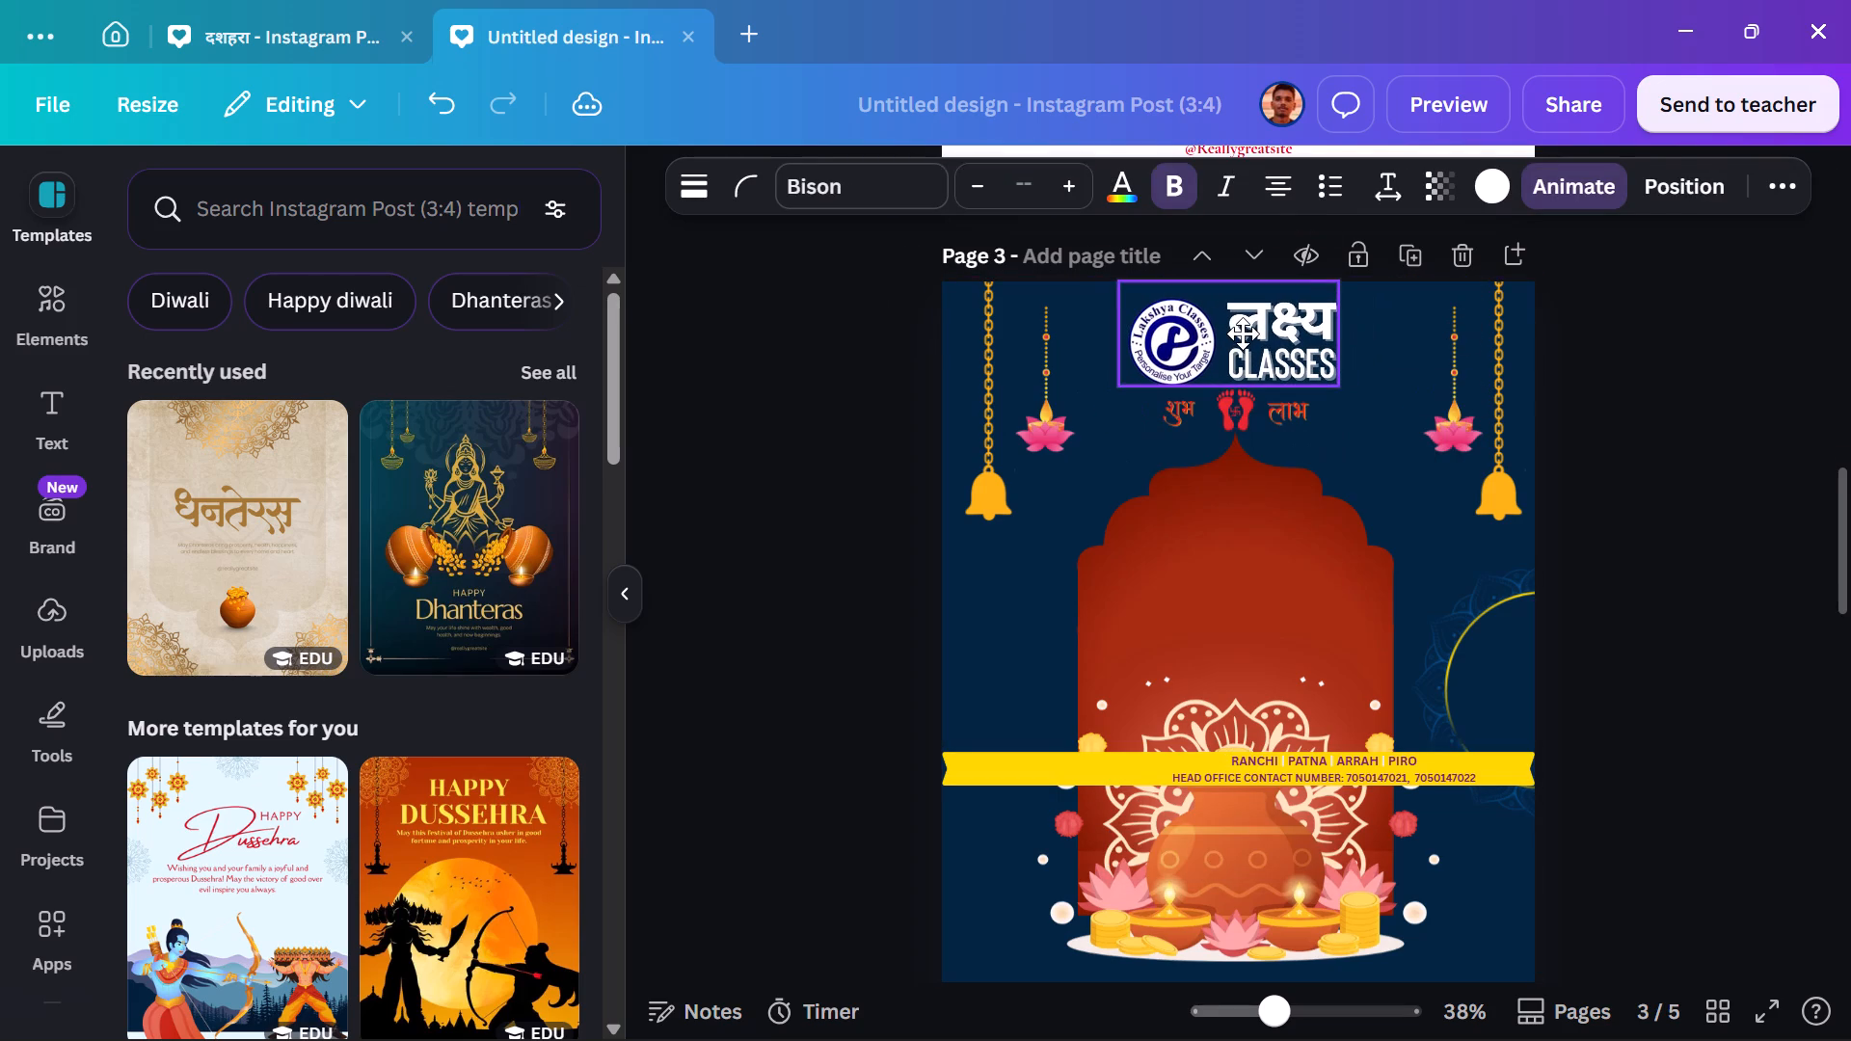
pyautogui.moveTo(1243, 334); pyautogui.dragTo(1249, 334)
pyautogui.hscroll(1, 1249, 334)
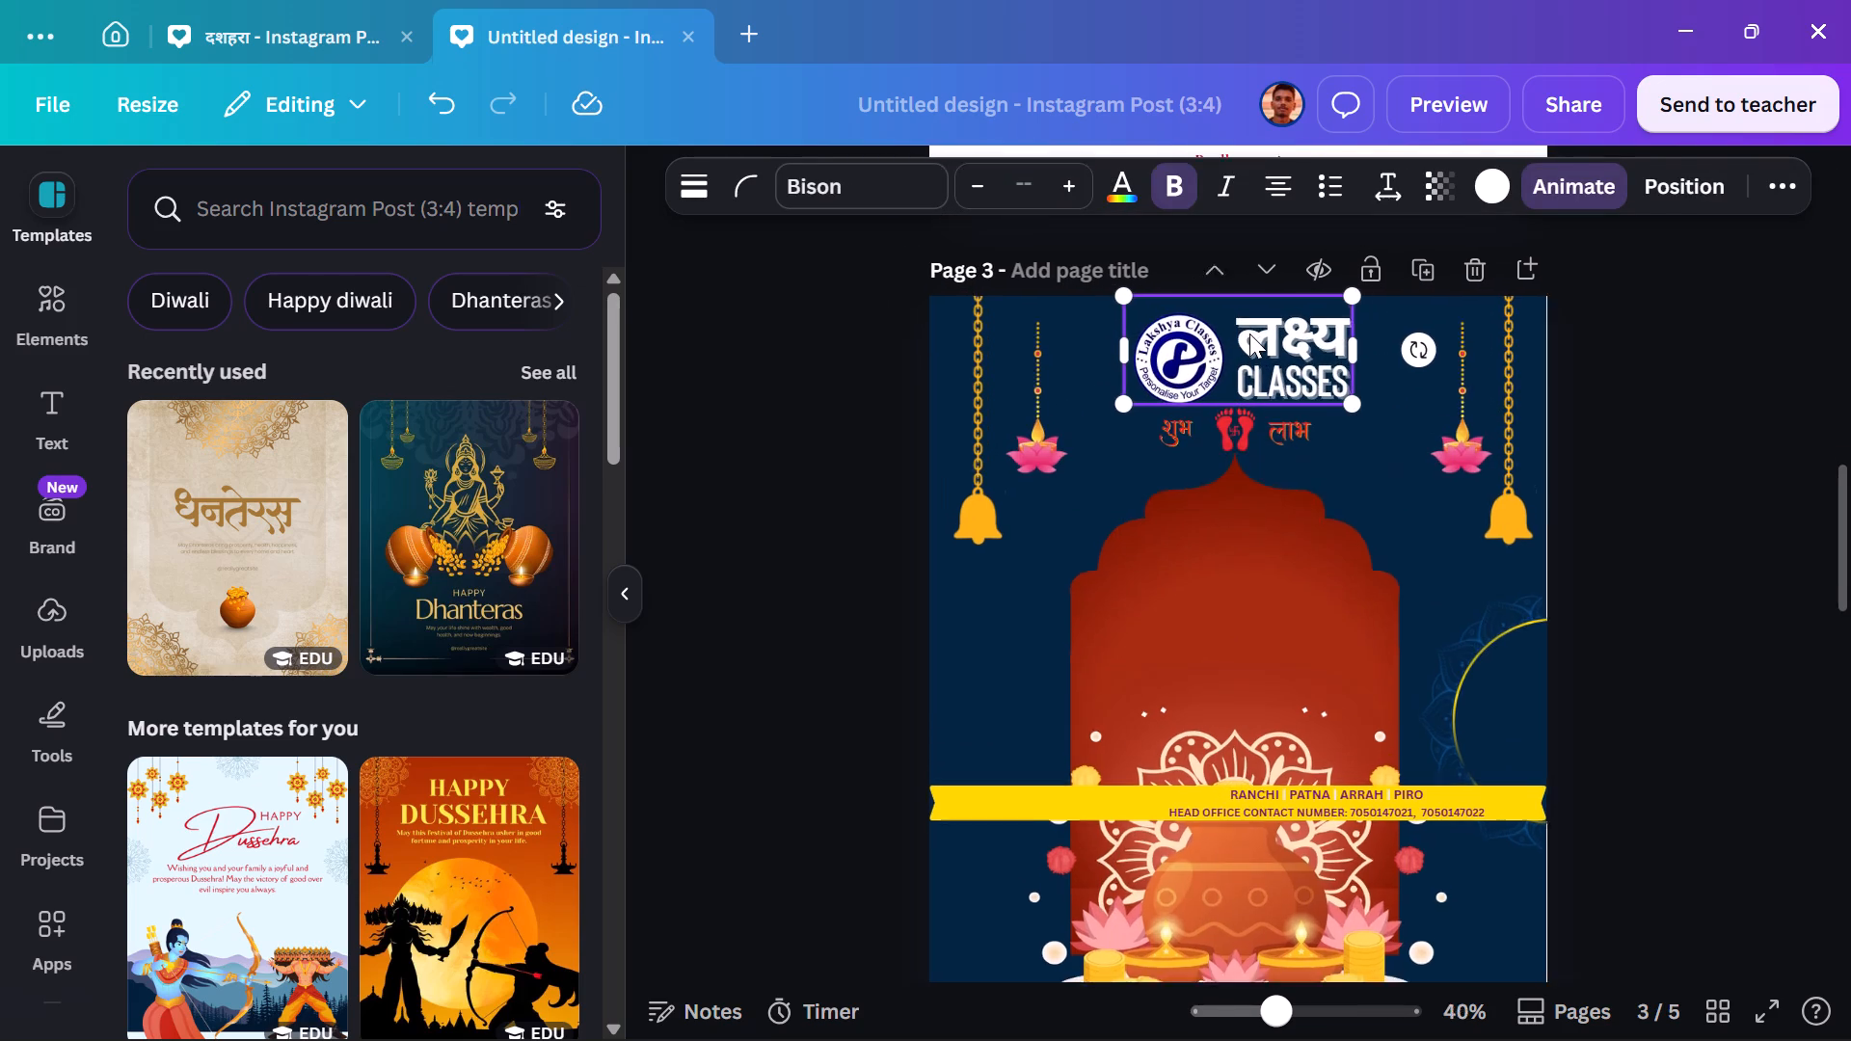
pyautogui.scroll(1, 1231, 347)
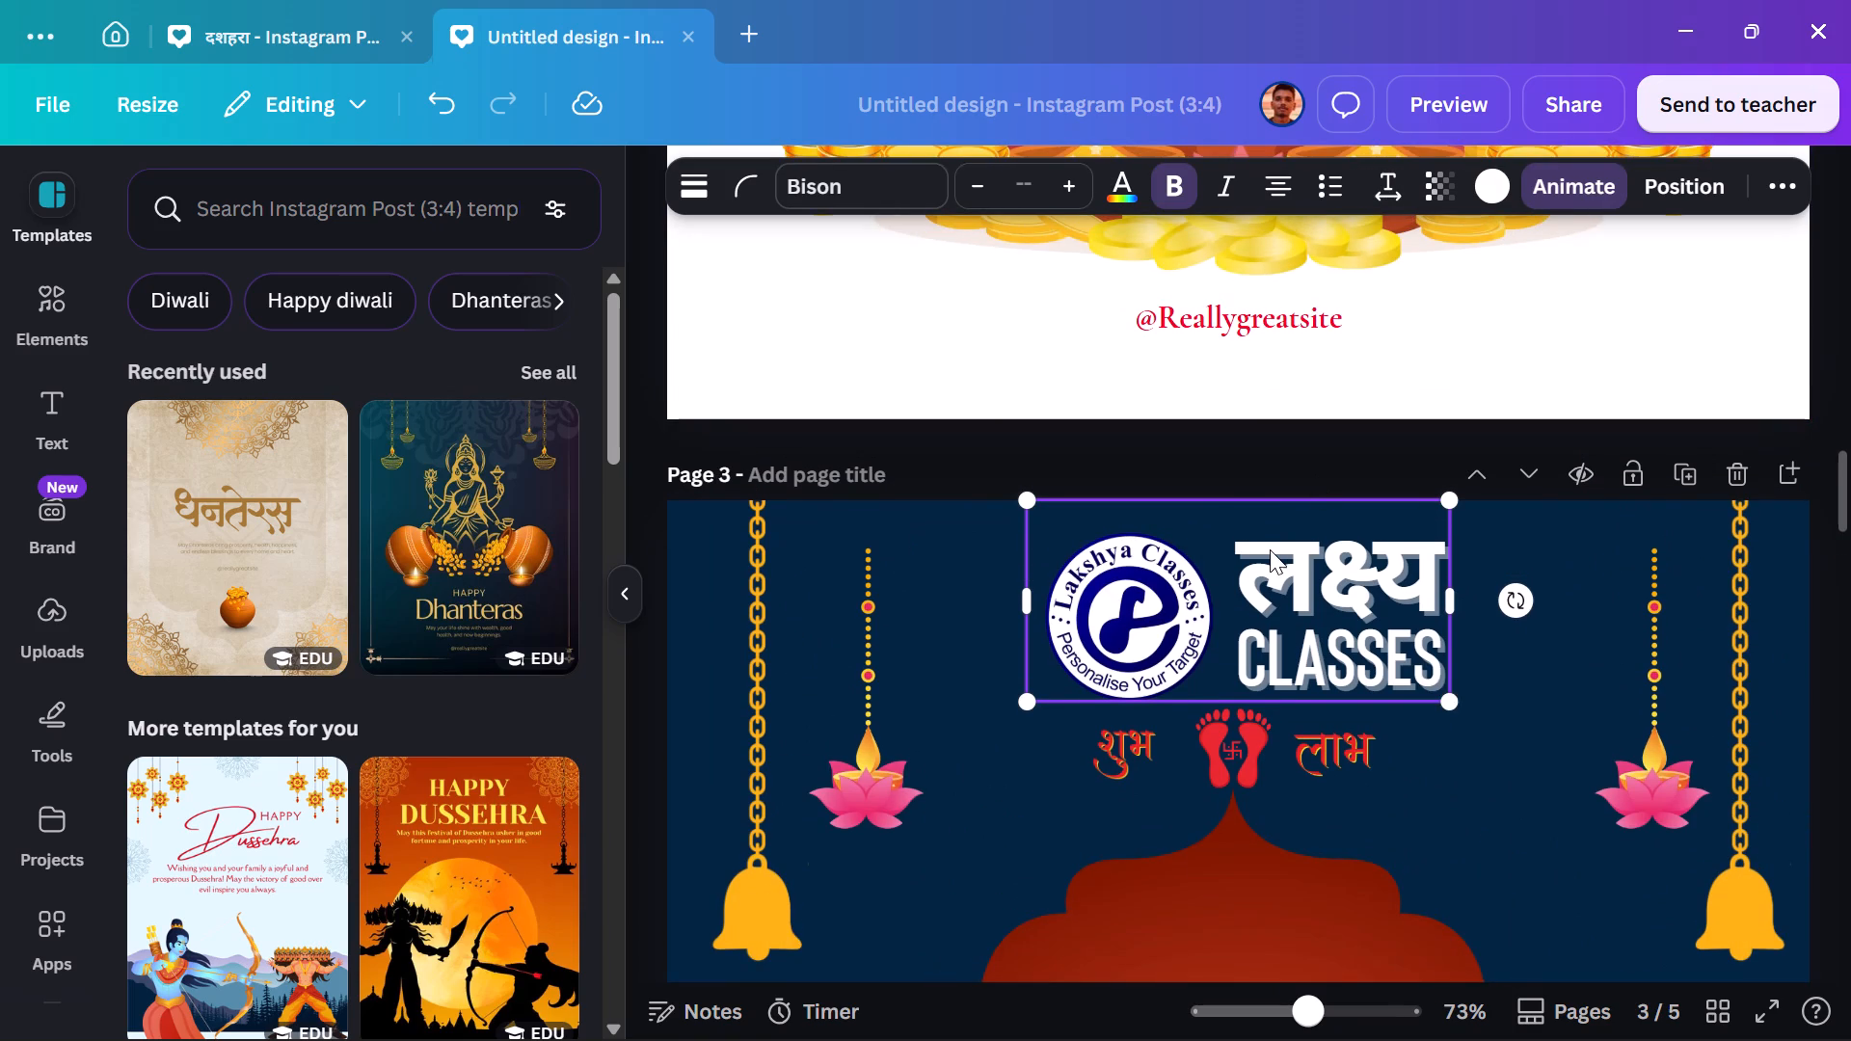
pyautogui.moveTo(1270, 549); pyautogui.dragTo(1265, 542)
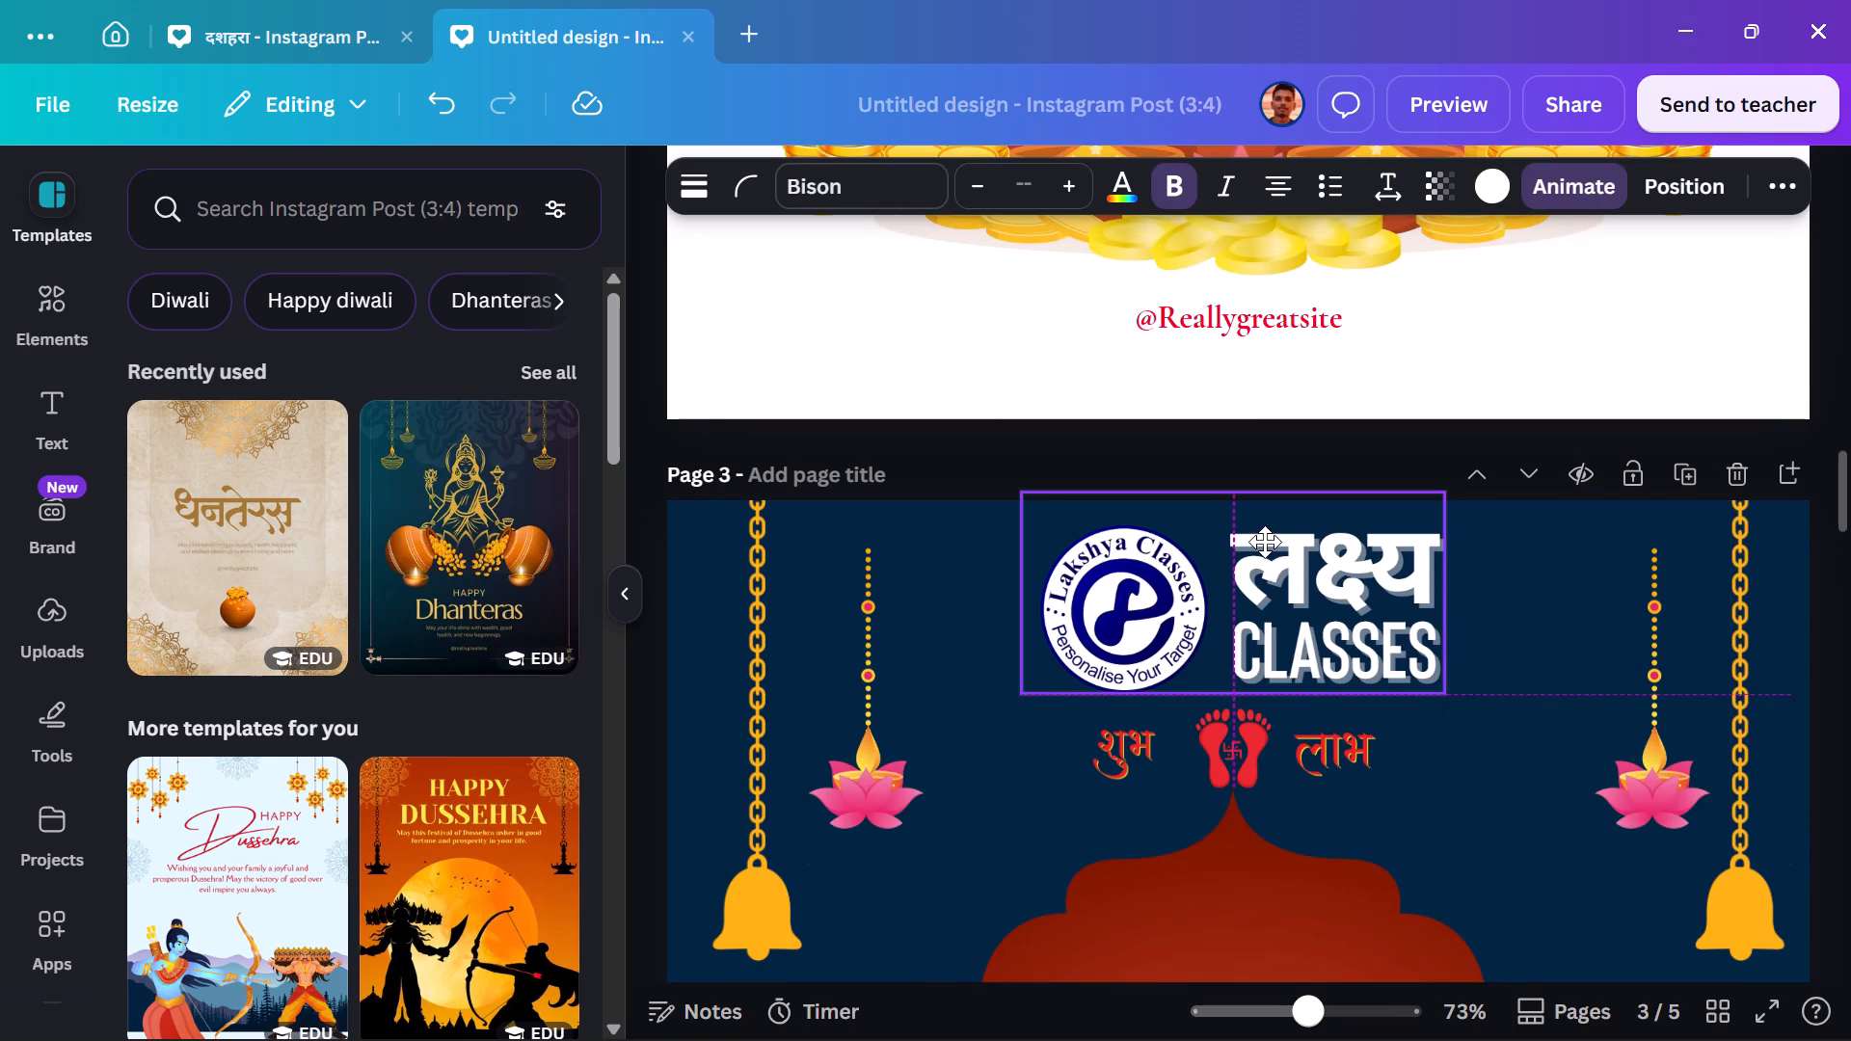
pyautogui.moveTo(1265, 542); pyautogui.dragTo(1264, 527)
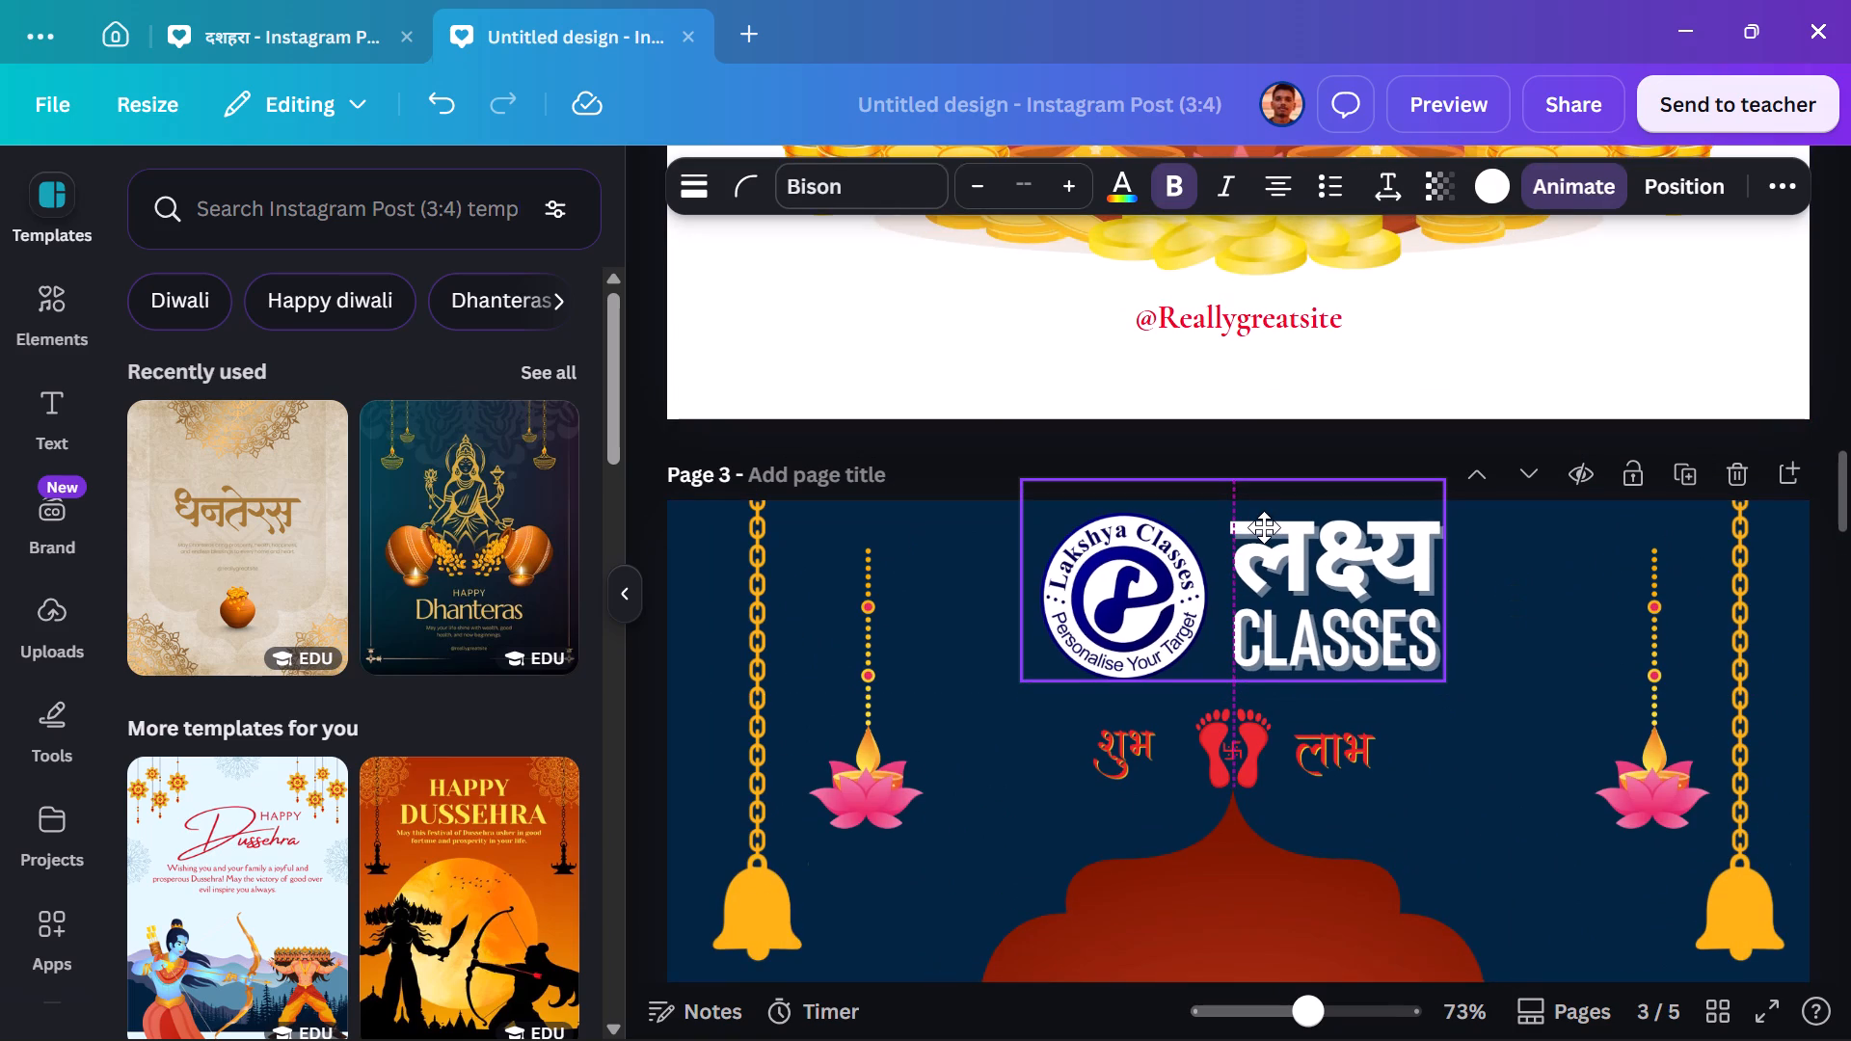
pyautogui.moveTo(1264, 527); pyautogui.dragTo(1263, 547)
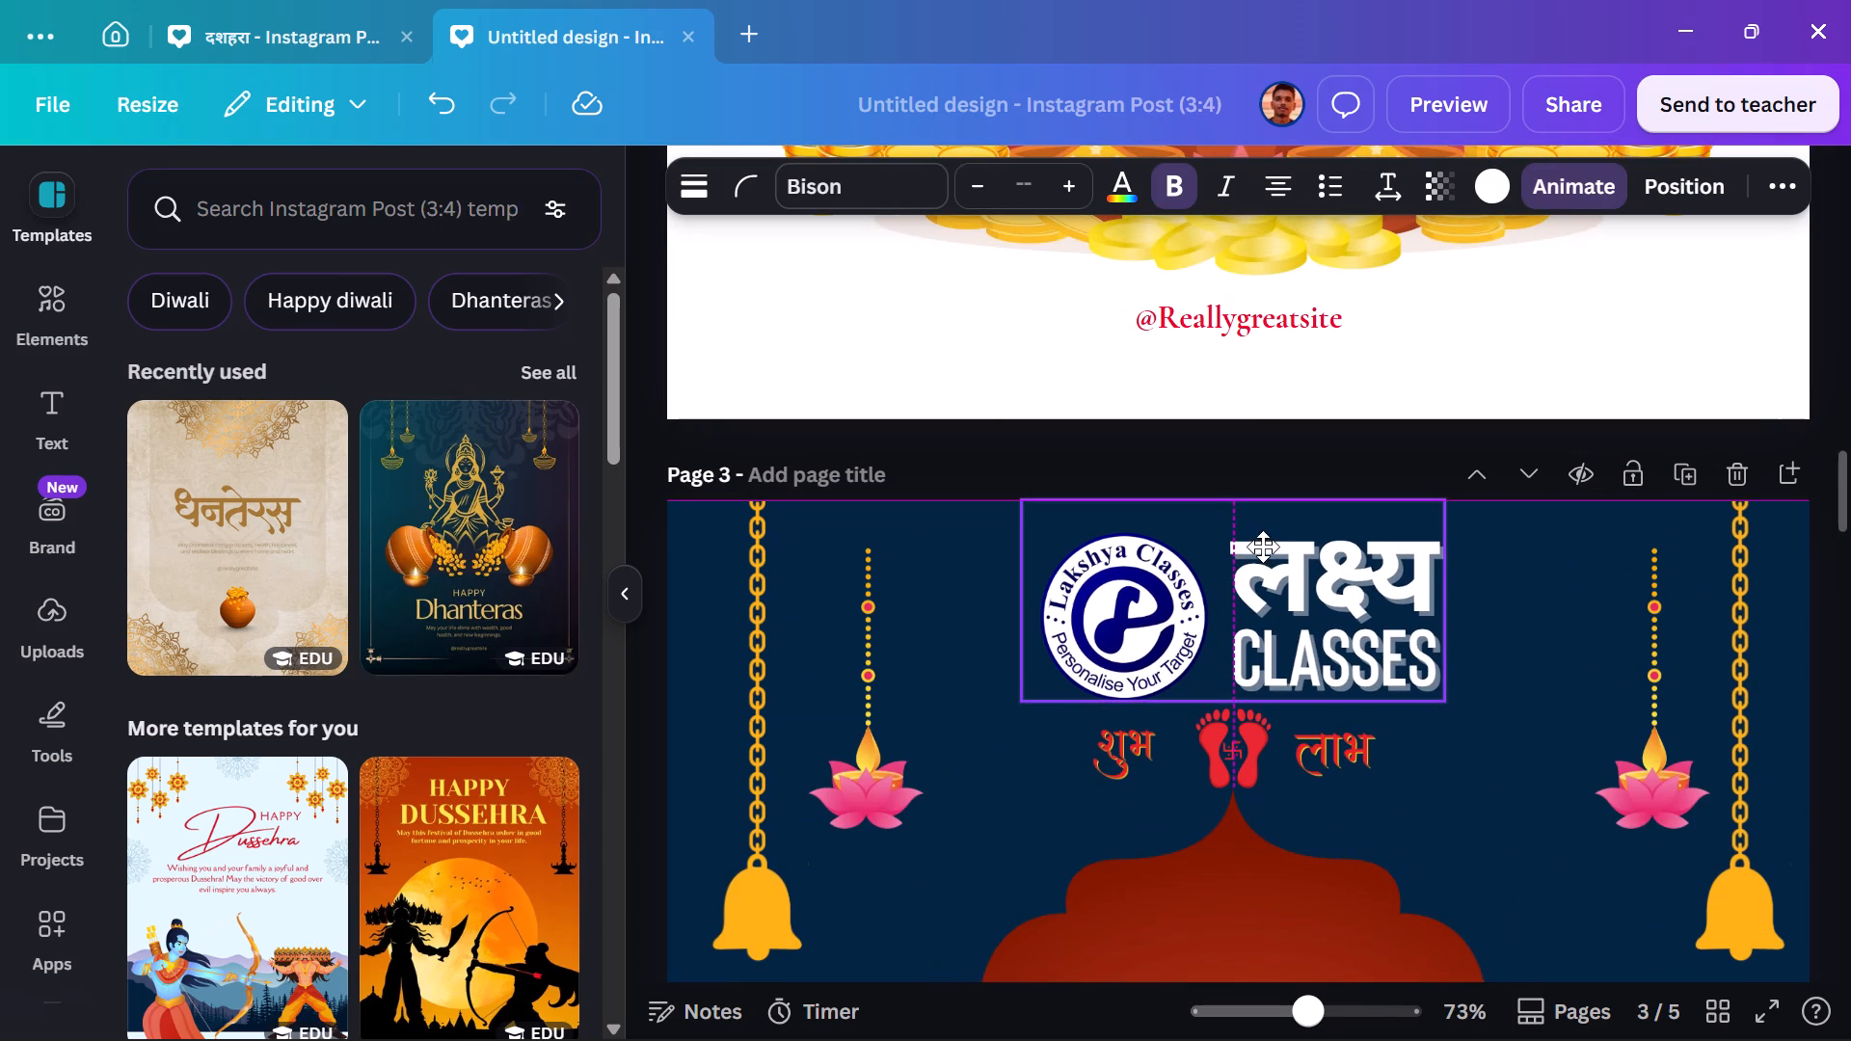
pyautogui.moveTo(1263, 547); pyautogui.dragTo(1263, 533)
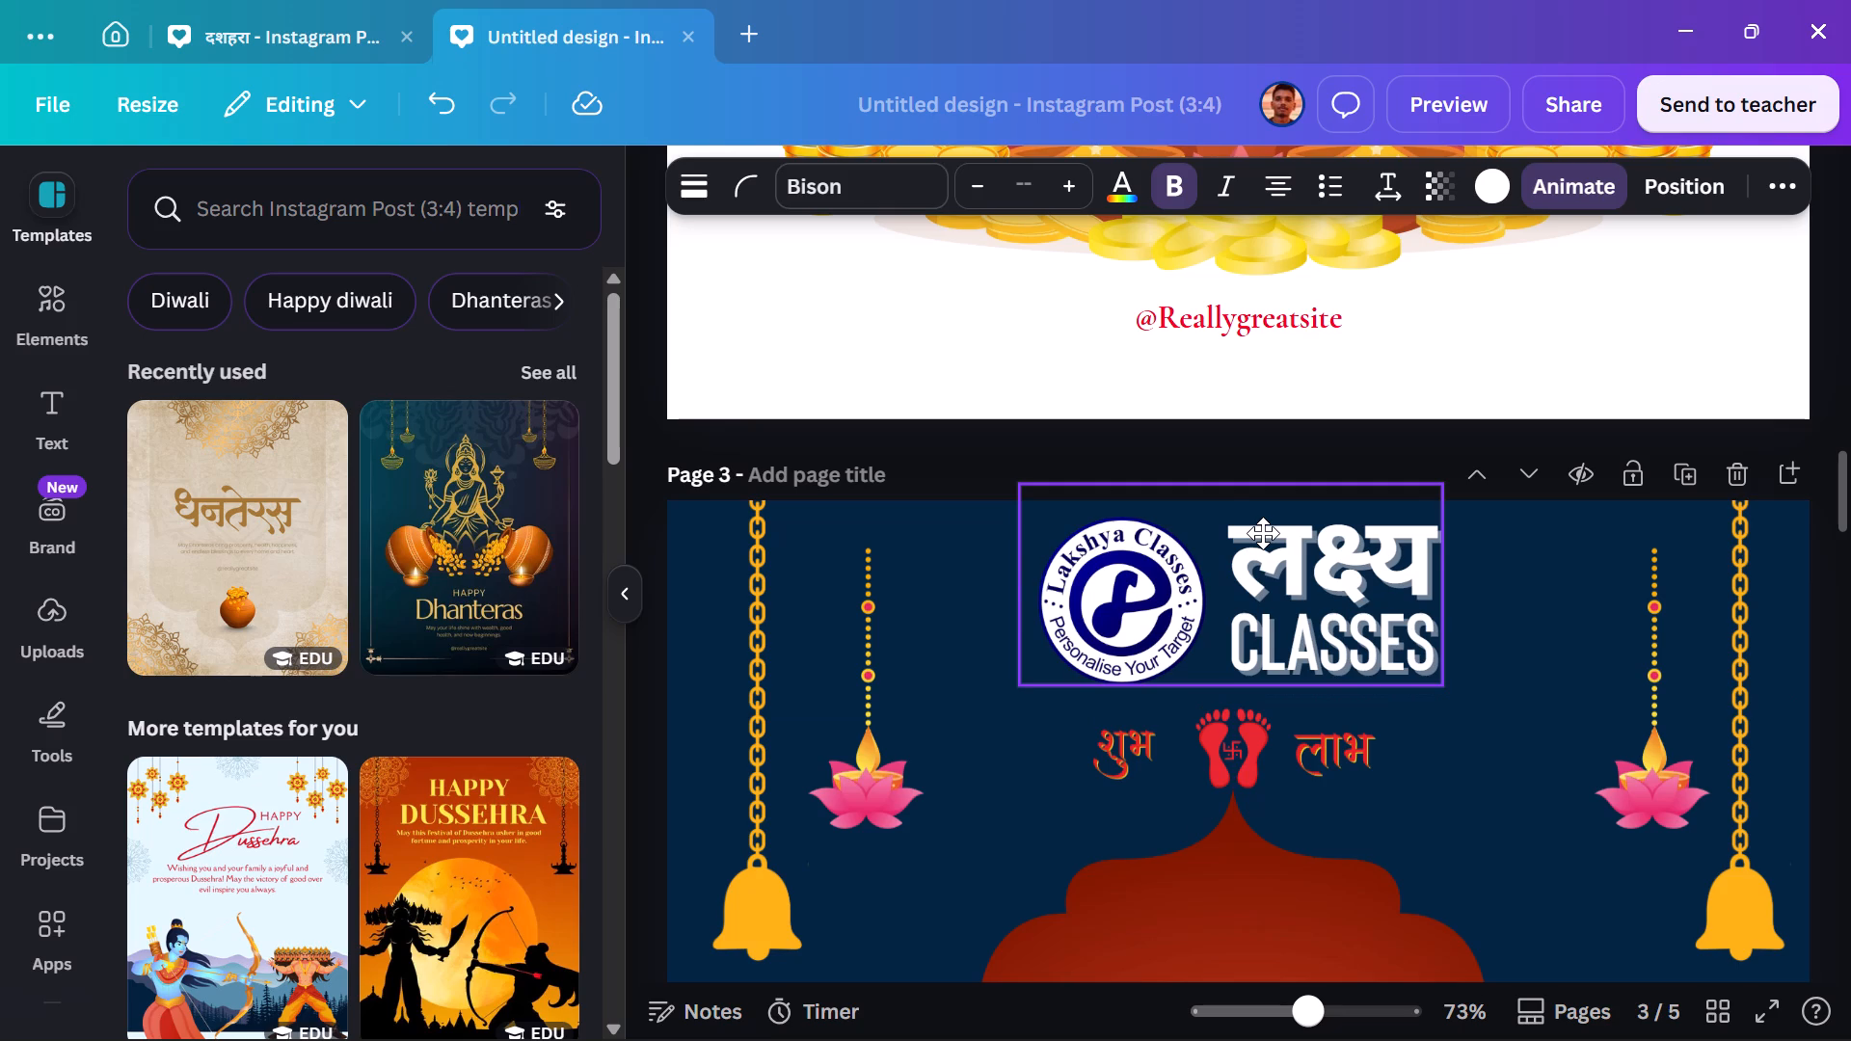
pyautogui.moveTo(1263, 533); pyautogui.dragTo(1268, 533)
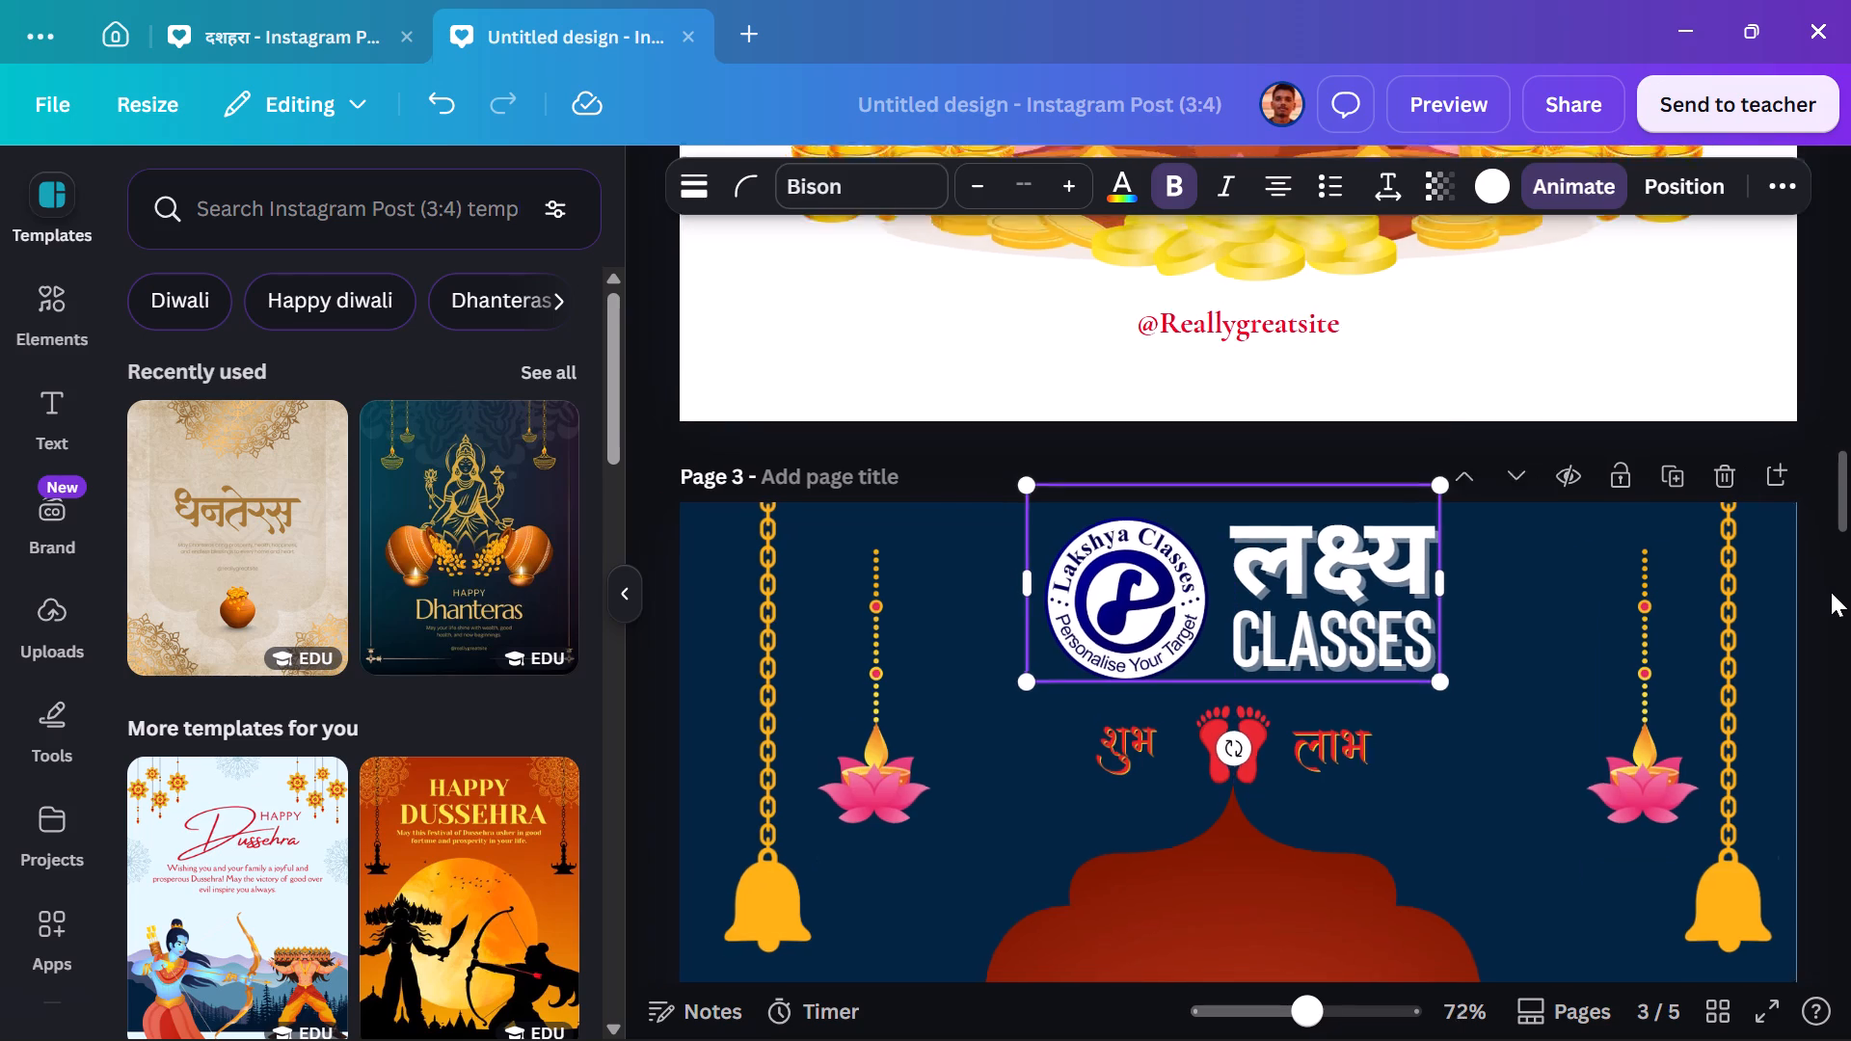
# Raise both hanging lotus lamps on page 3 until their chains meet the page's top edge, aligned with each other and mirrored about the logo.
pyautogui.moveTo(989, 713); pyautogui.dragTo(989, 696)
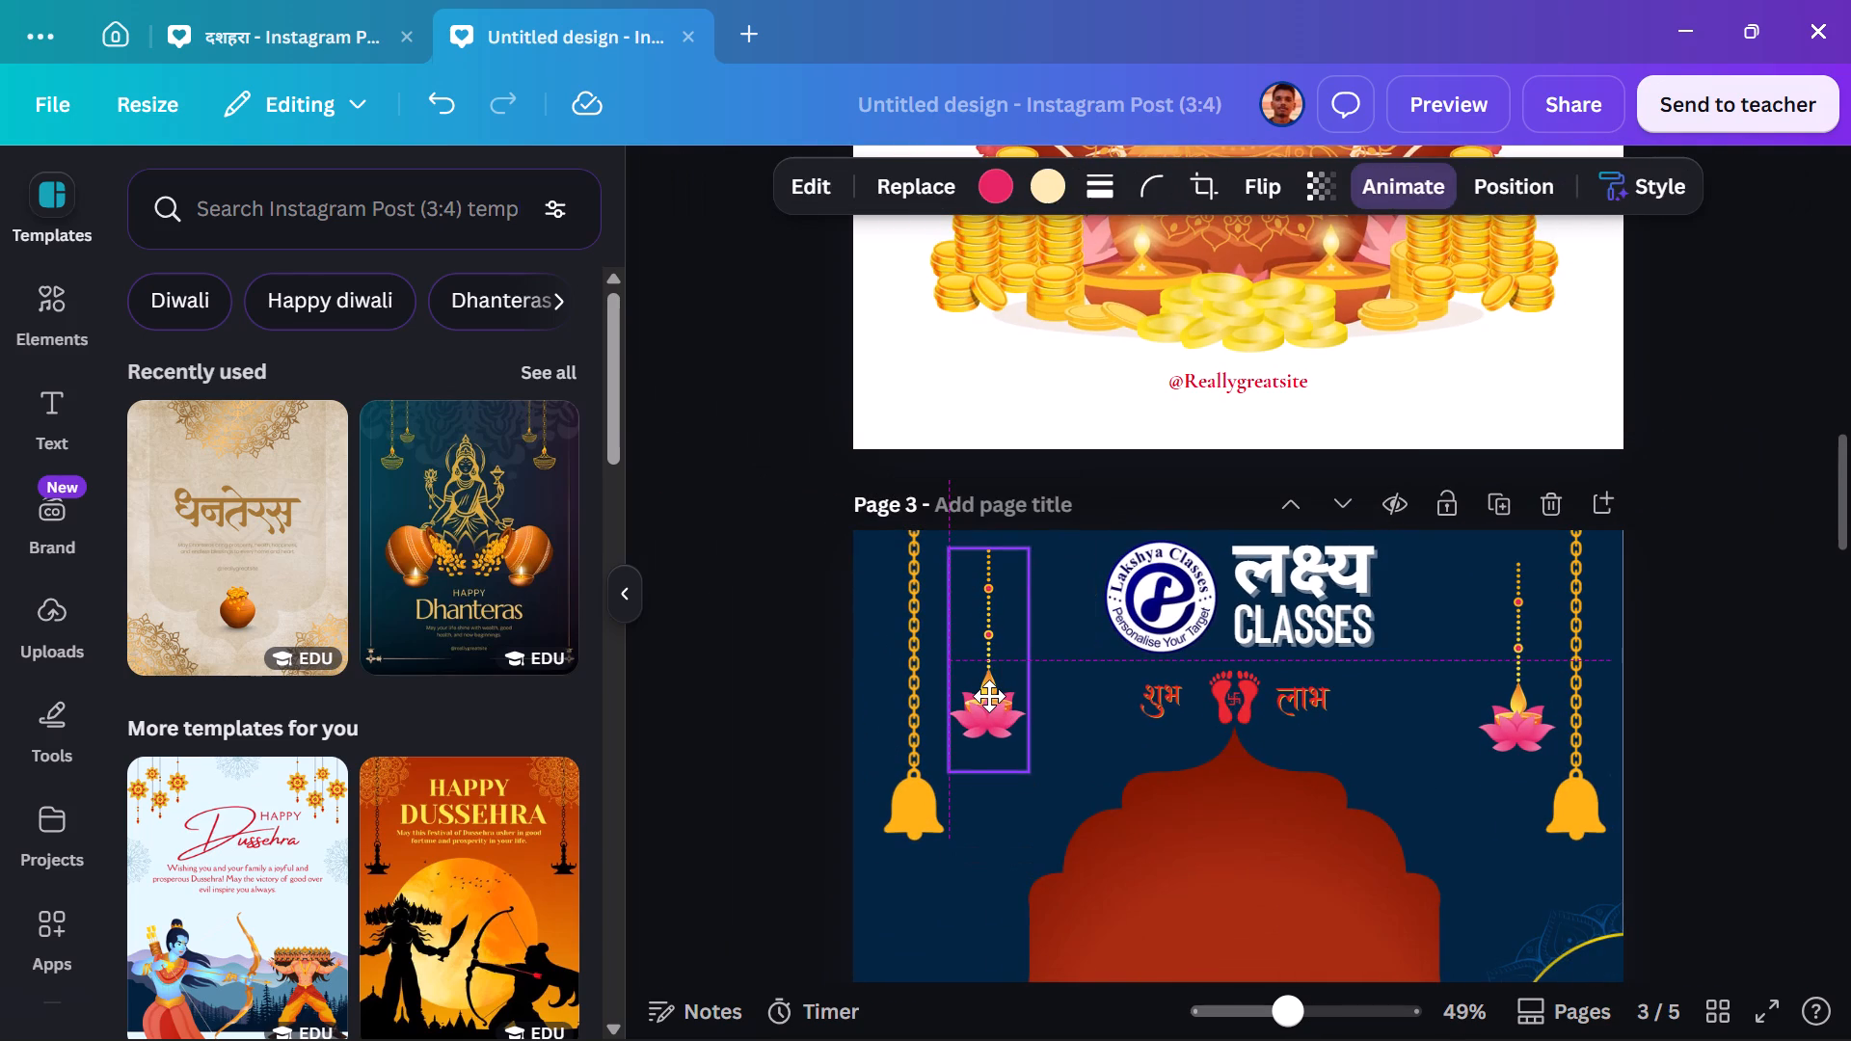
pyautogui.moveTo(989, 696); pyautogui.dragTo(989, 681)
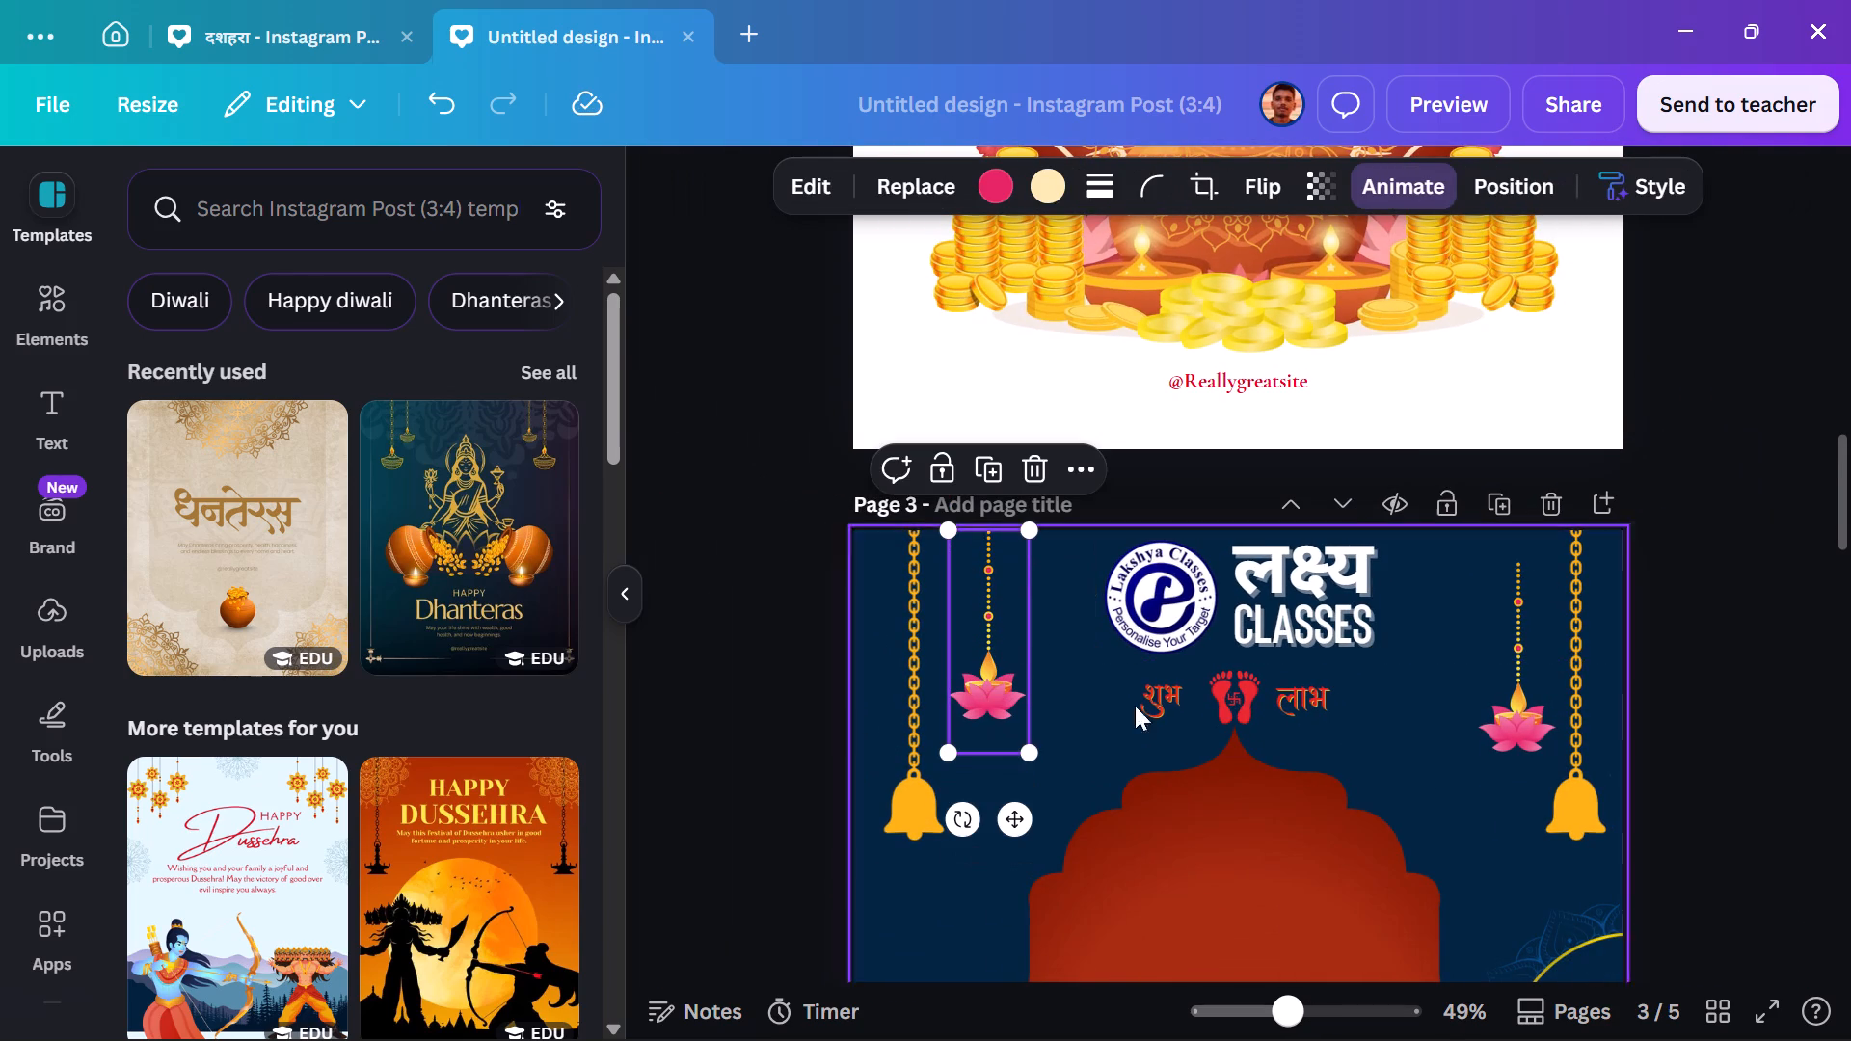
pyautogui.click(1737, 601)
pyautogui.moveTo(1516, 725); pyautogui.dragTo(1516, 716)
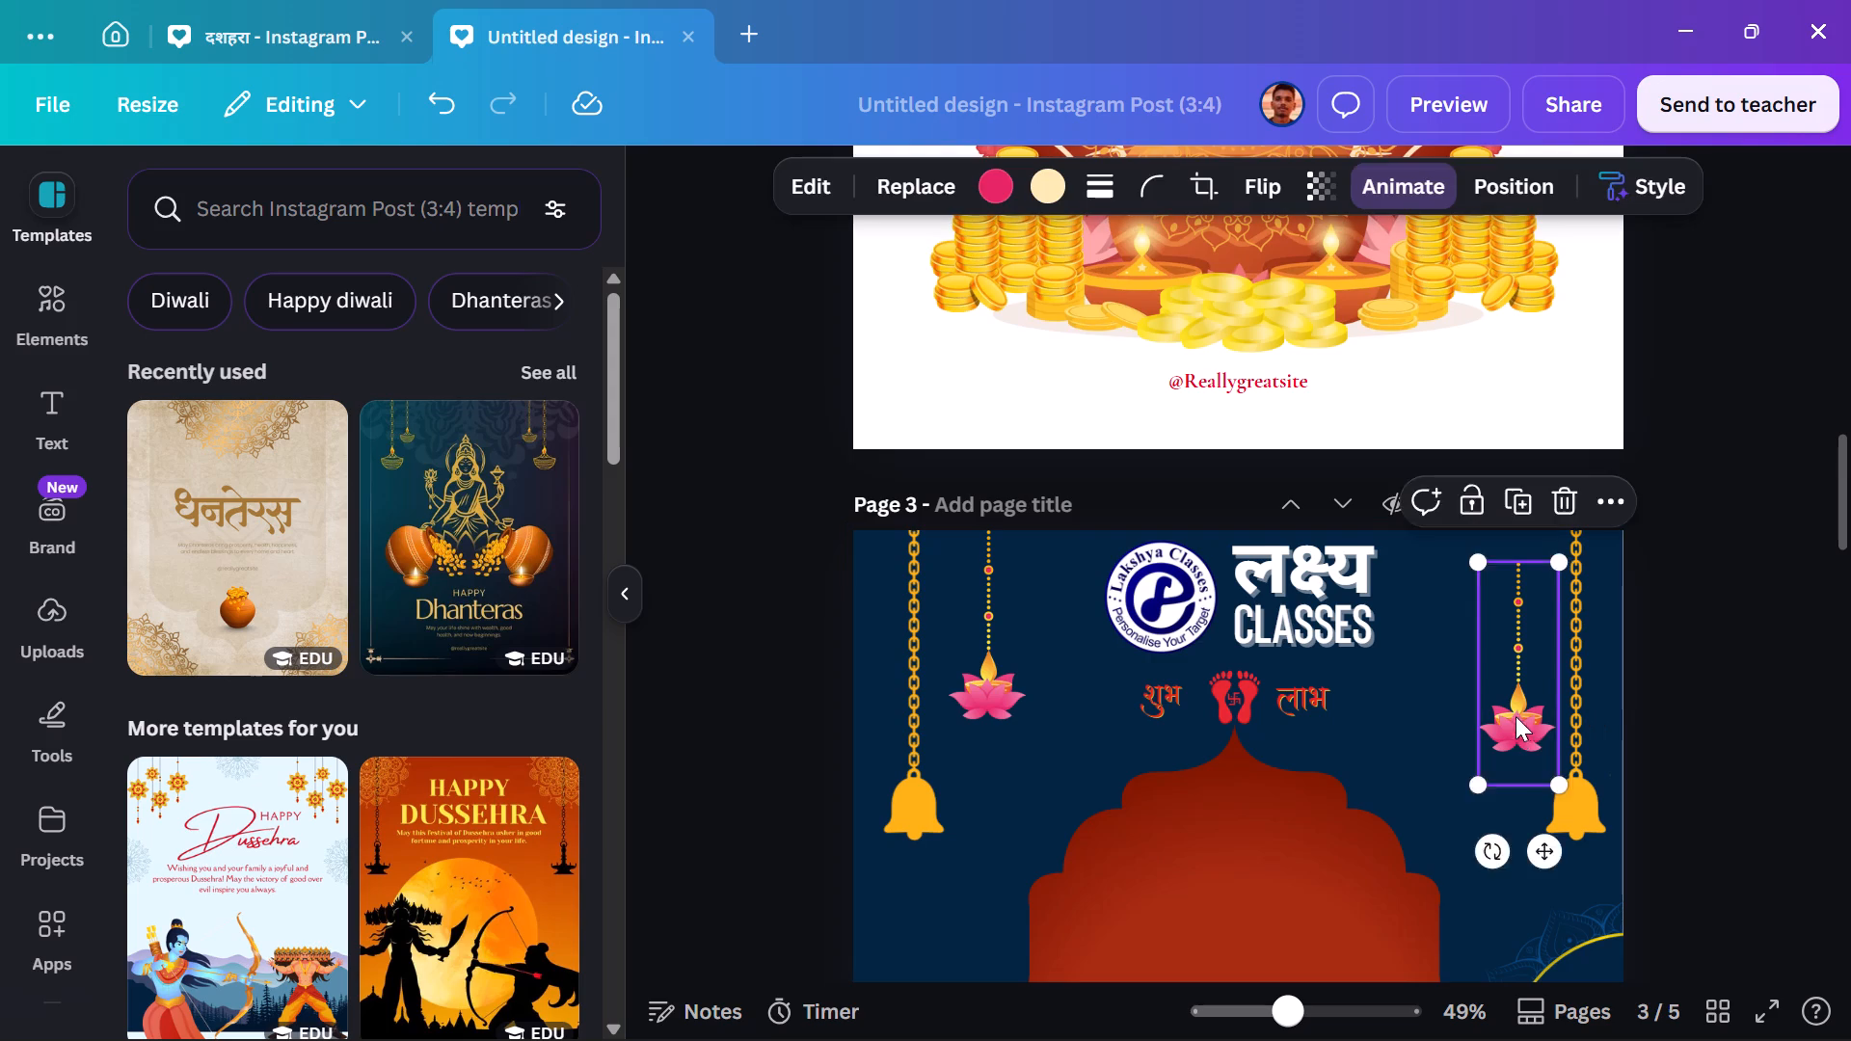
pyautogui.moveTo(1516, 716); pyautogui.dragTo(1512, 697)
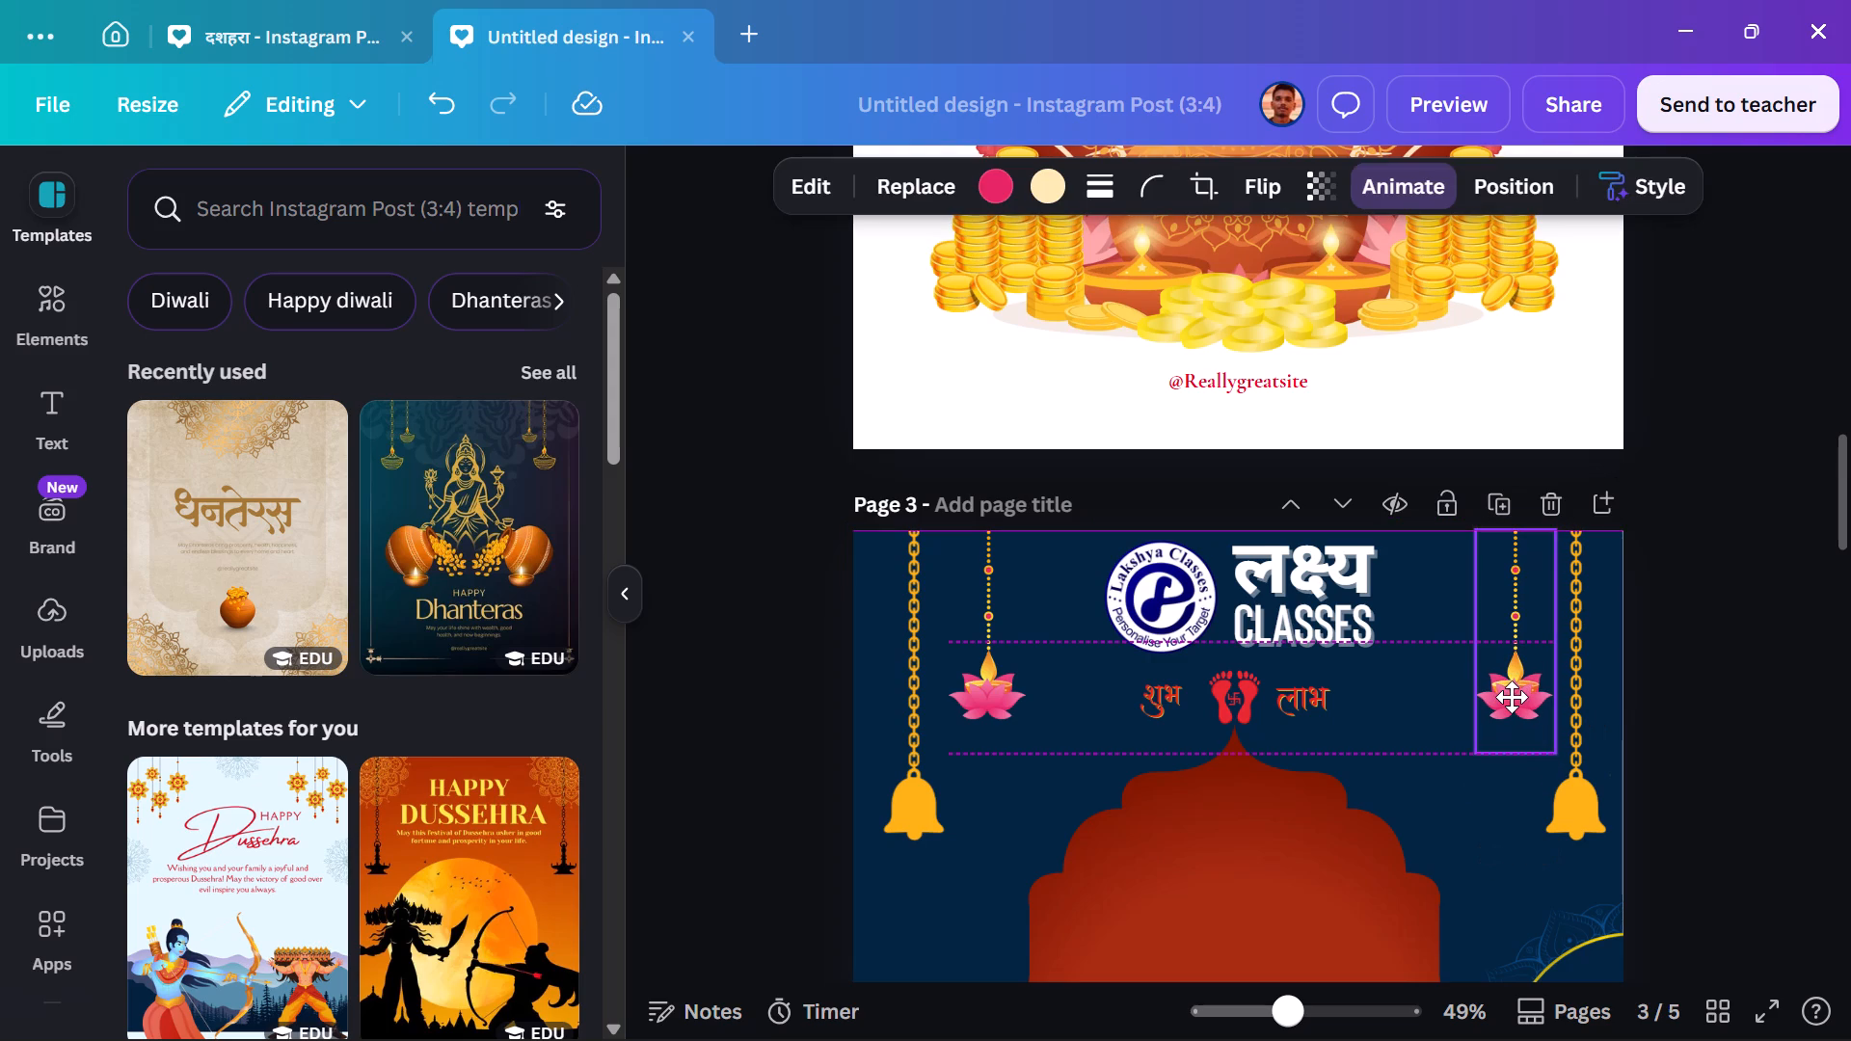
pyautogui.moveTo(1512, 697); pyautogui.dragTo(1510, 689)
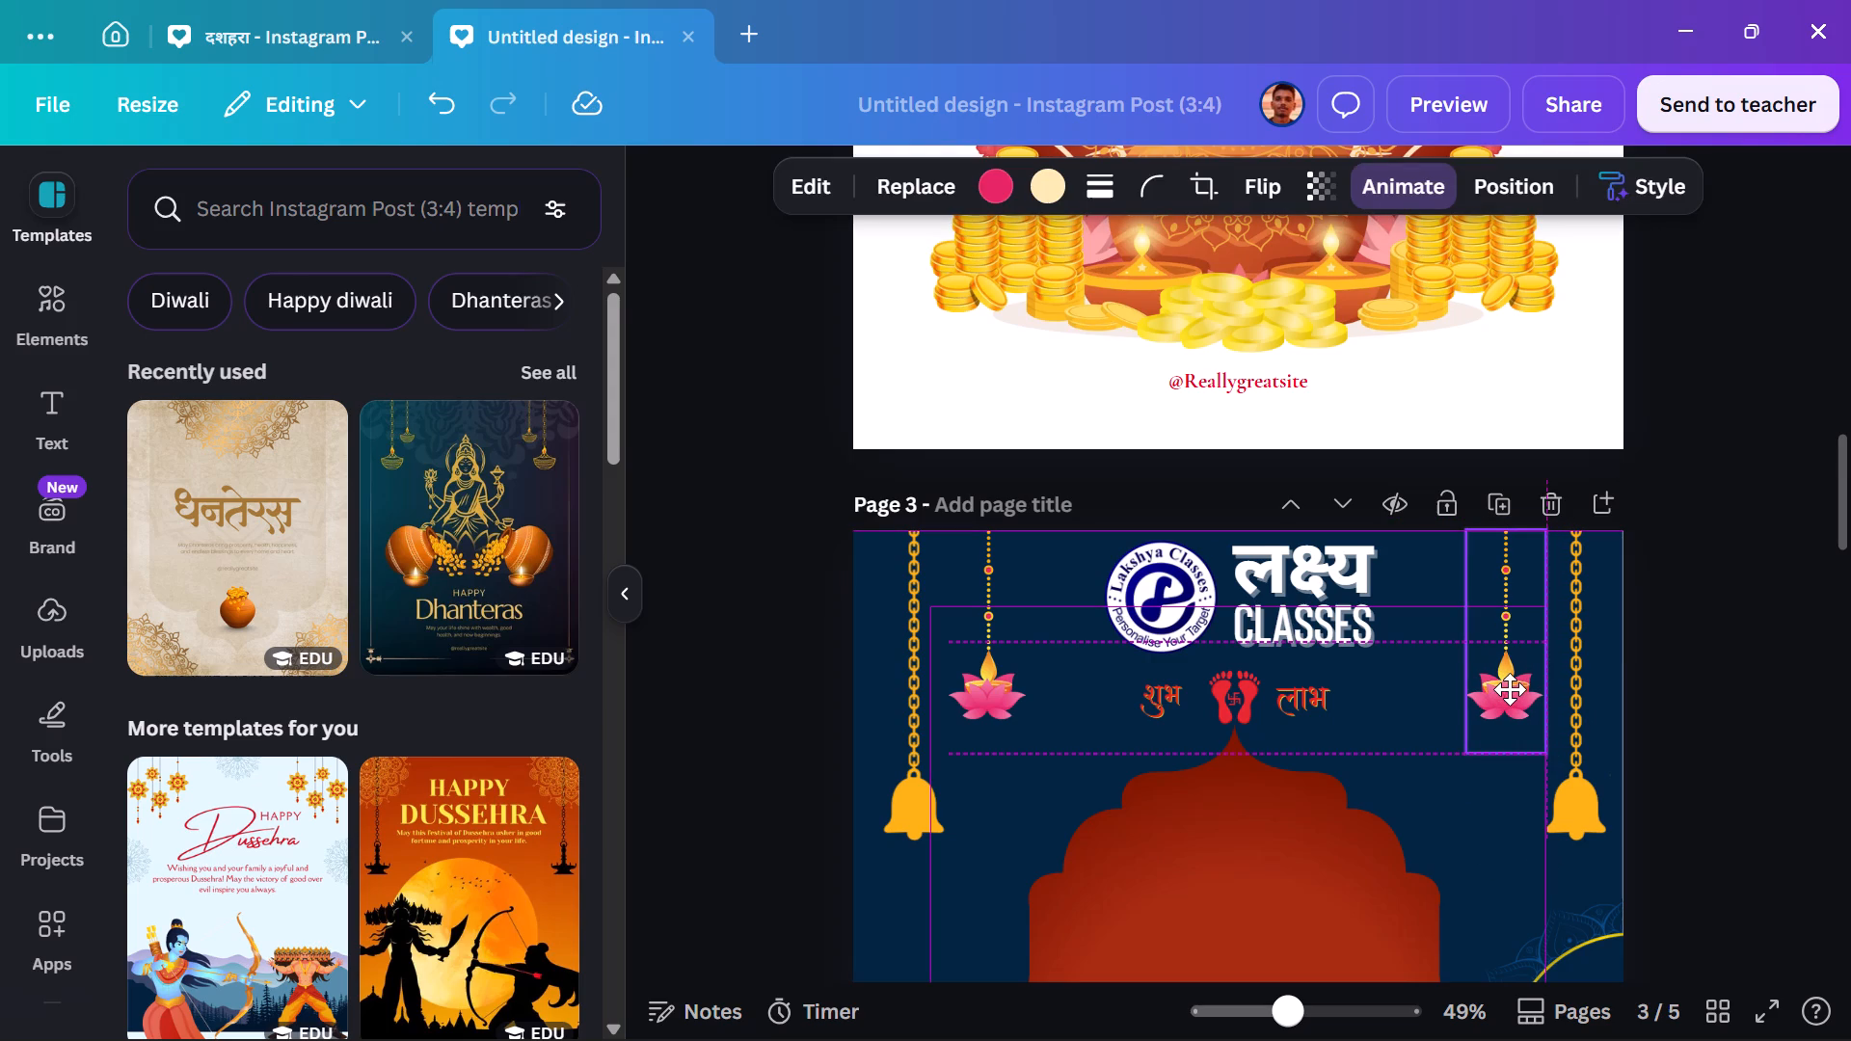
pyautogui.moveTo(1510, 689); pyautogui.dragTo(1510, 678)
pyautogui.click(1706, 648)
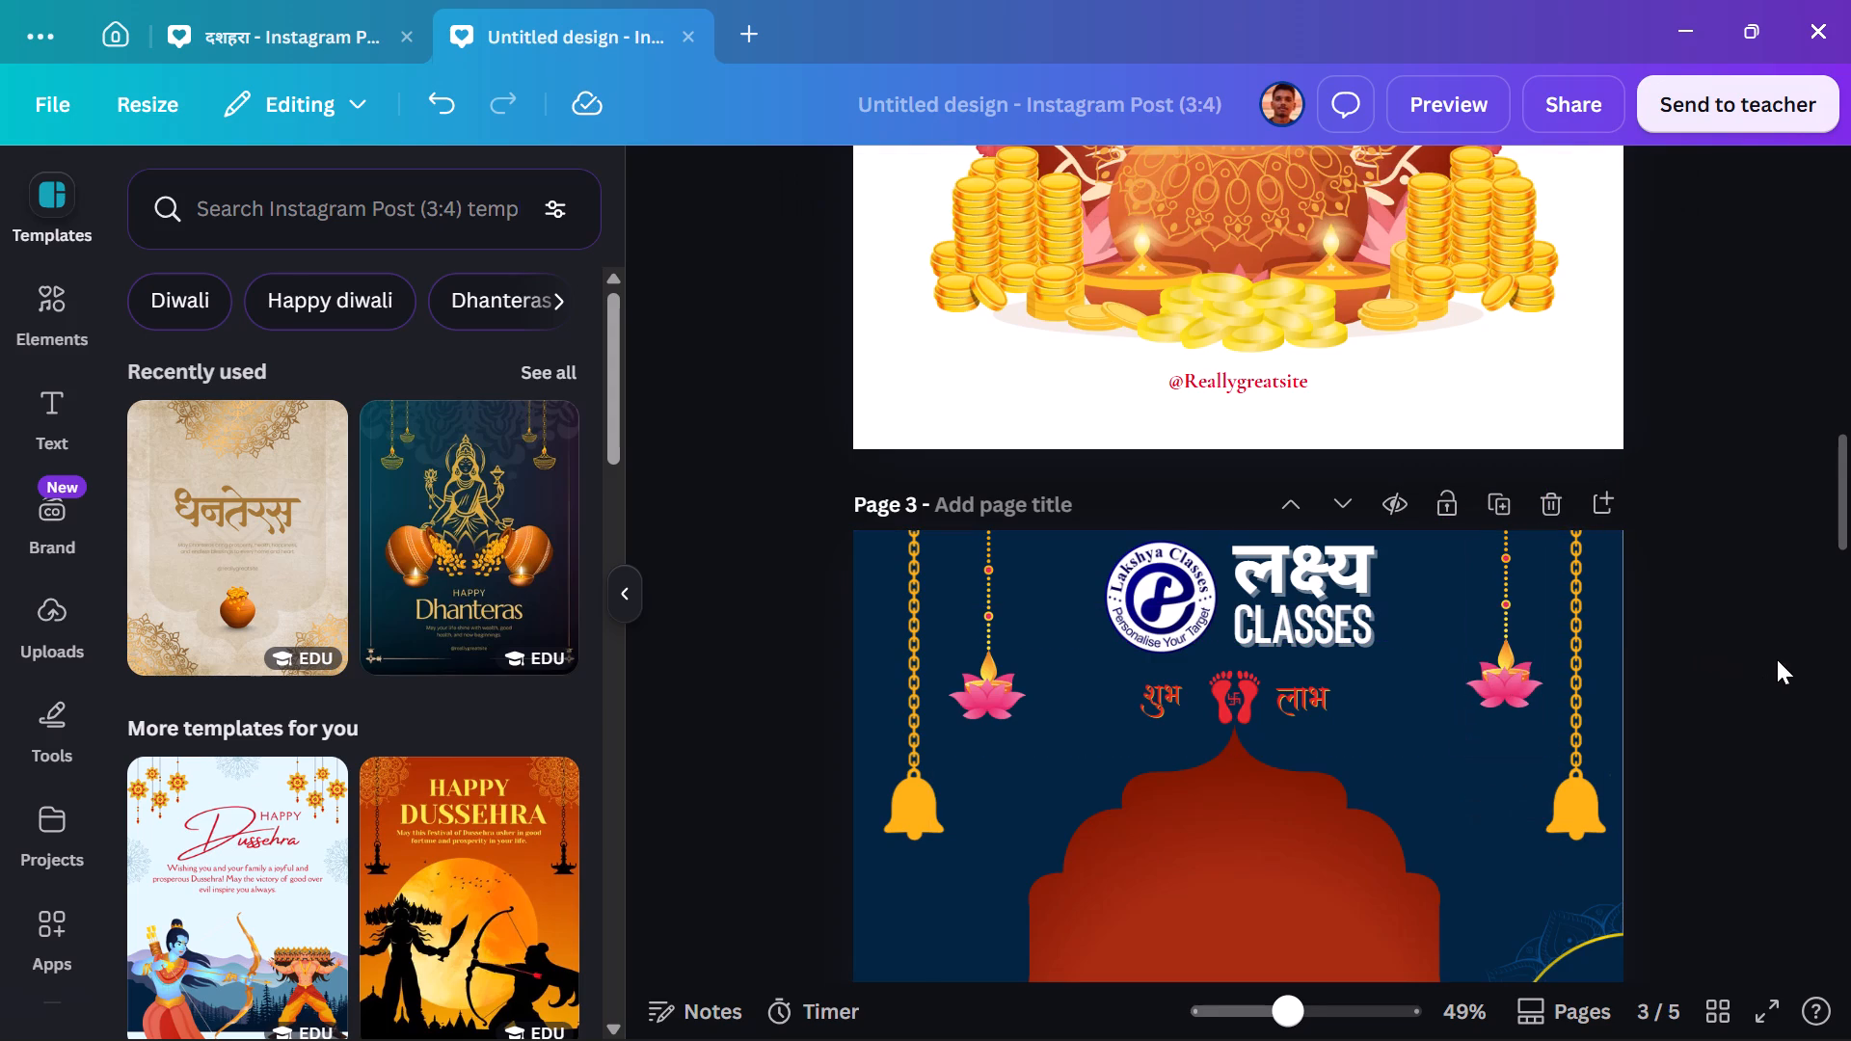
# Move the duplicate yellow contact banner from the middle of page 3 off the page.
pyautogui.scroll(-2, 1777, 659)
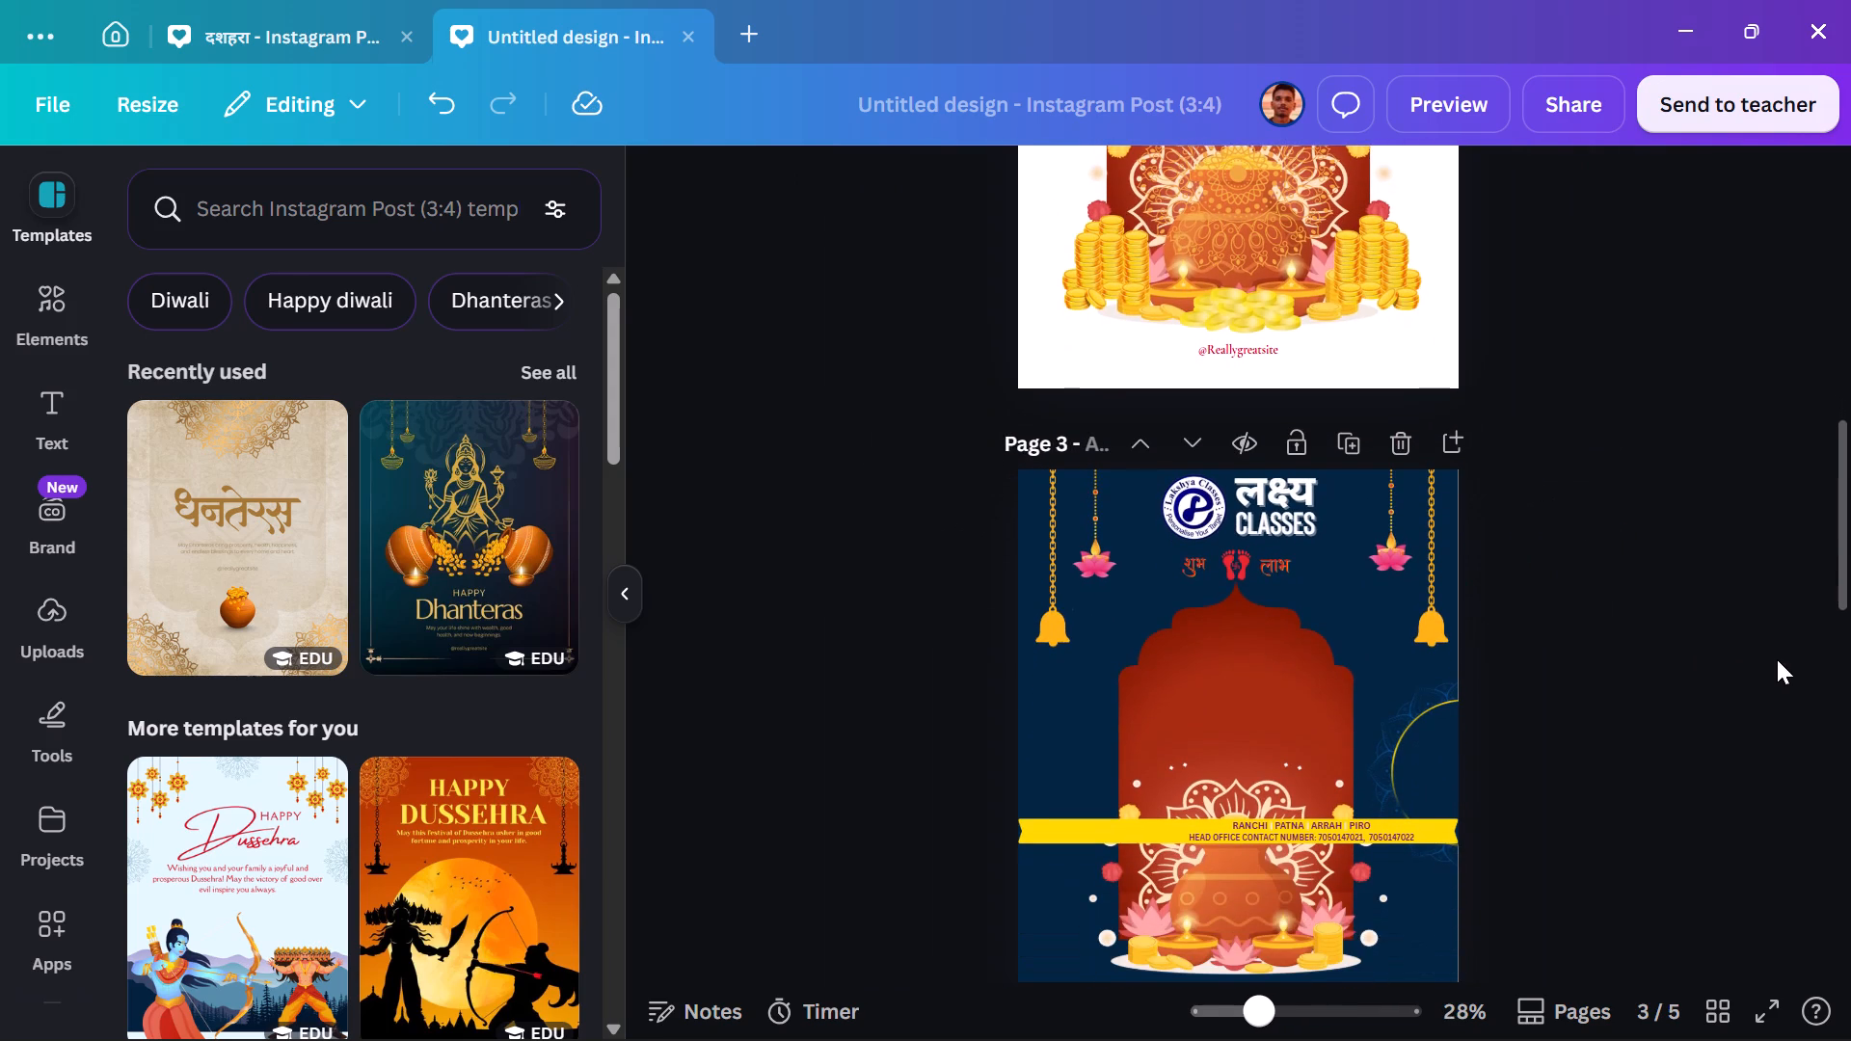
pyautogui.scroll(-1, 1777, 659)
pyautogui.scroll(-1, 1542, 782)
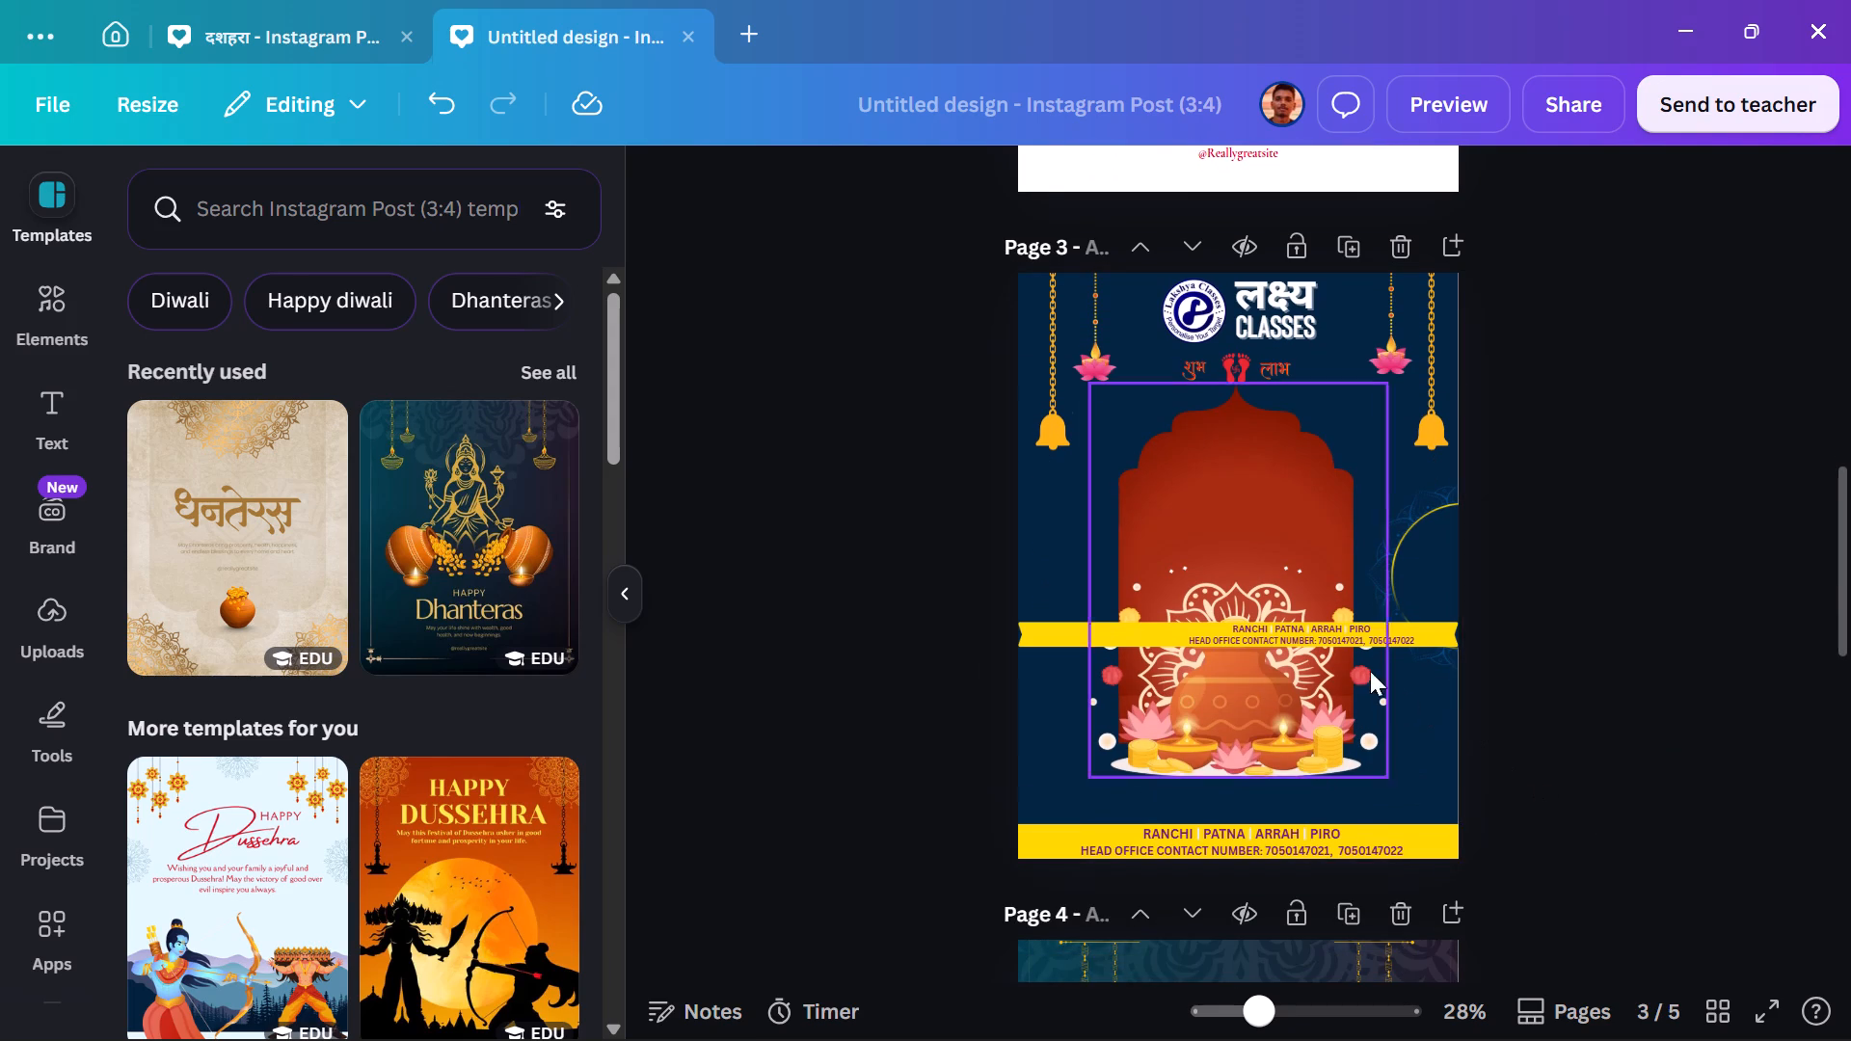
pyautogui.moveTo(1276, 627); pyautogui.dragTo(1850, 885)
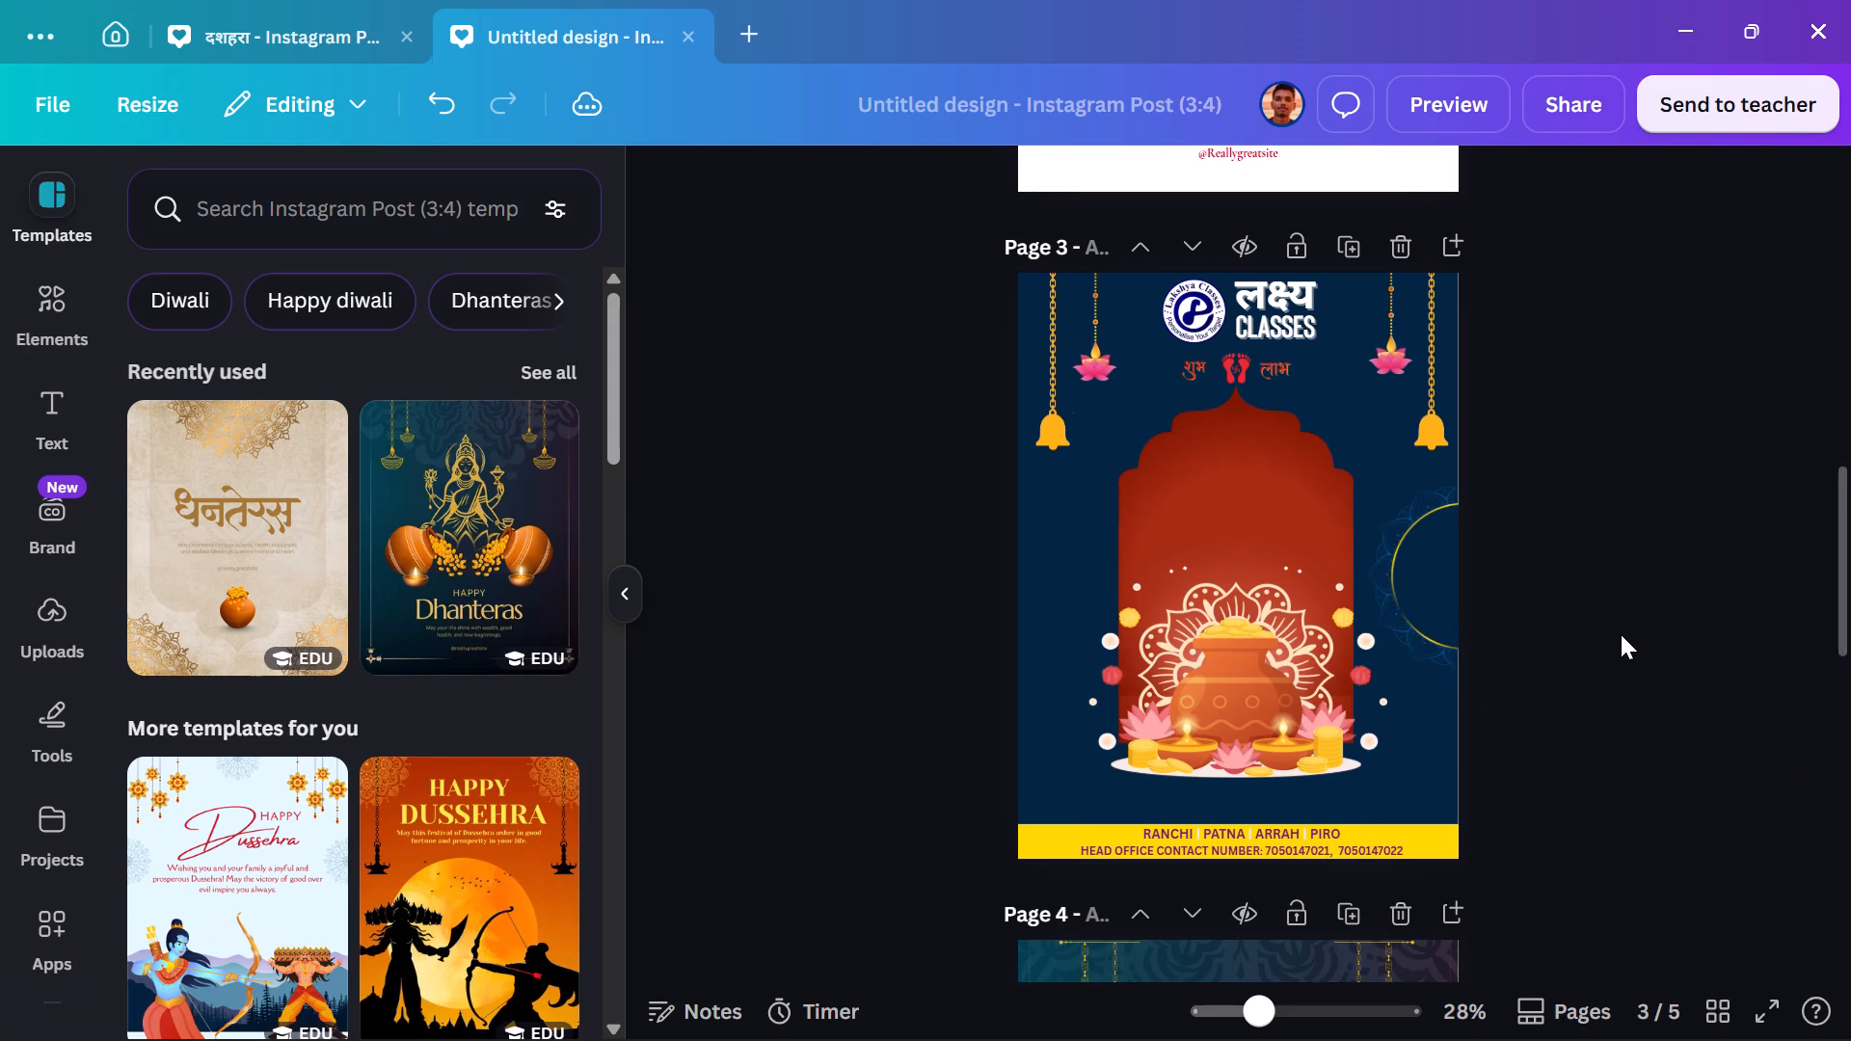
# Copy the gold mandala from the top of page 5 onto page 3.
pyautogui.scroll(1, 1621, 634)
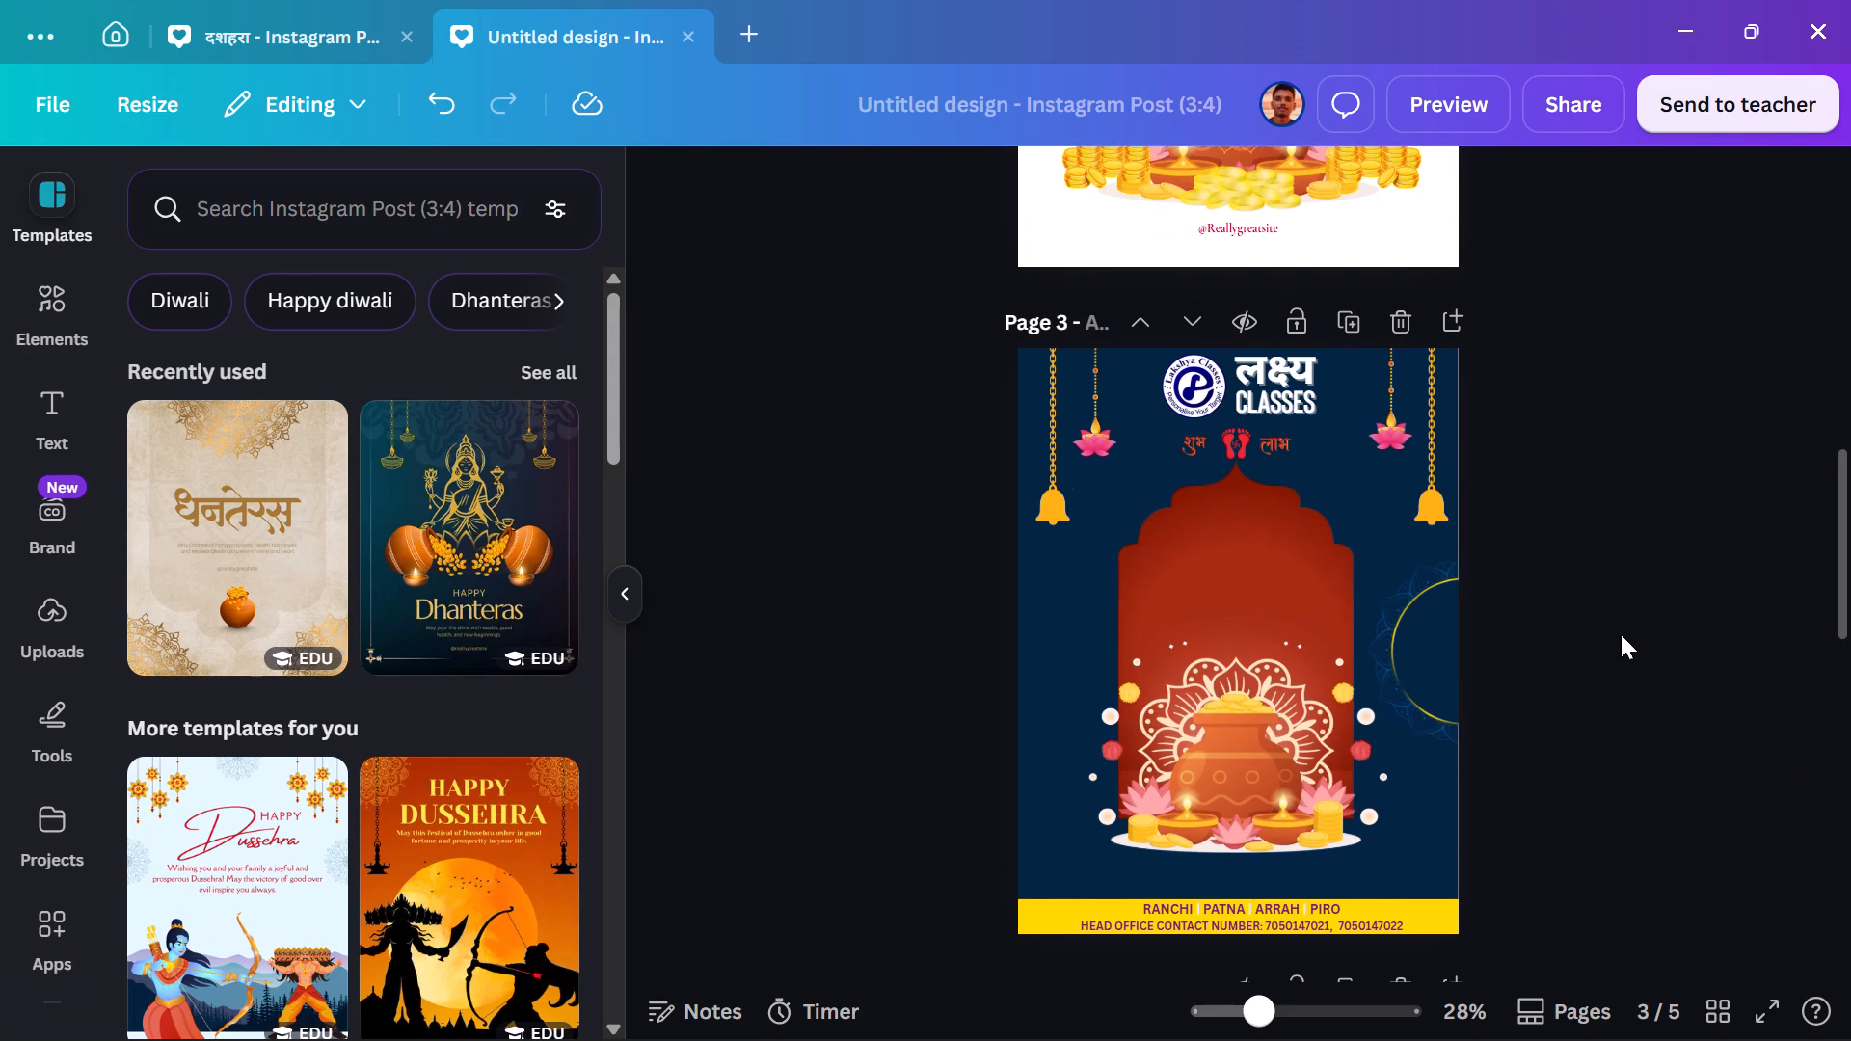
pyautogui.scroll(-4, 1616, 634)
pyautogui.click(1227, 816)
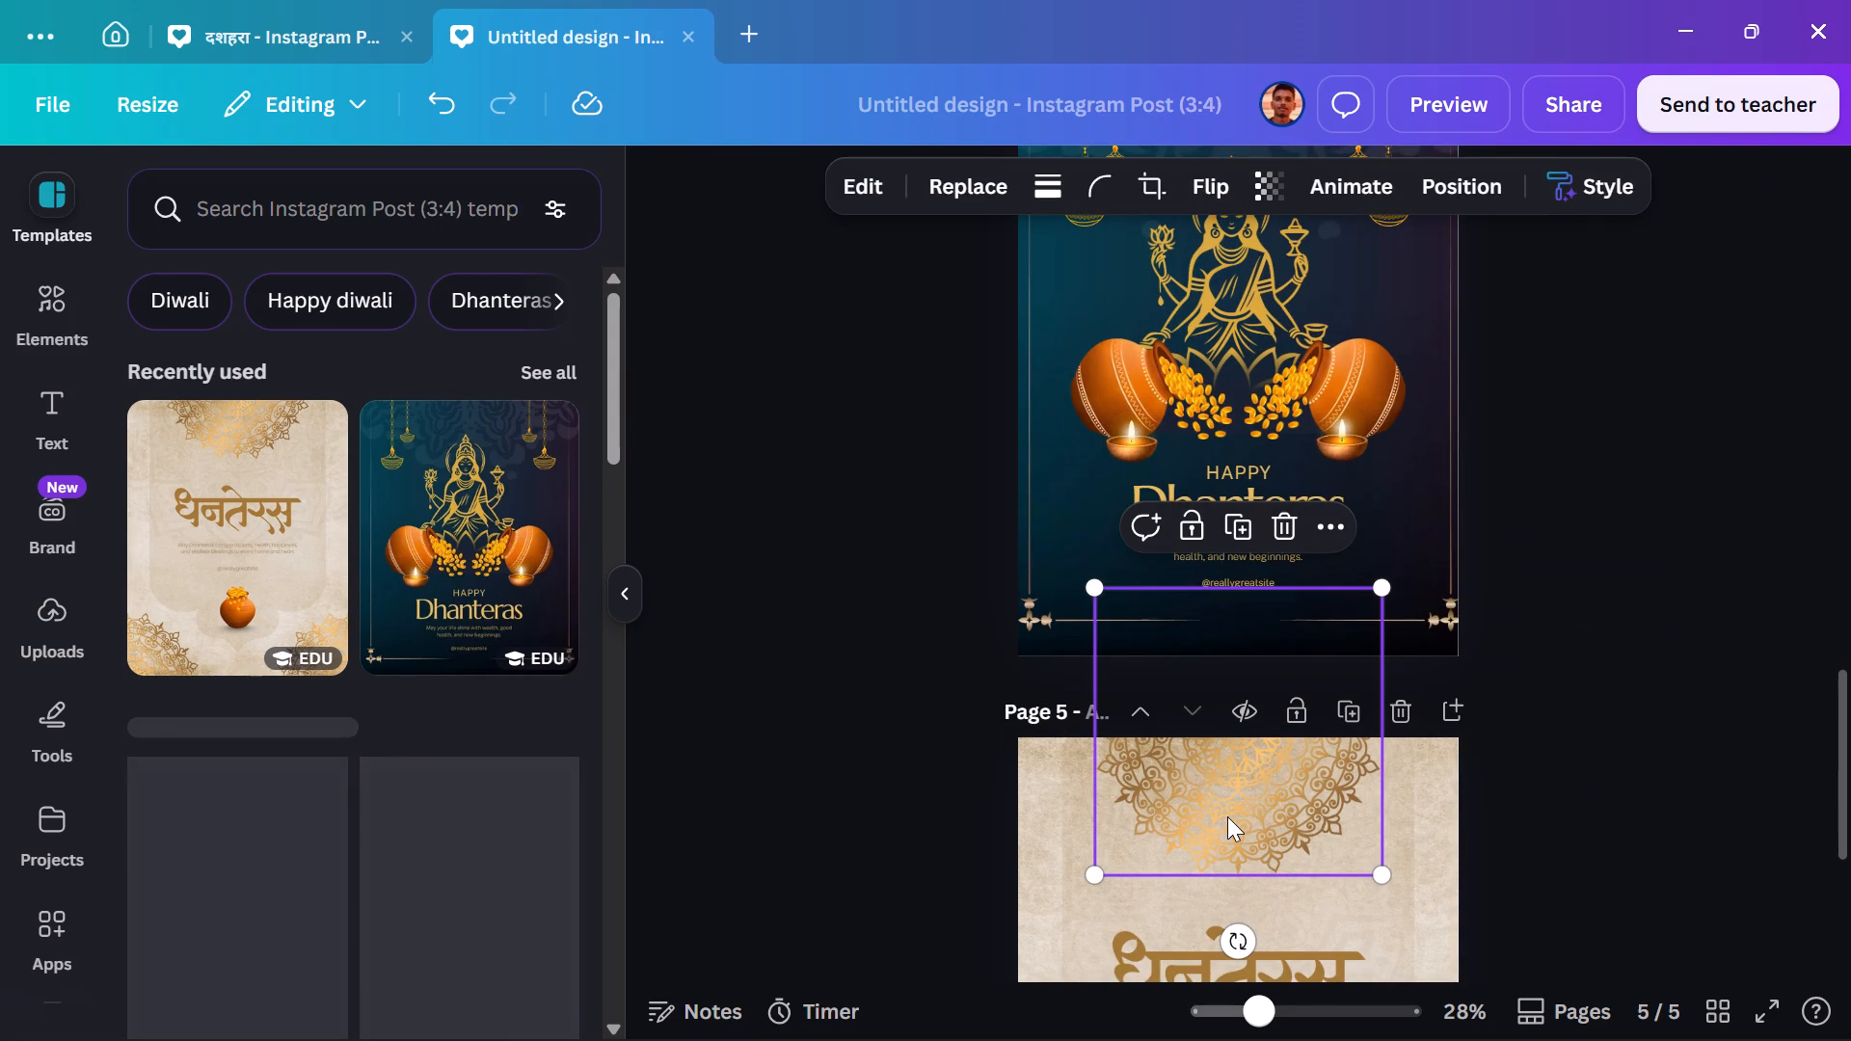
pyautogui.hotkey('ctrl', 'c')
pyautogui.scroll(3, 1227, 816)
pyautogui.scroll(3, 1232, 603)
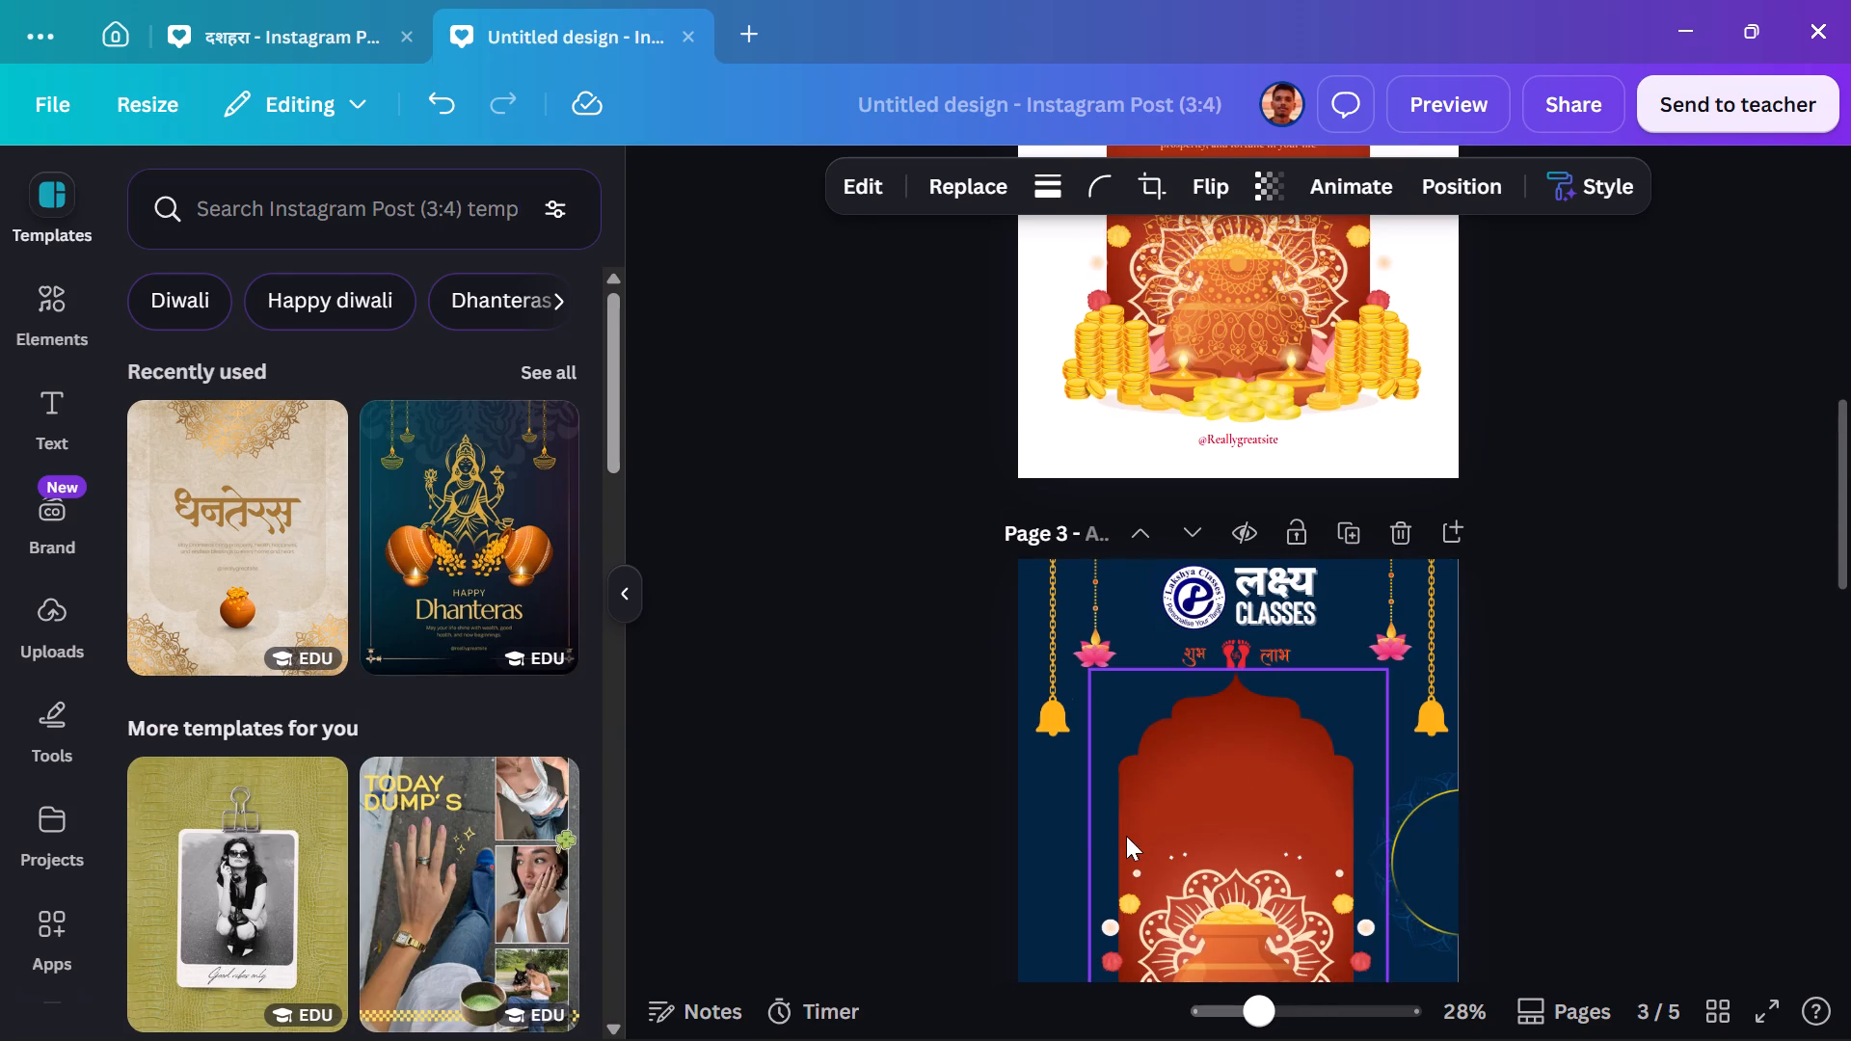
pyautogui.click(1066, 839)
pyautogui.hotkey('ctrl', 'v')
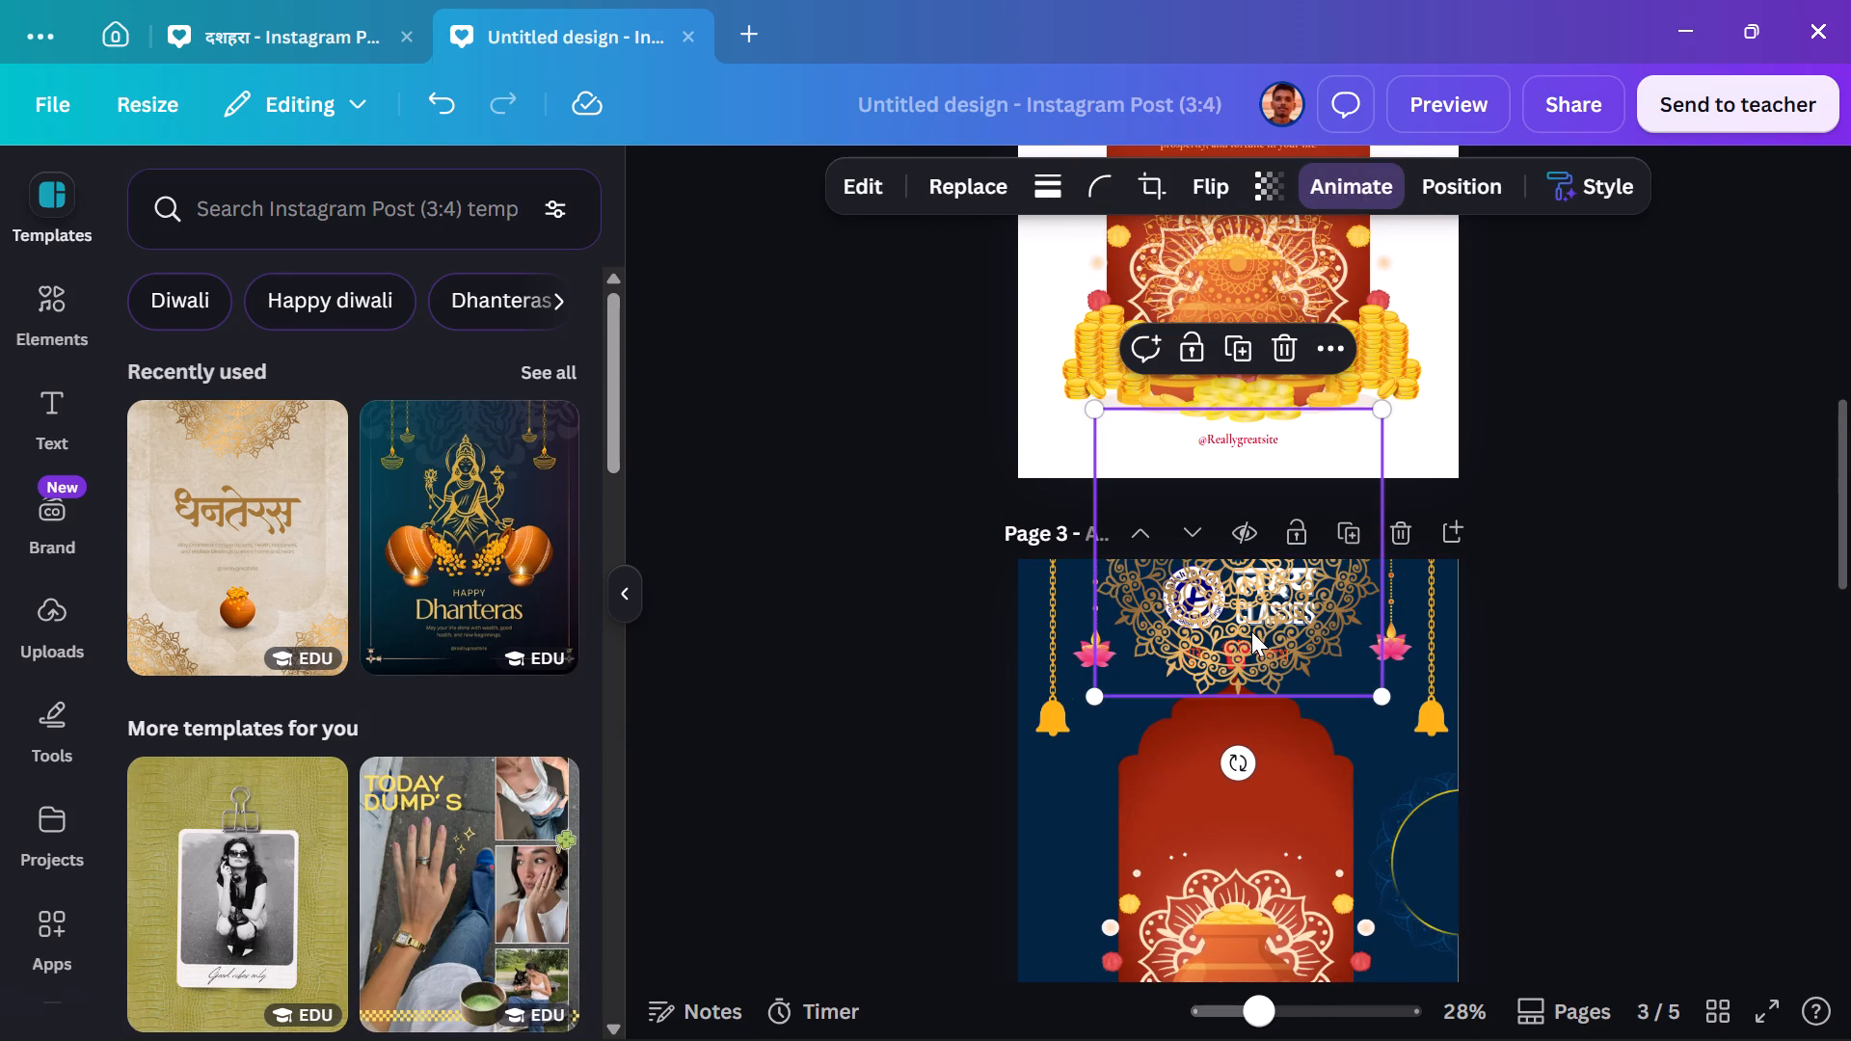
# Shrink the pasted gold mandala and centre it inside the yellow ring at page 3's right edge, so half of it shows.
pyautogui.moveTo(1100, 407); pyautogui.dragTo(1231, 627)
pyautogui.moveTo(1313, 653); pyautogui.dragTo(1445, 872)
pyautogui.click(1577, 723)
pyautogui.scroll(1, 1574, 724)
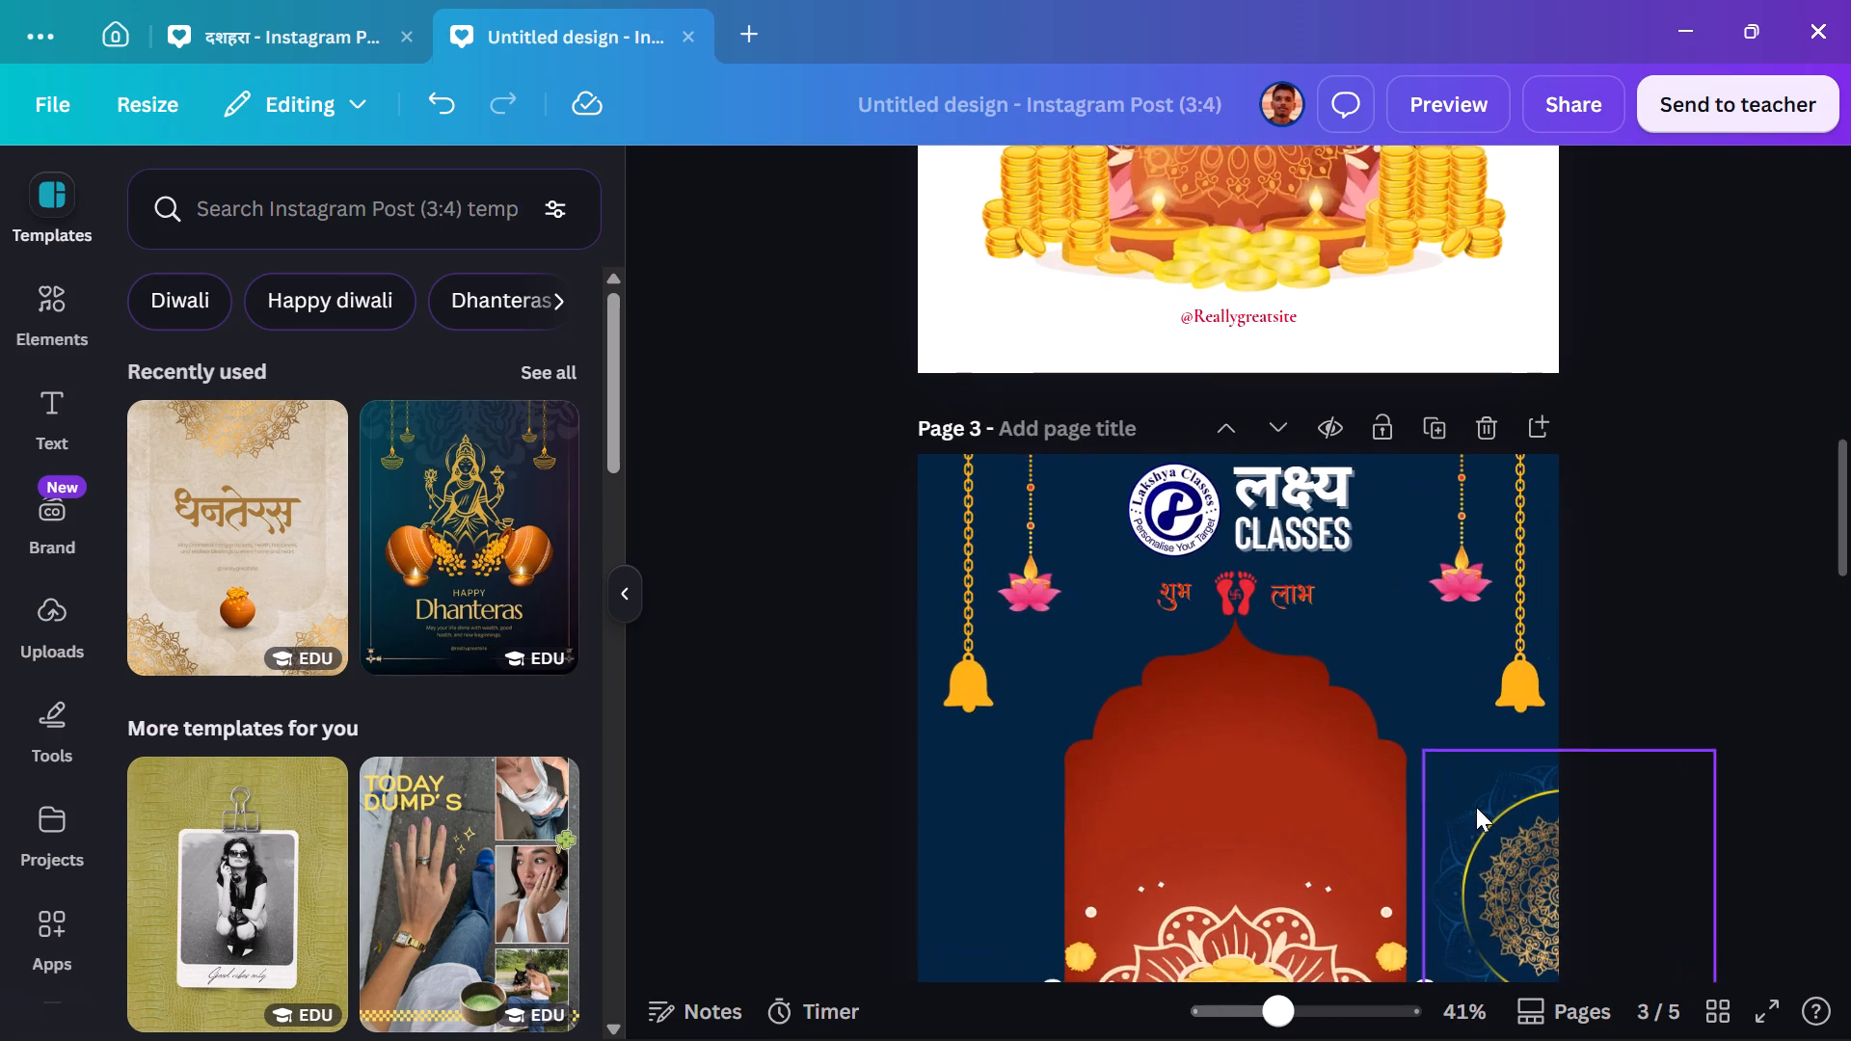
pyautogui.scroll(-2, 1516, 842)
pyautogui.click(1591, 716)
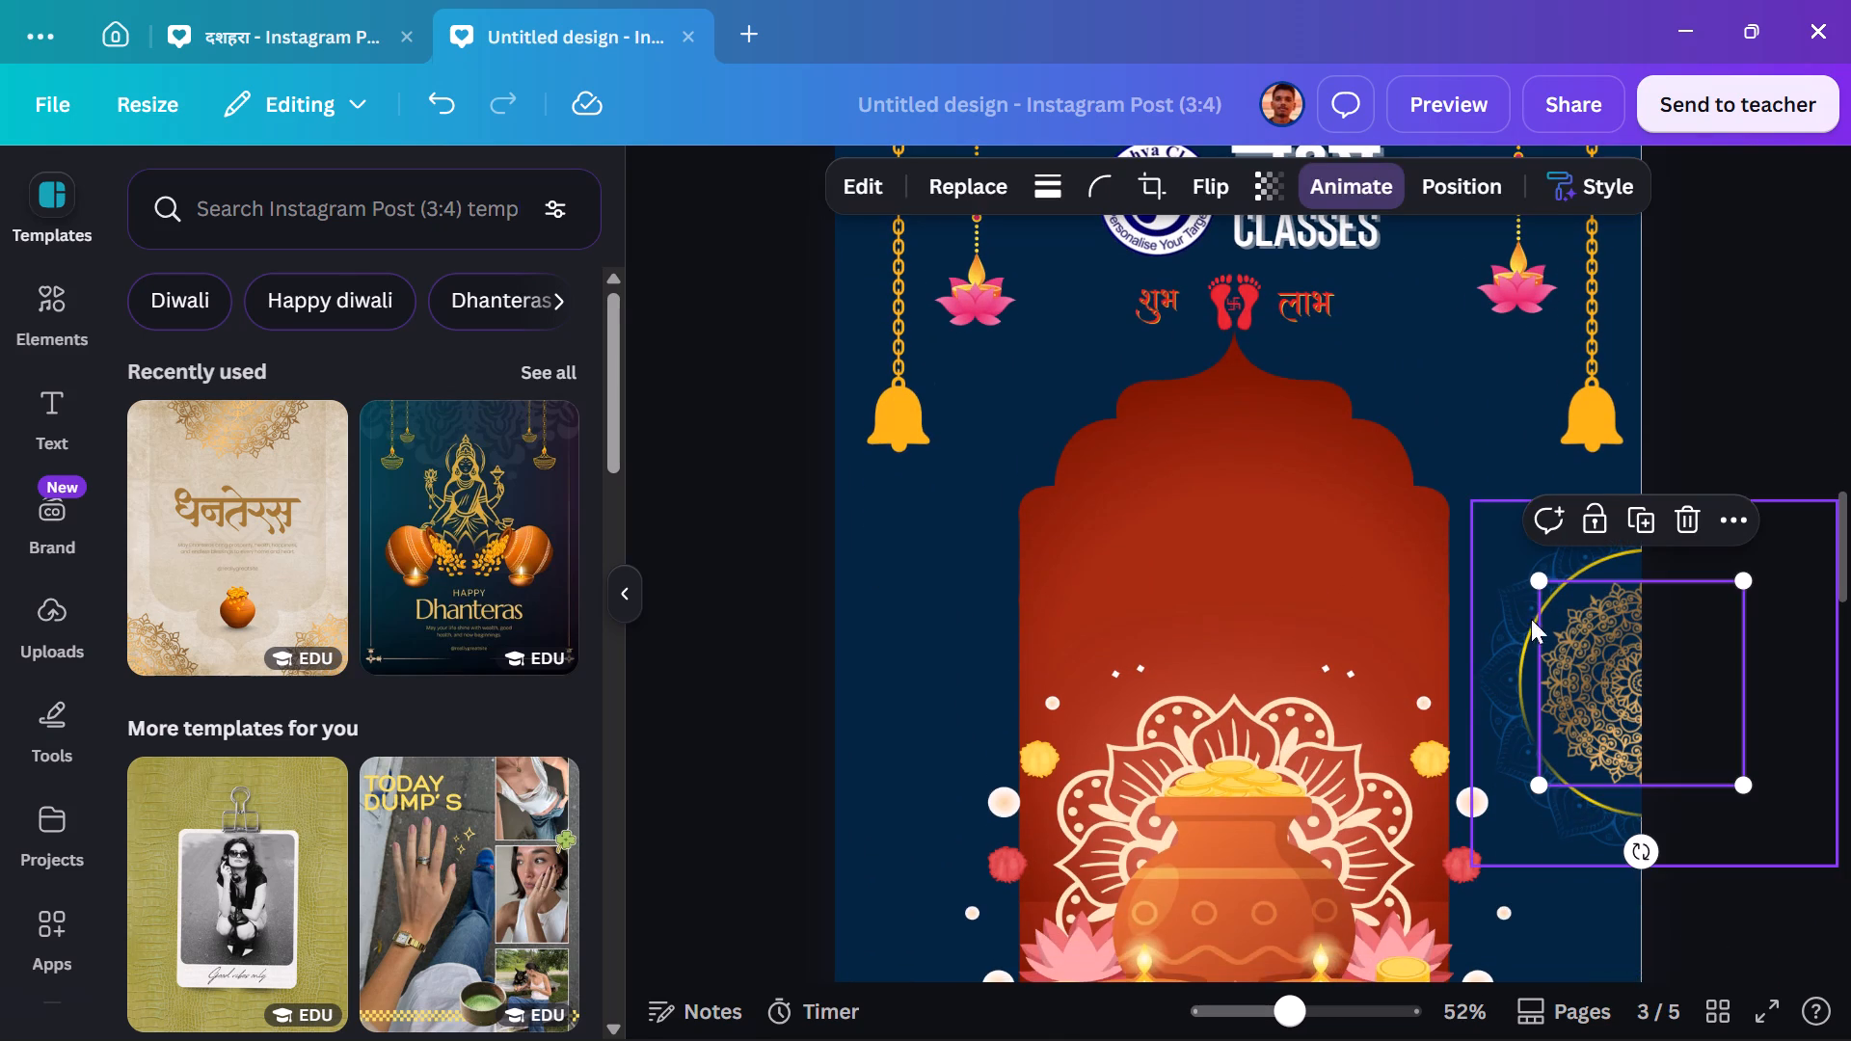
pyautogui.moveTo(1538, 578); pyautogui.dragTo(1511, 575)
pyautogui.moveTo(1578, 693); pyautogui.dragTo(1593, 706)
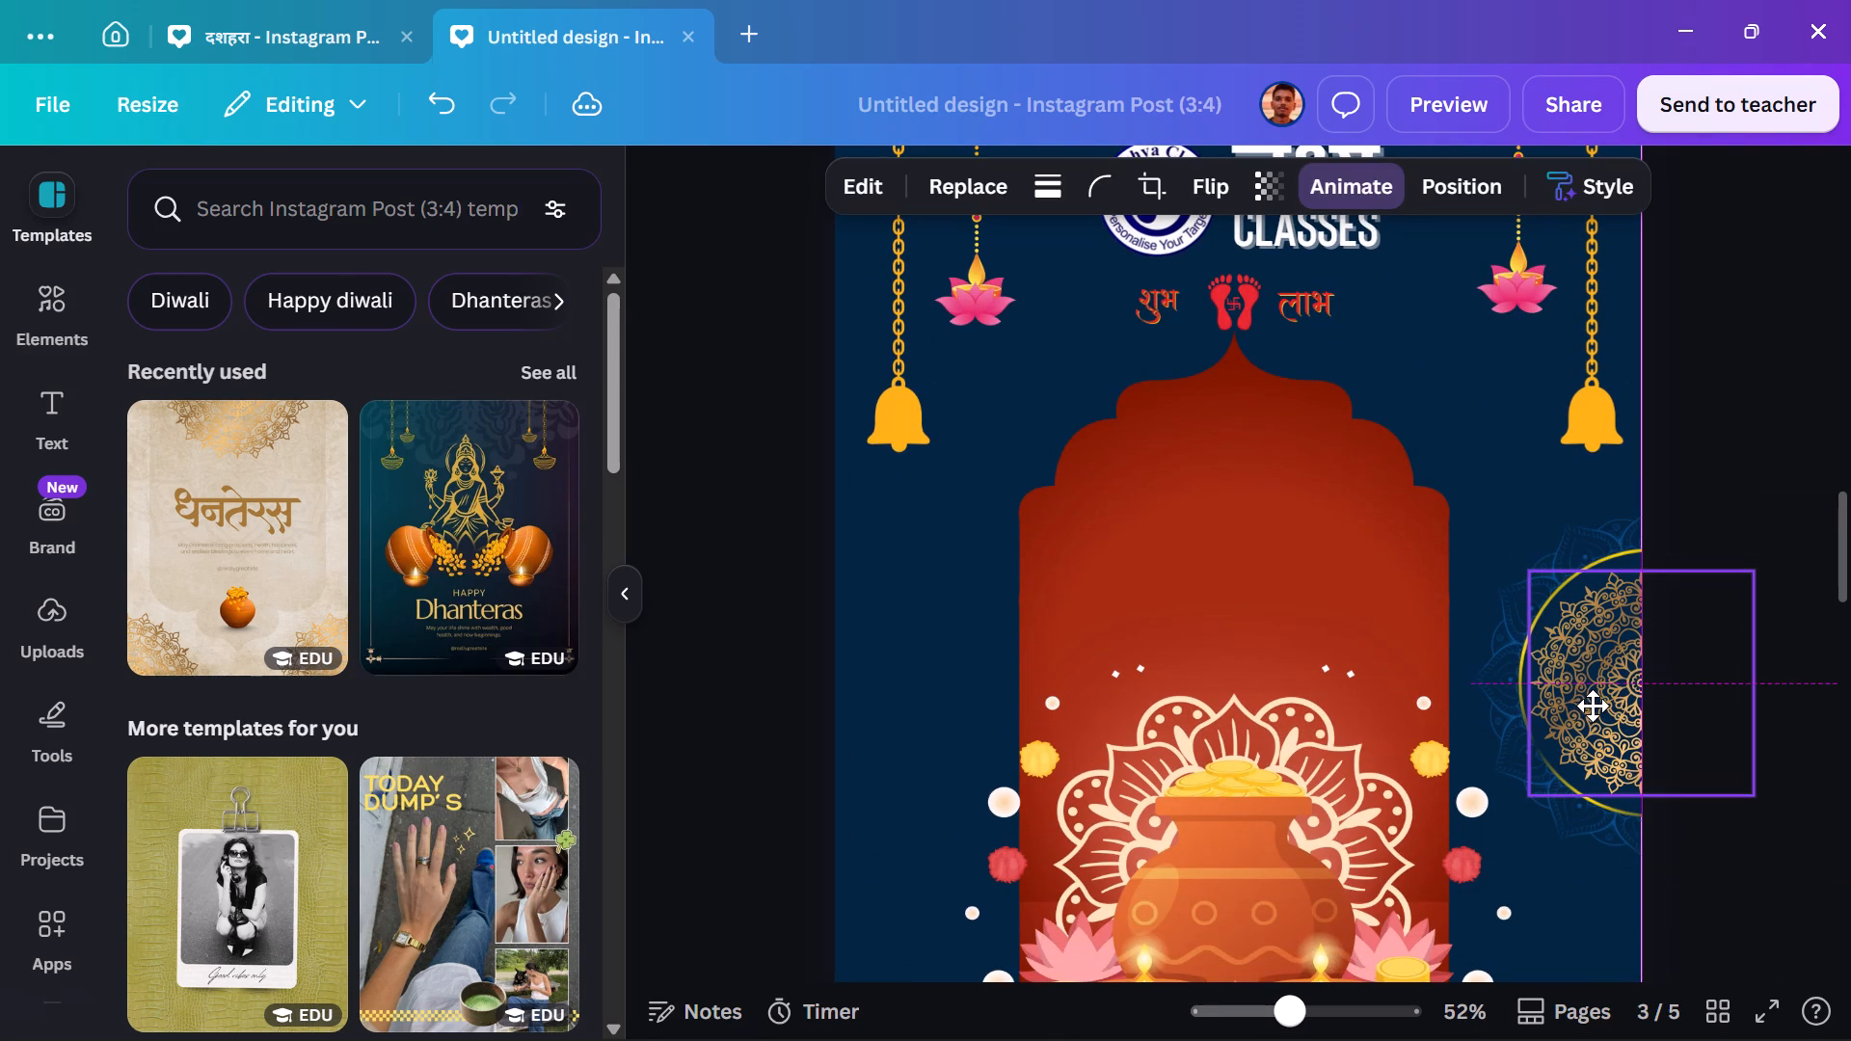
pyautogui.moveTo(1593, 706); pyautogui.dragTo(1596, 706)
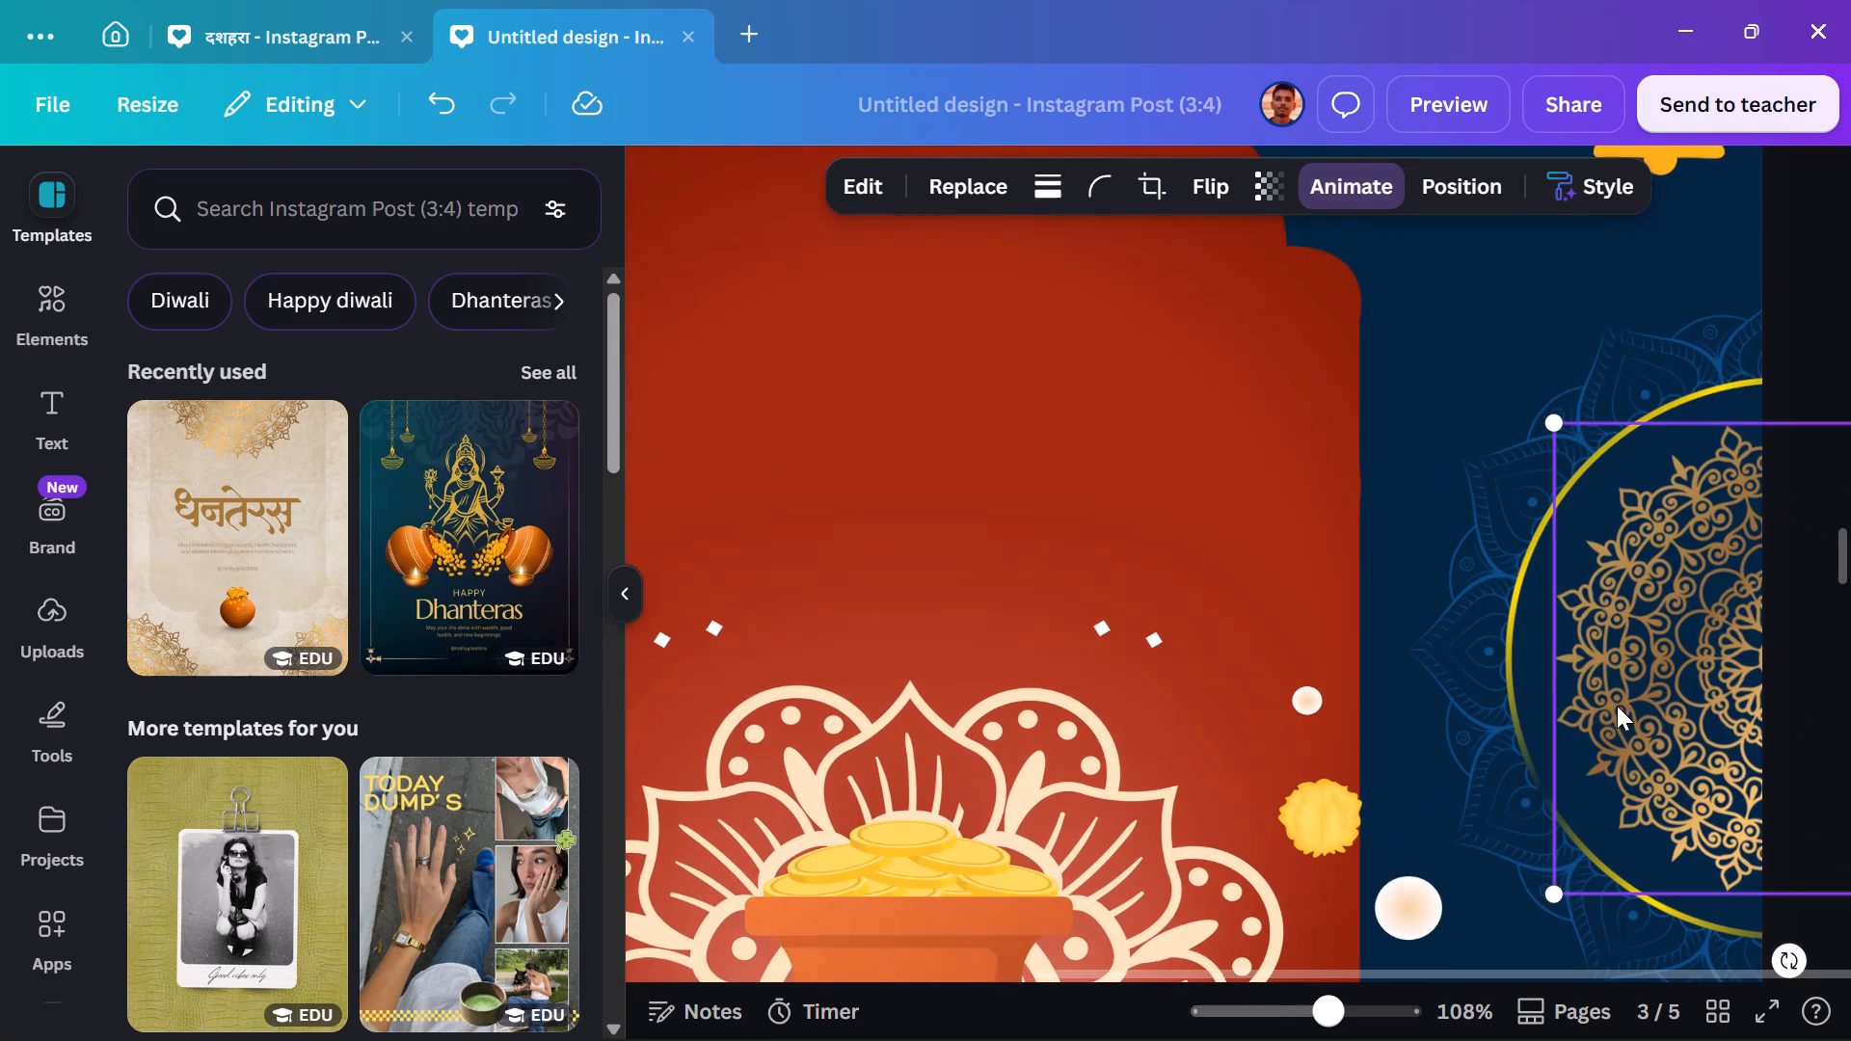
# Centre the golden mandala inside the yellow ring at the right edge of page 3.
pyautogui.moveTo(1658, 702); pyautogui.dragTo(1645, 703)
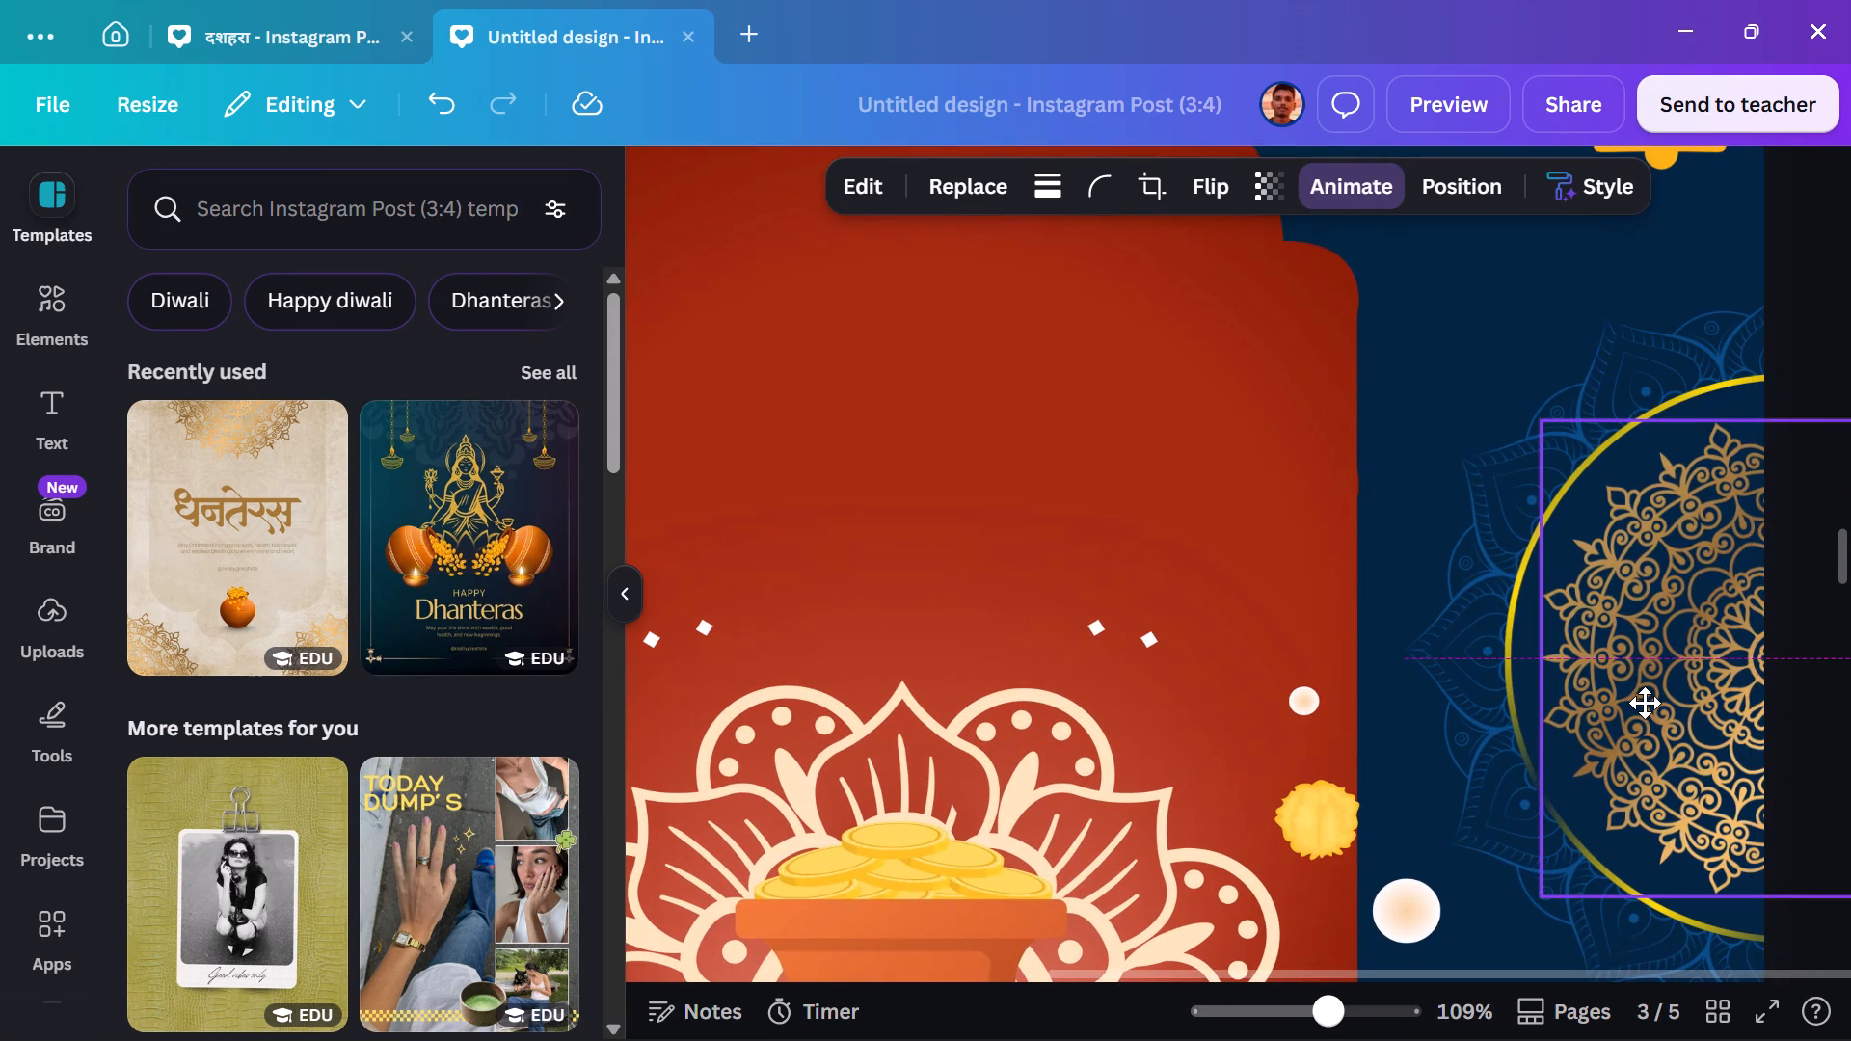
pyautogui.moveTo(1645, 703); pyautogui.dragTo(1642, 704)
pyautogui.click(1814, 446)
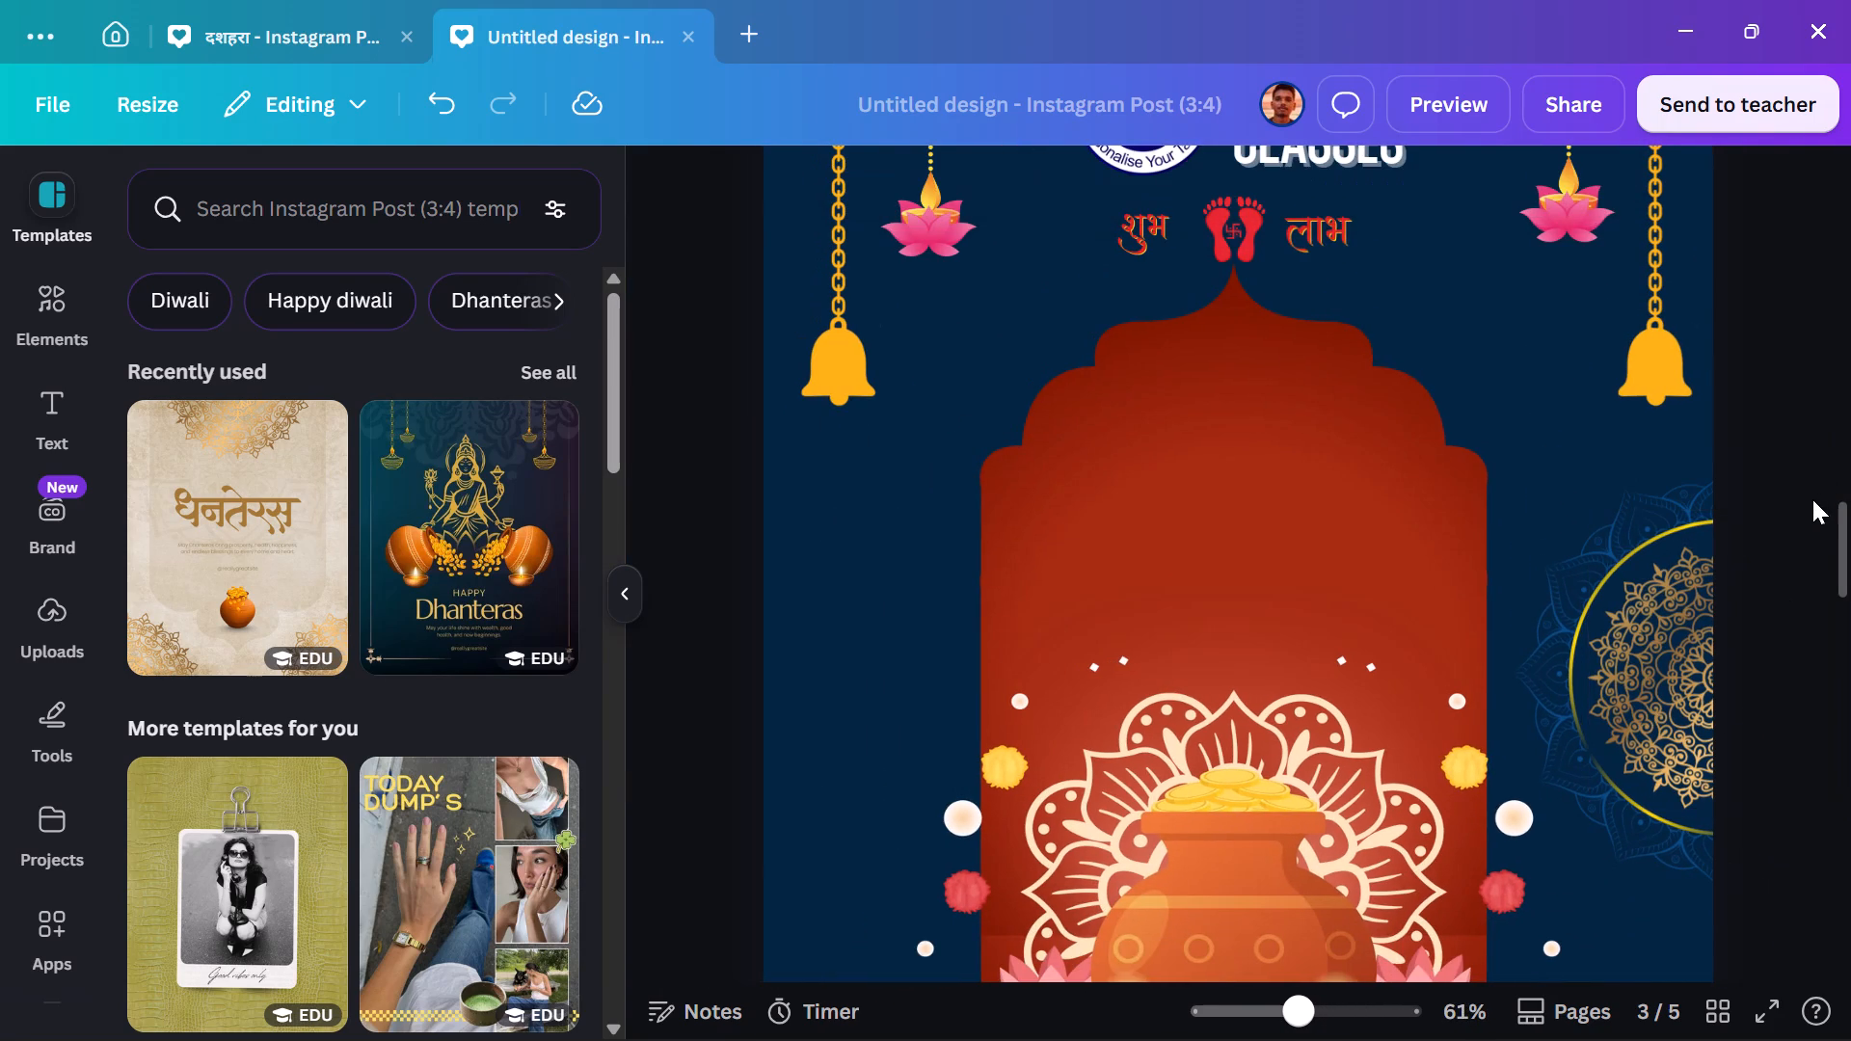
# Group the golden mandala with the yellow ring and blue mandala behind it at page 3's right edge.
pyautogui.scroll(-1, 1798, 524)
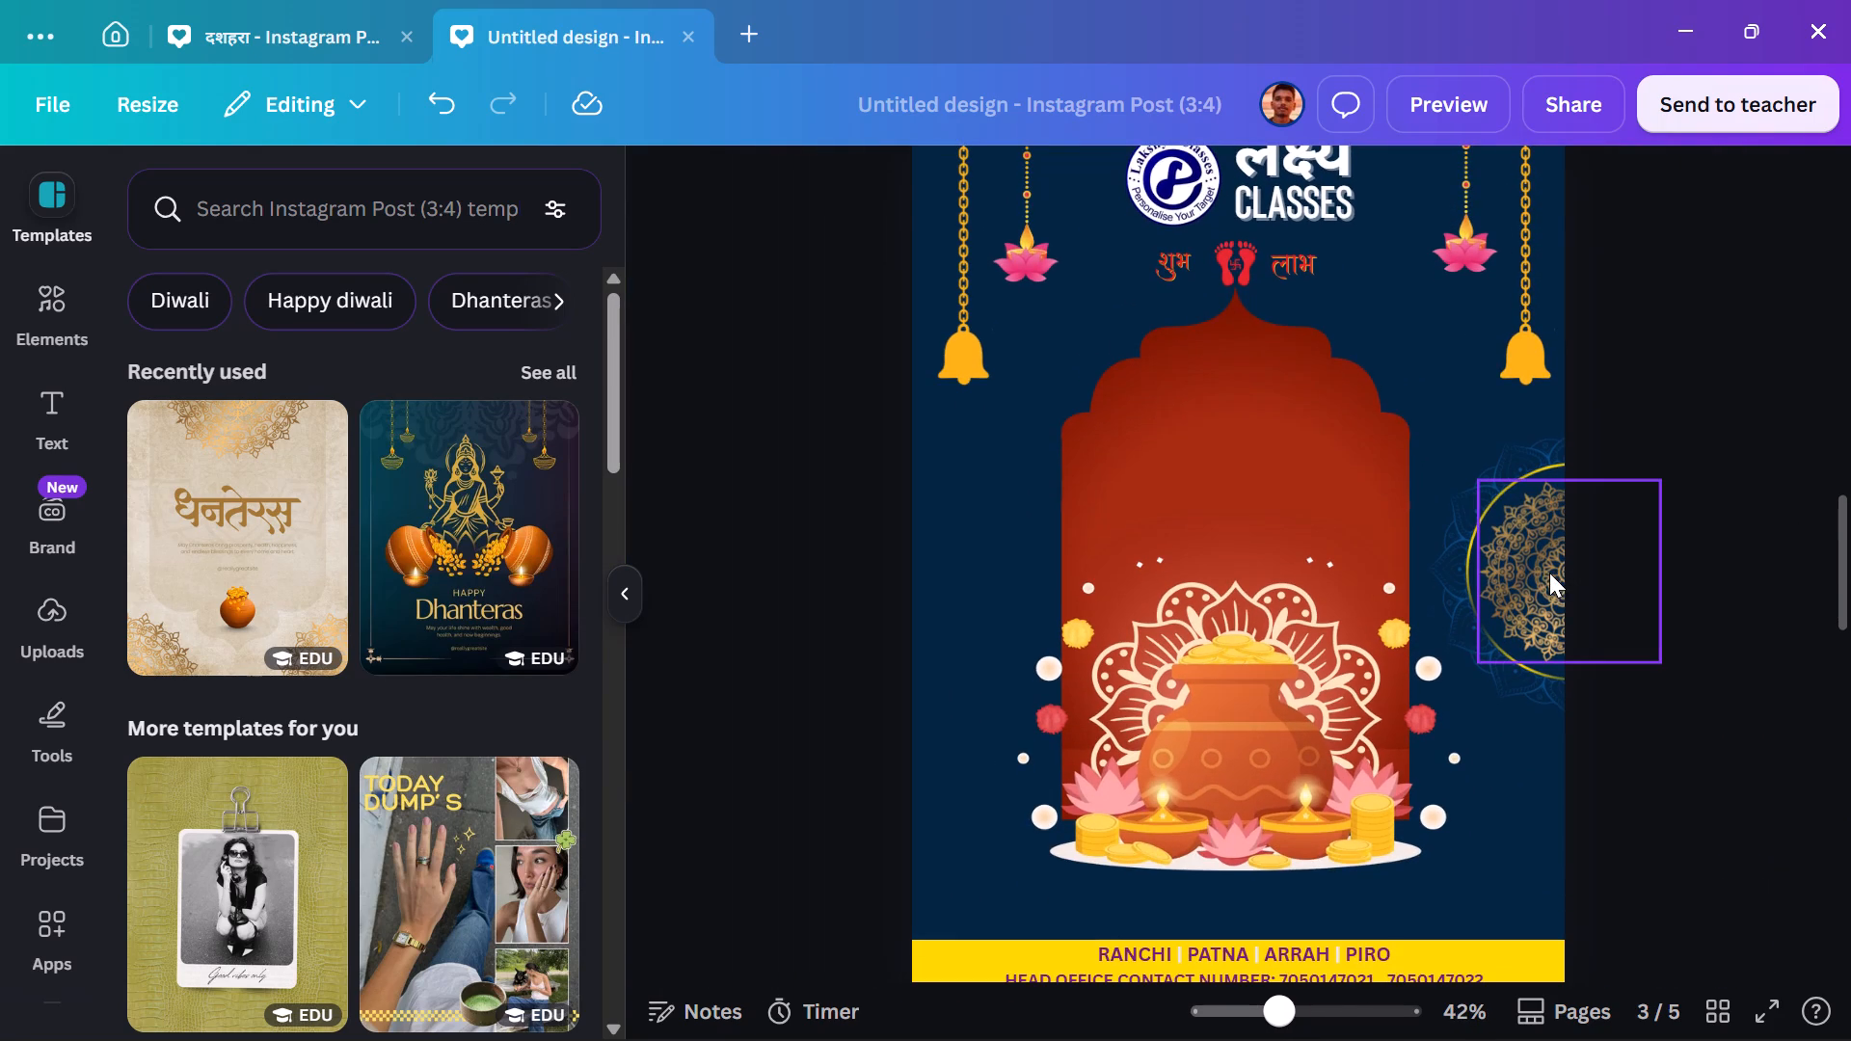
pyautogui.keyDown('shift'); pyautogui.click(1549, 573); pyautogui.keyUp('shift')
pyautogui.keyDown('shift'); pyautogui.click(1449, 546); pyautogui.keyUp('shift')
pyautogui.click(1499, 368)
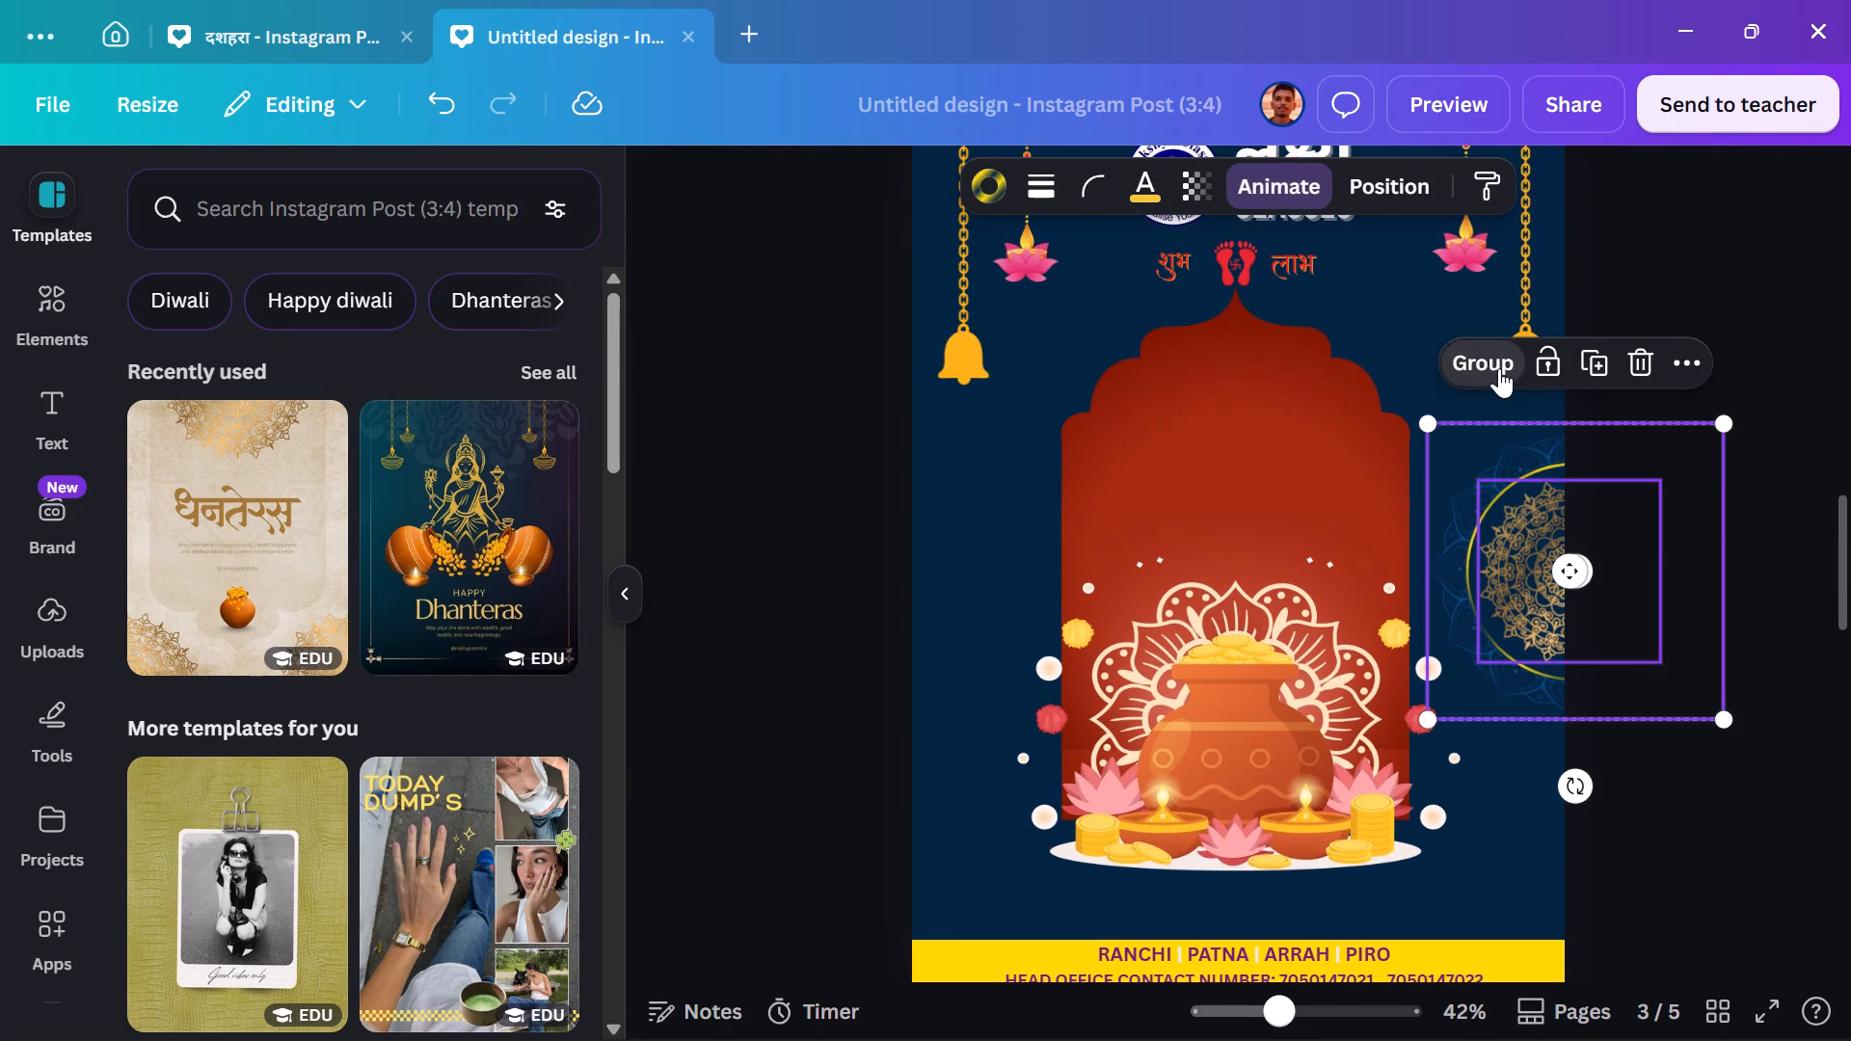
pyautogui.click(1761, 419)
# Duplicate the grouped mandala and place the copy in page 3's lower-left corner, partly off the page and overlapping the yellow banner.
pyautogui.scroll(-1, 1768, 519)
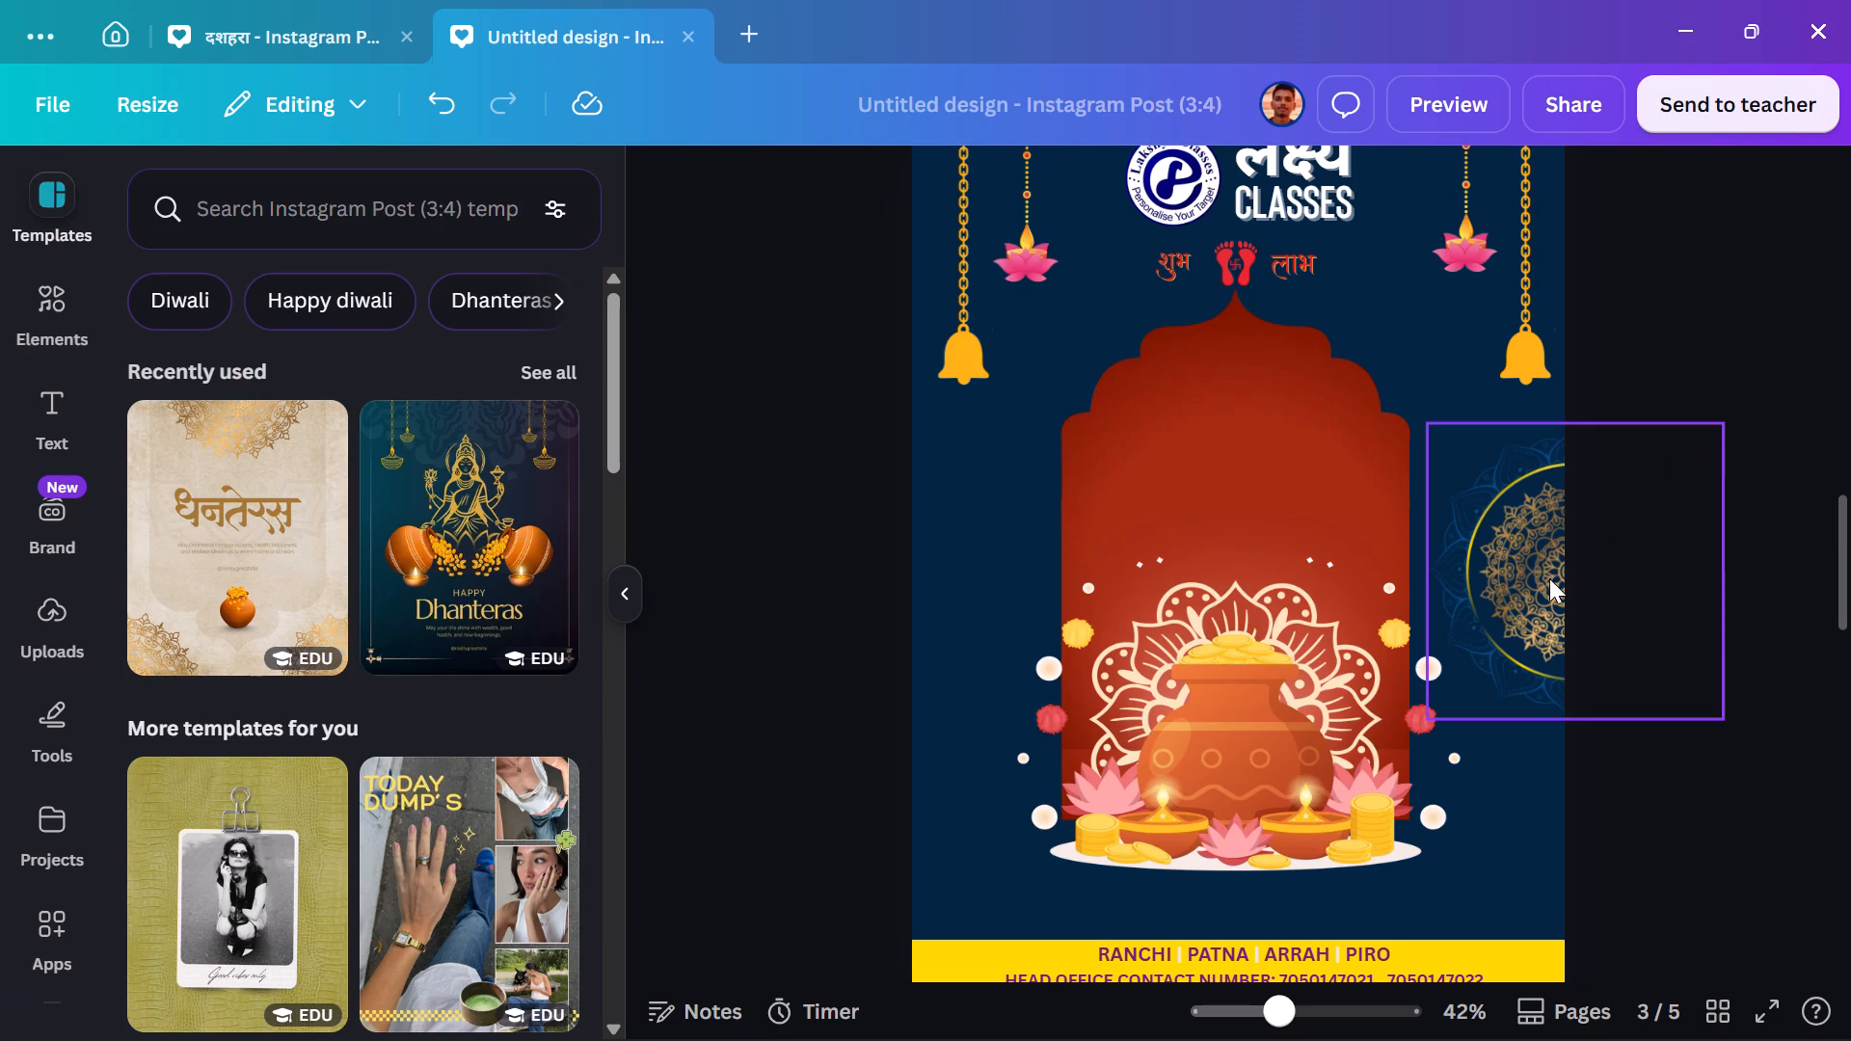
pyautogui.click(1540, 547)
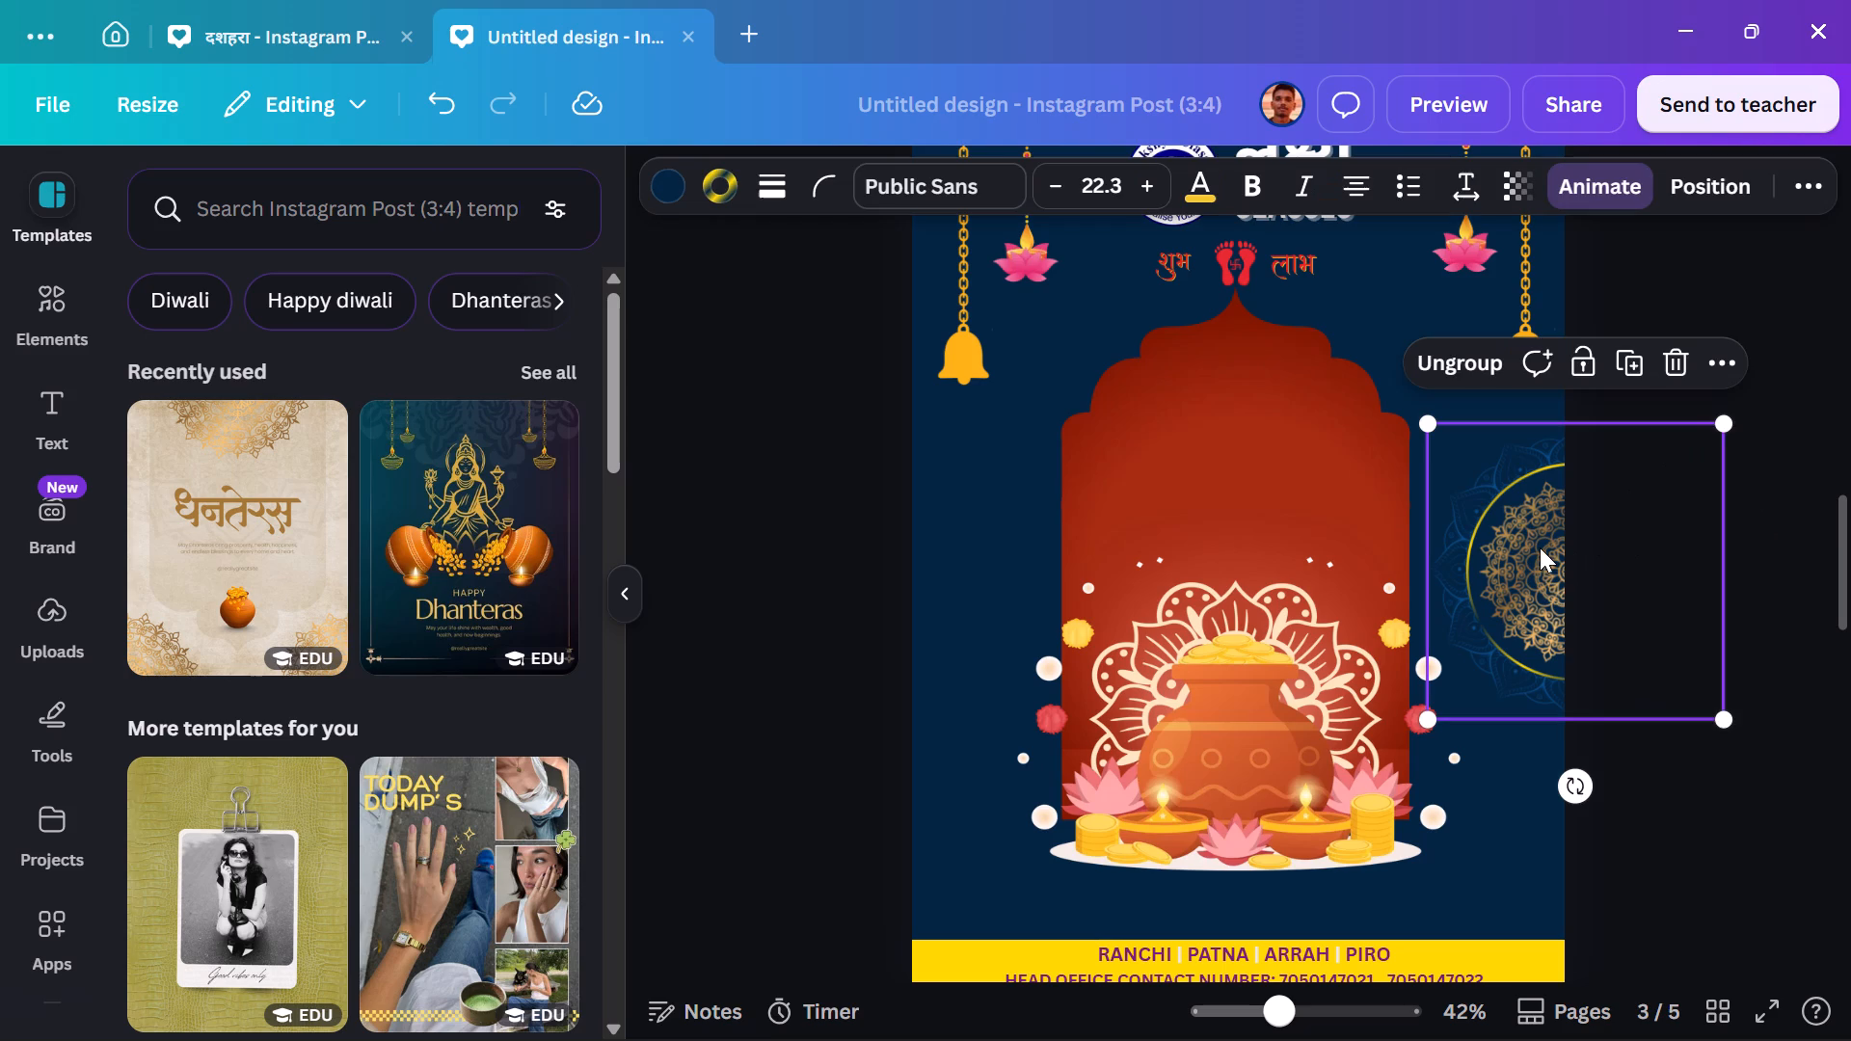
pyautogui.hotkey('ctrl', 'c')
pyautogui.click(946, 641)
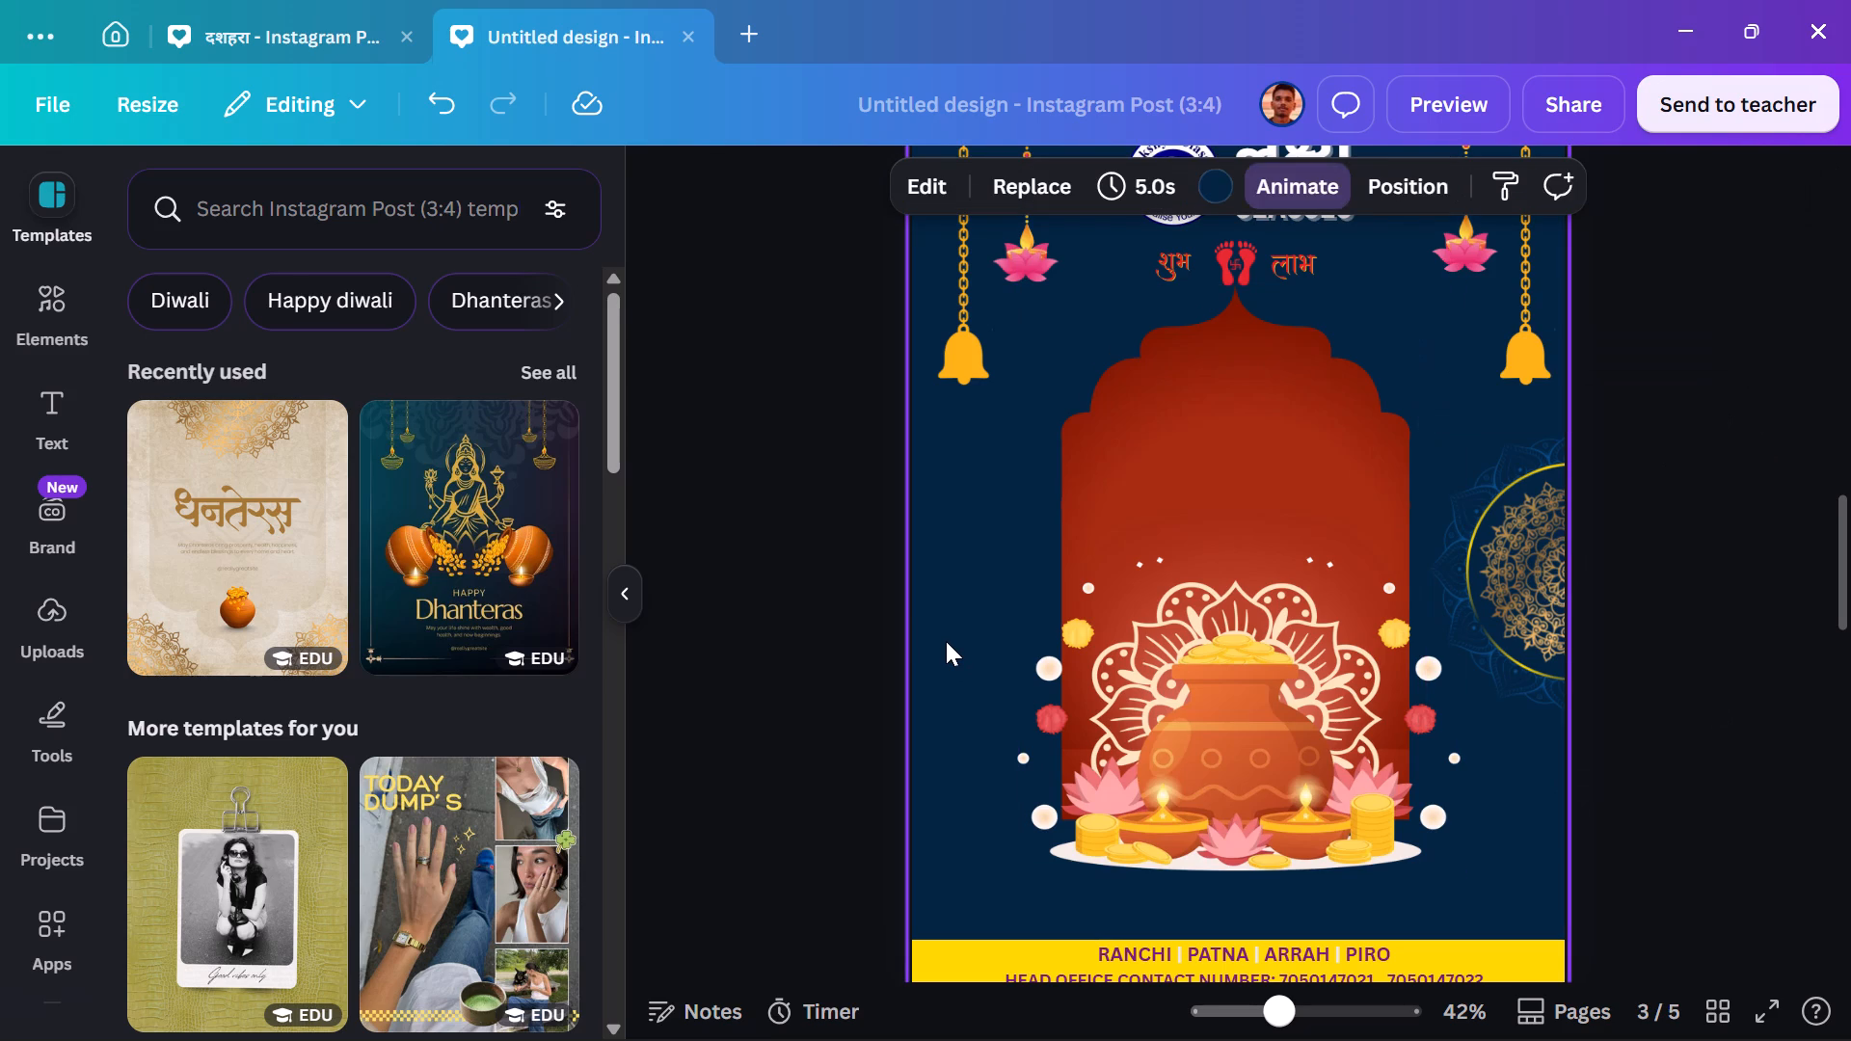
pyautogui.hotkey('ctrl', 'v')
pyautogui.moveTo(1545, 577); pyautogui.dragTo(1532, 727)
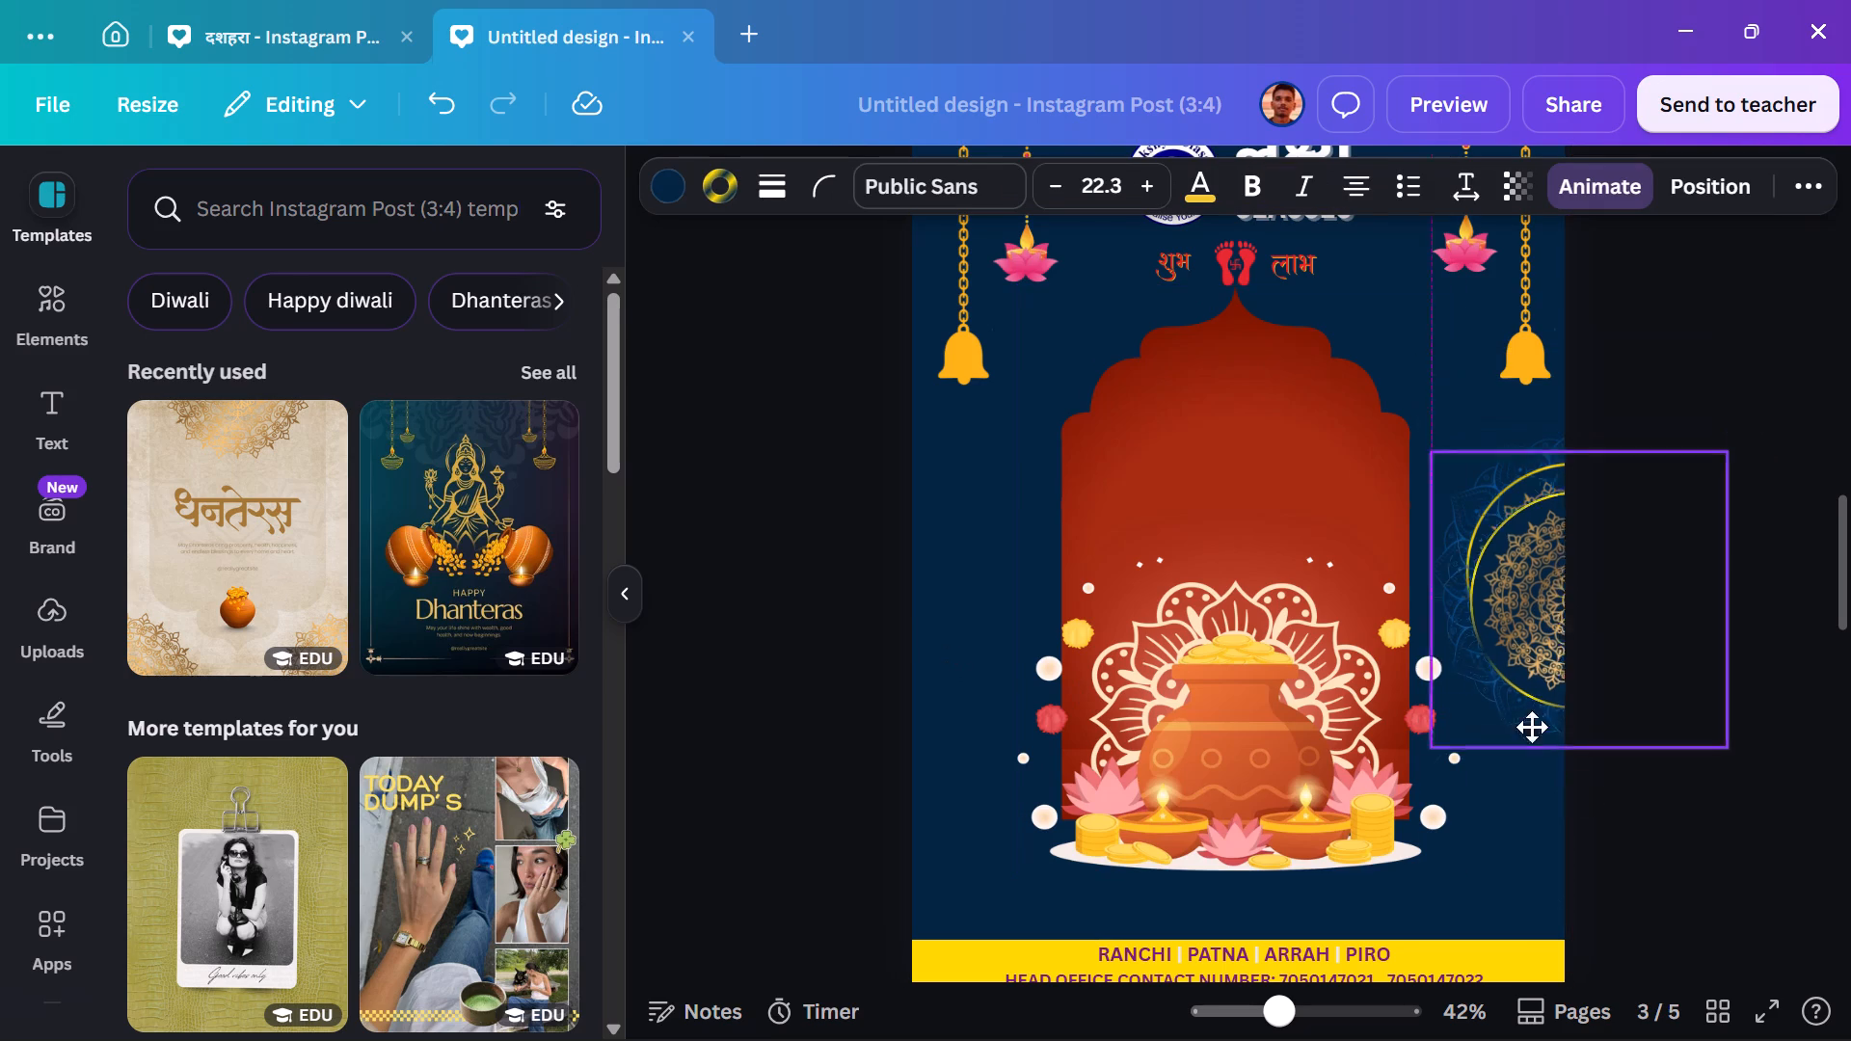
pyautogui.moveTo(1532, 727); pyautogui.dragTo(897, 827)
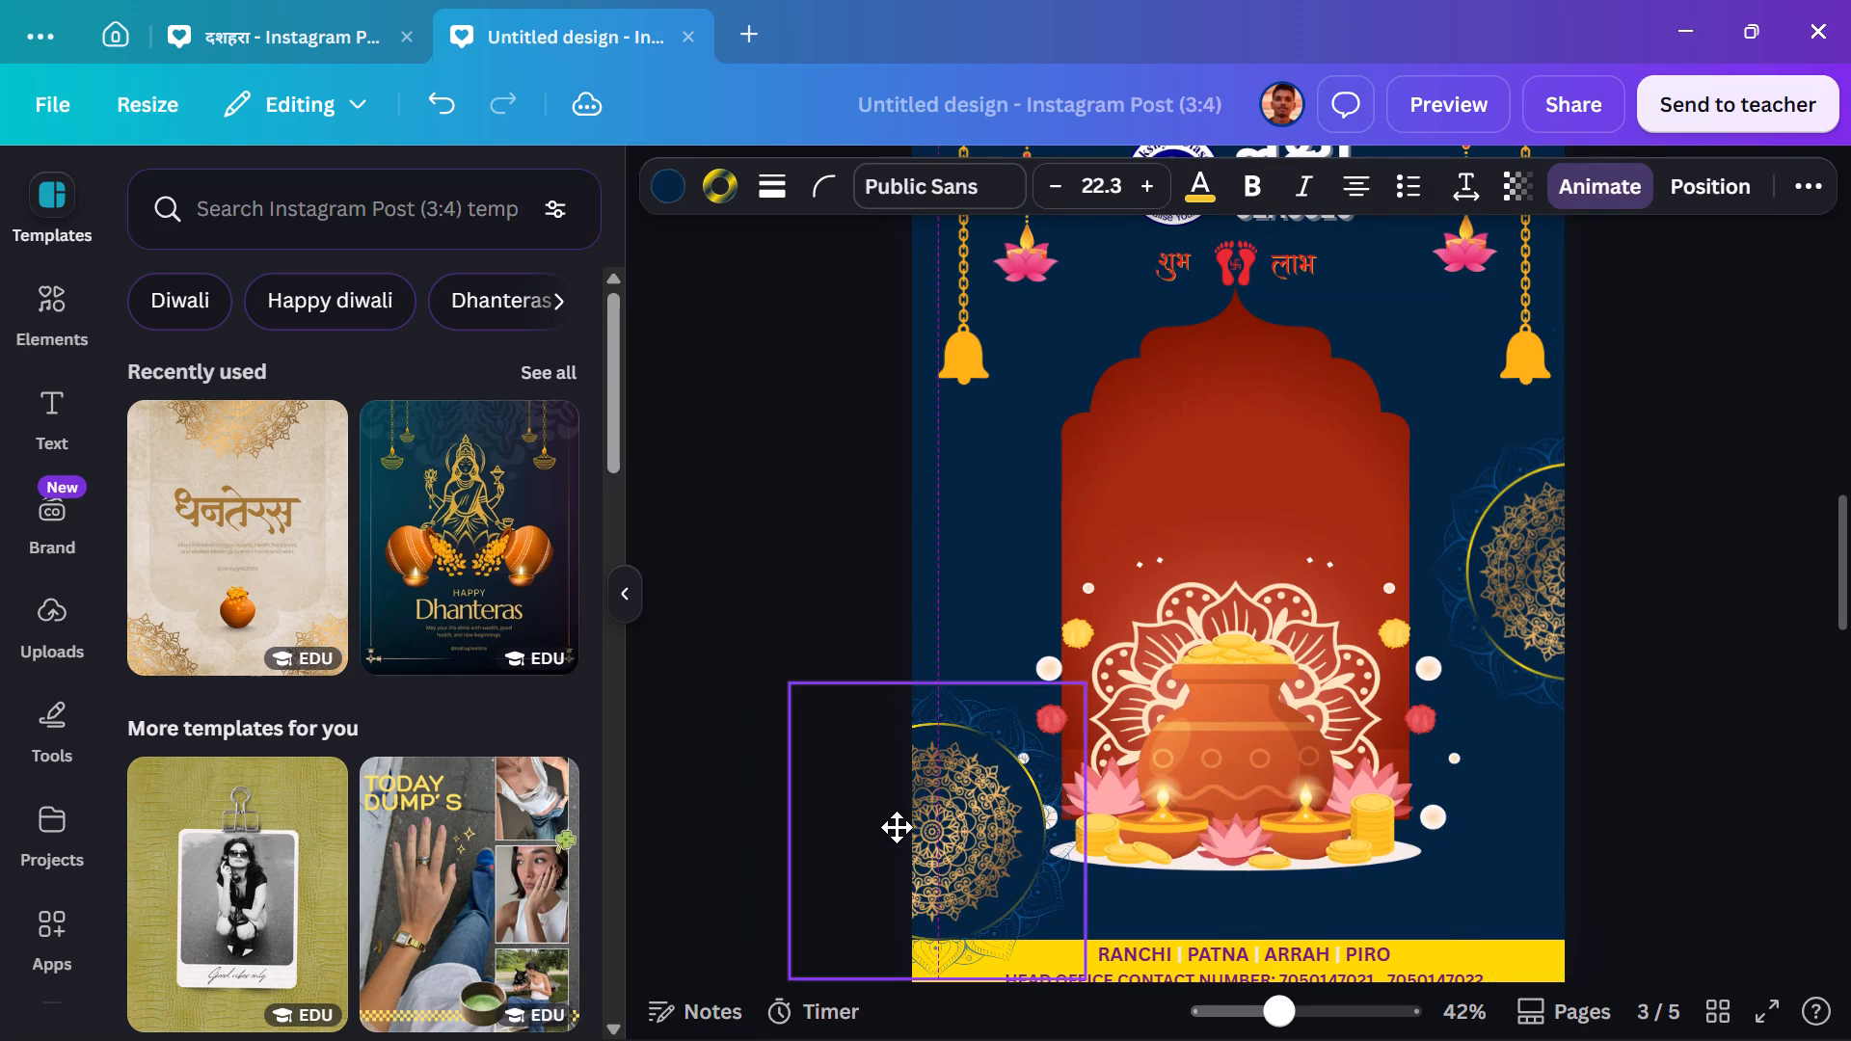
pyautogui.moveTo(897, 827); pyautogui.dragTo(881, 875)
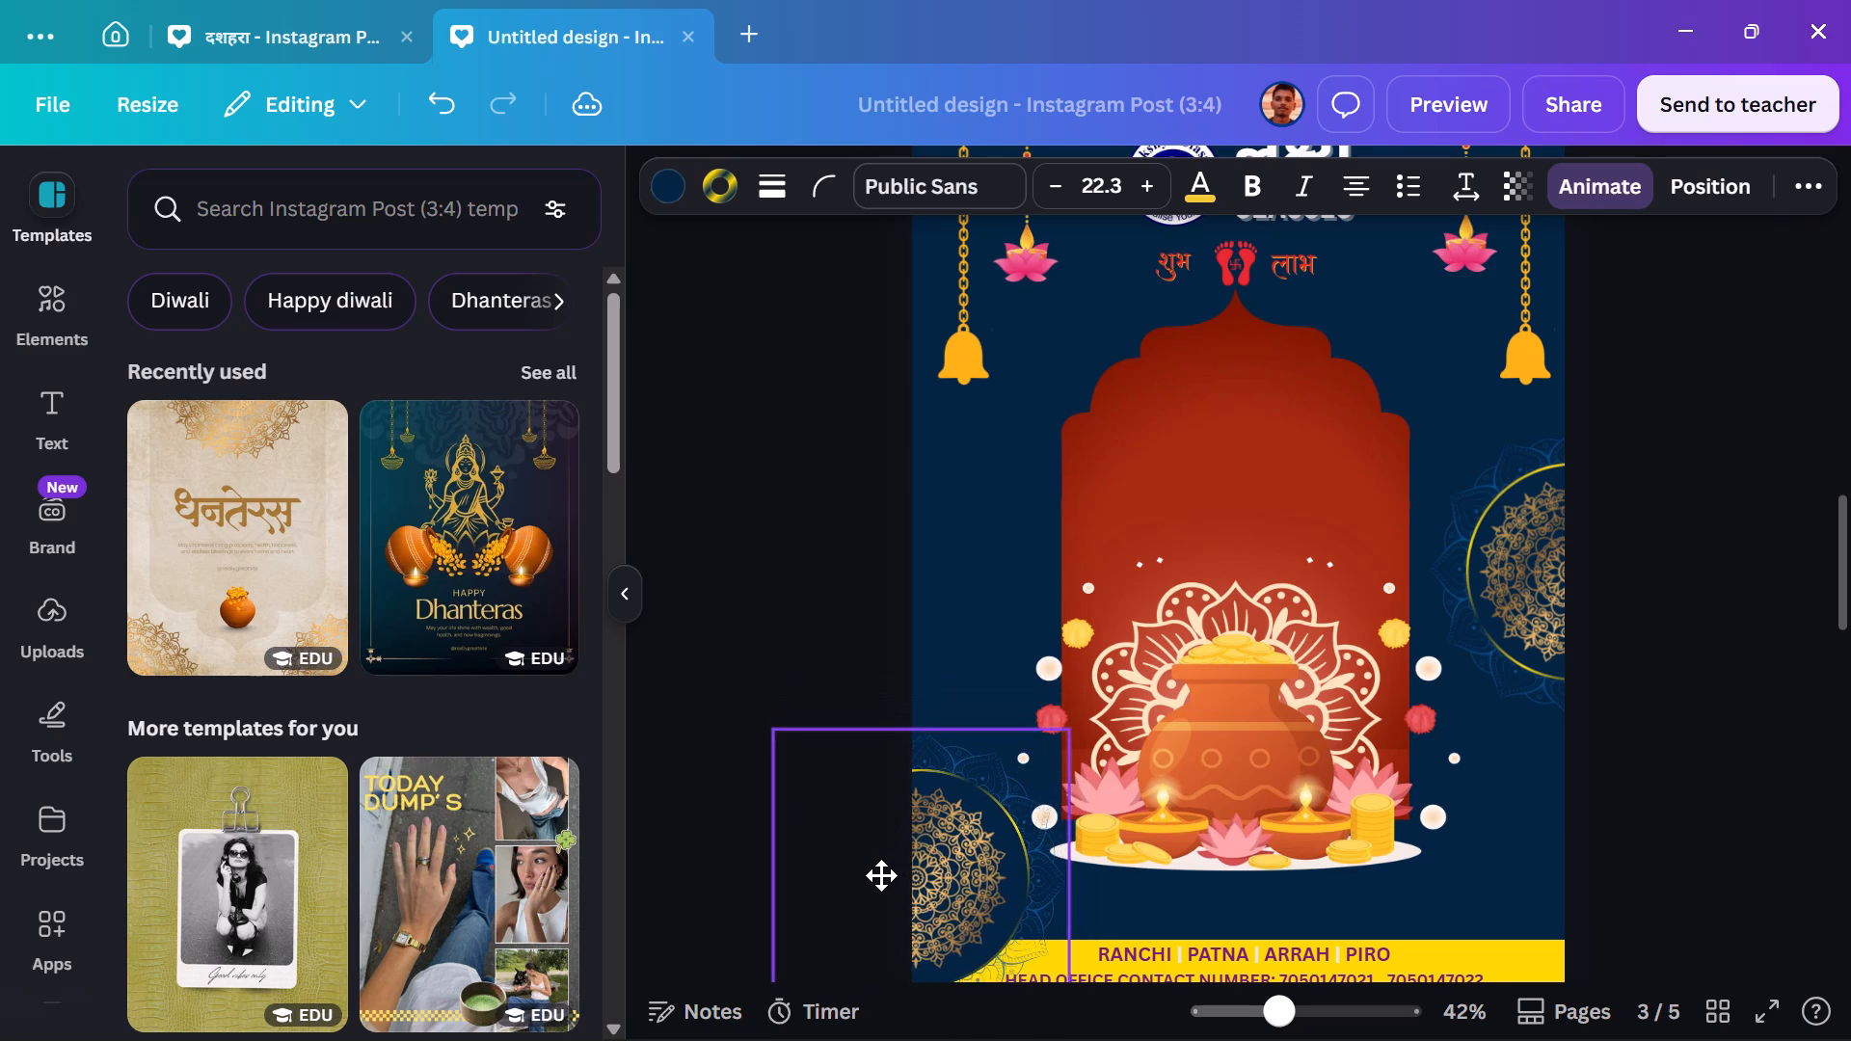
pyautogui.moveTo(881, 875); pyautogui.dragTo(869, 900)
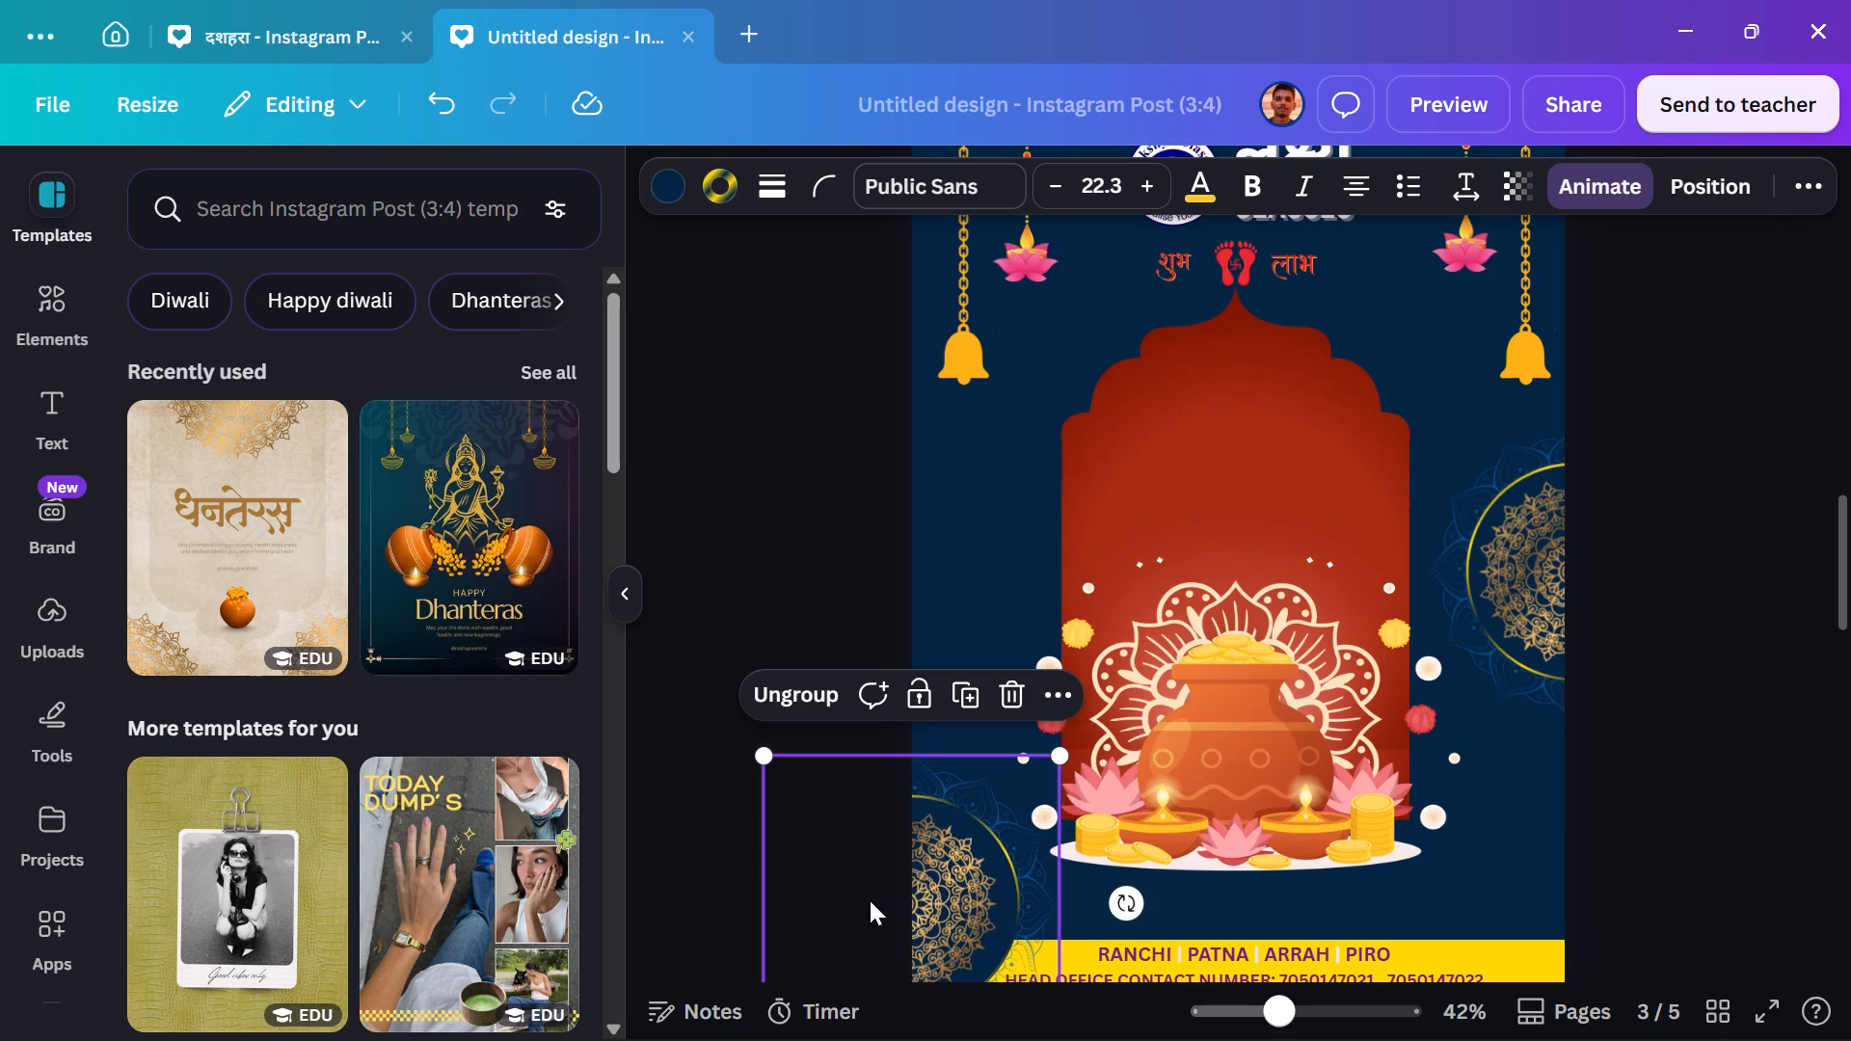
# Send the lower-left mandala copy behind the yellow contact banner.
pyautogui.click(1082, 689)
pyautogui.click(1060, 695)
pyautogui.click(1186, 380)
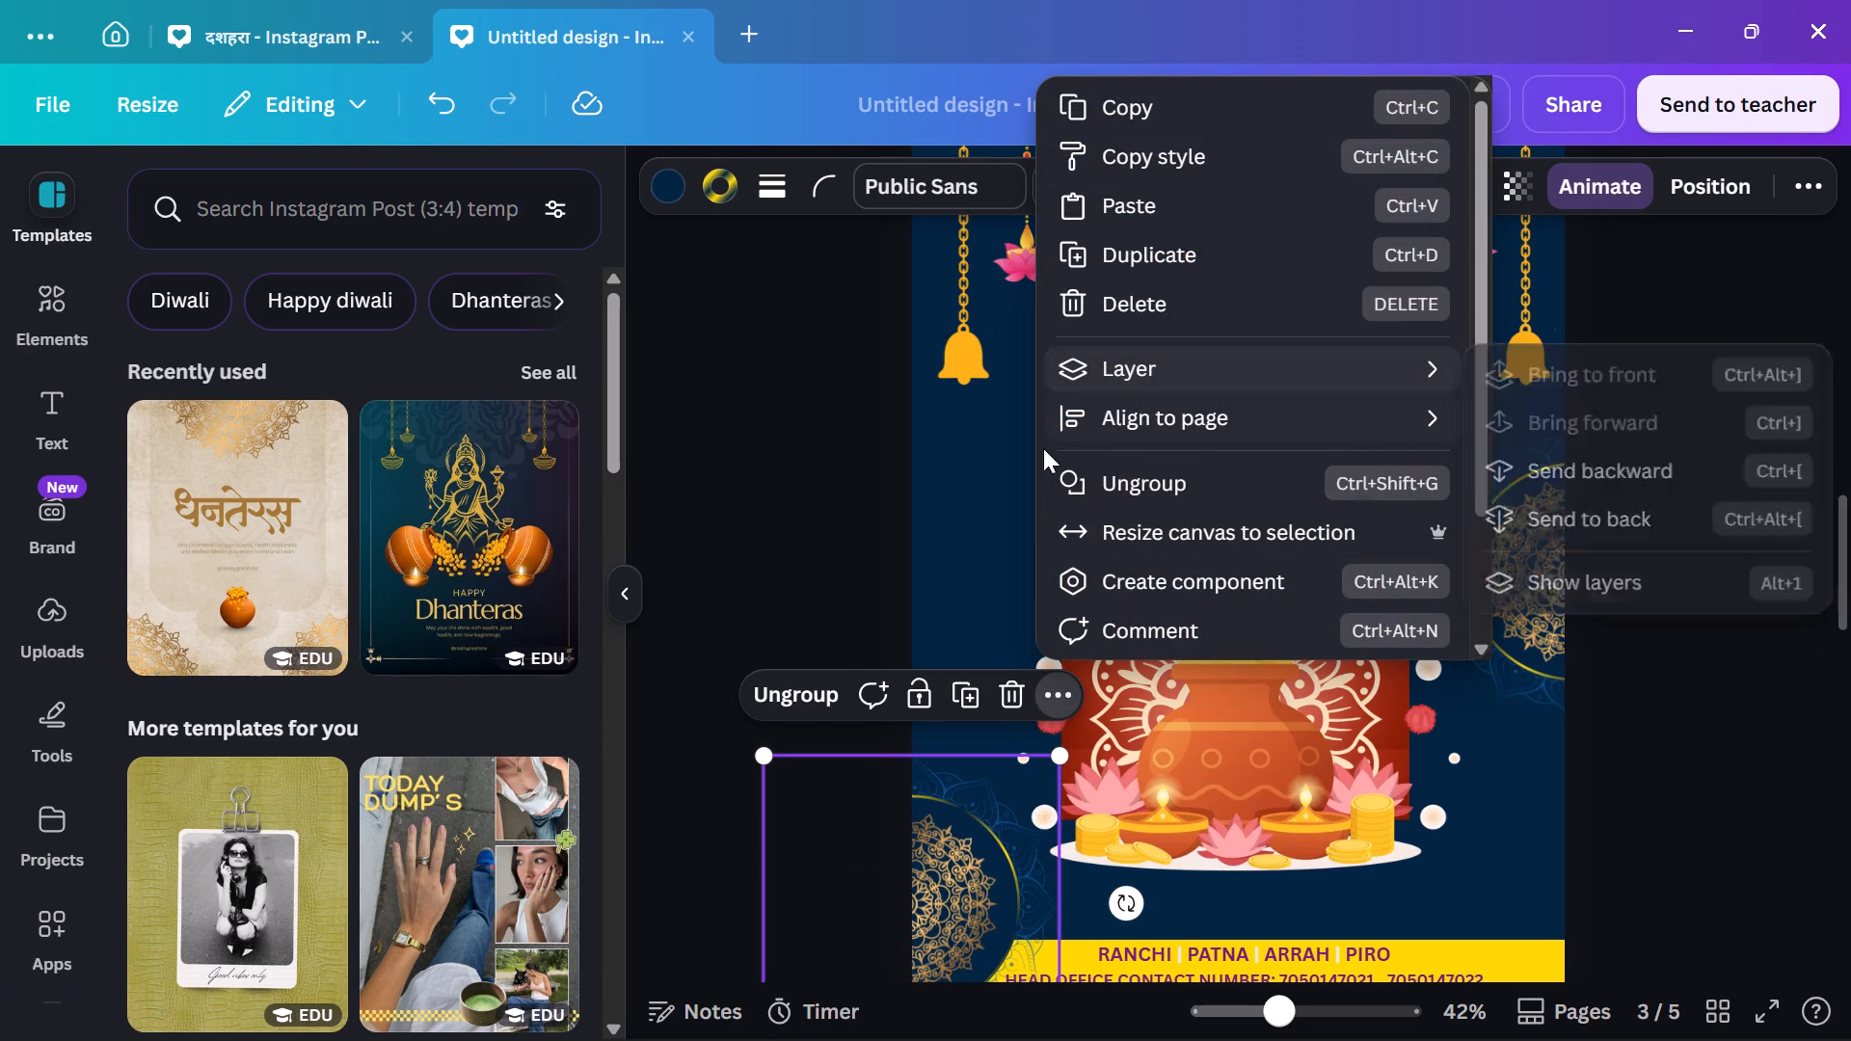
# Send the grouped mandala in page 3's lower-left corner backward to the bottom of the layer order, behind the yellow contact banner.
pyautogui.click(1230, 384)
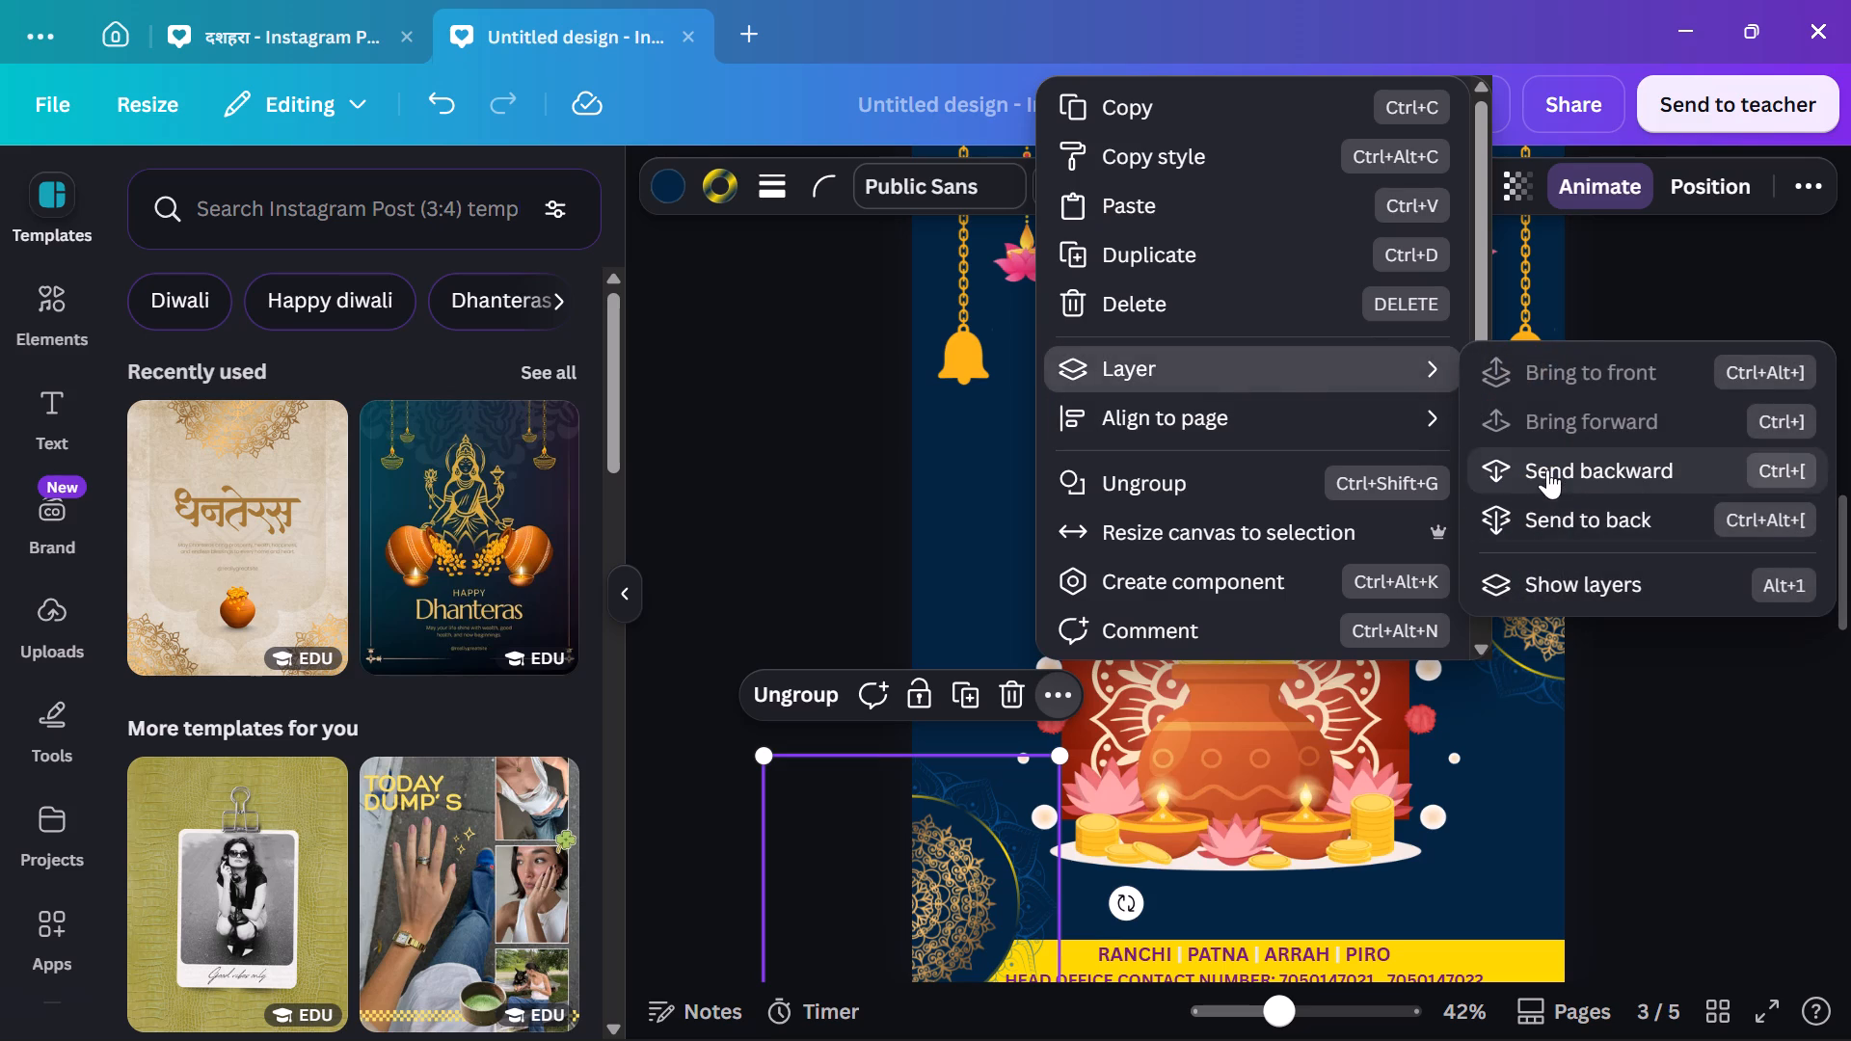
pyautogui.tripleClick(1547, 469)
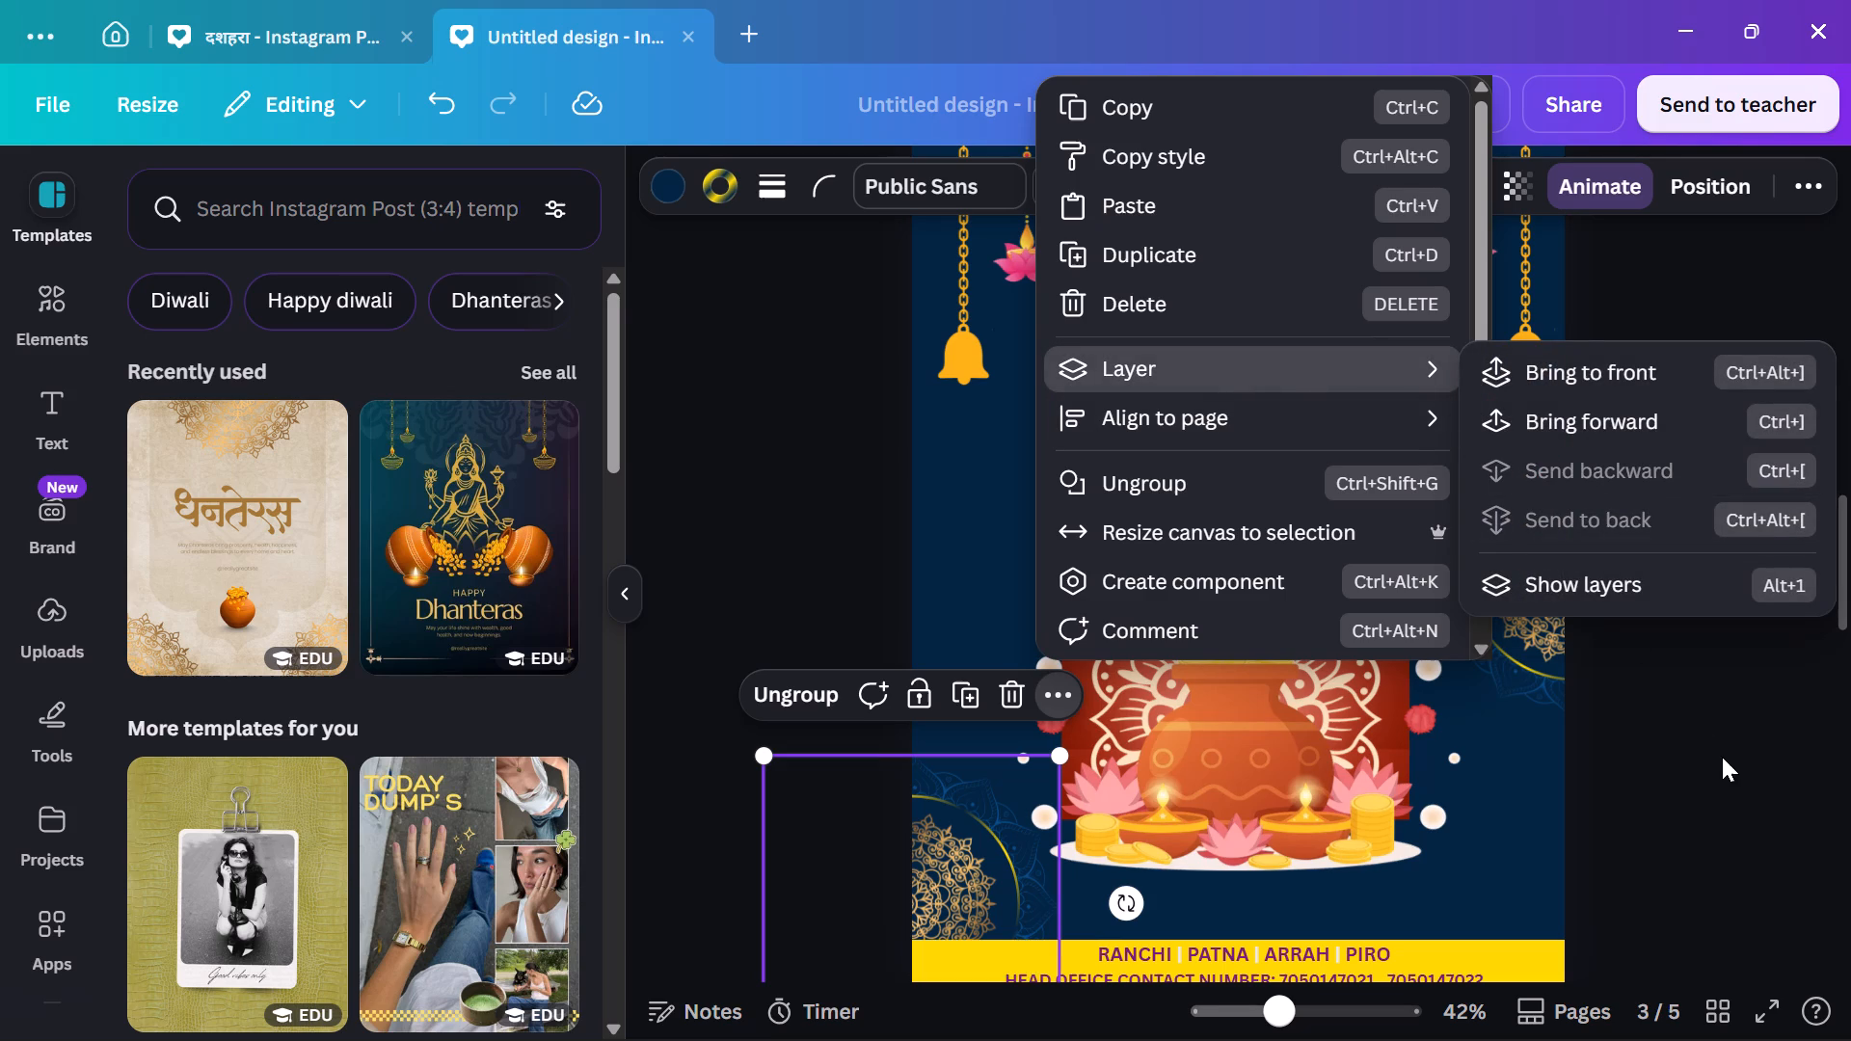
pyautogui.click(1722, 757)
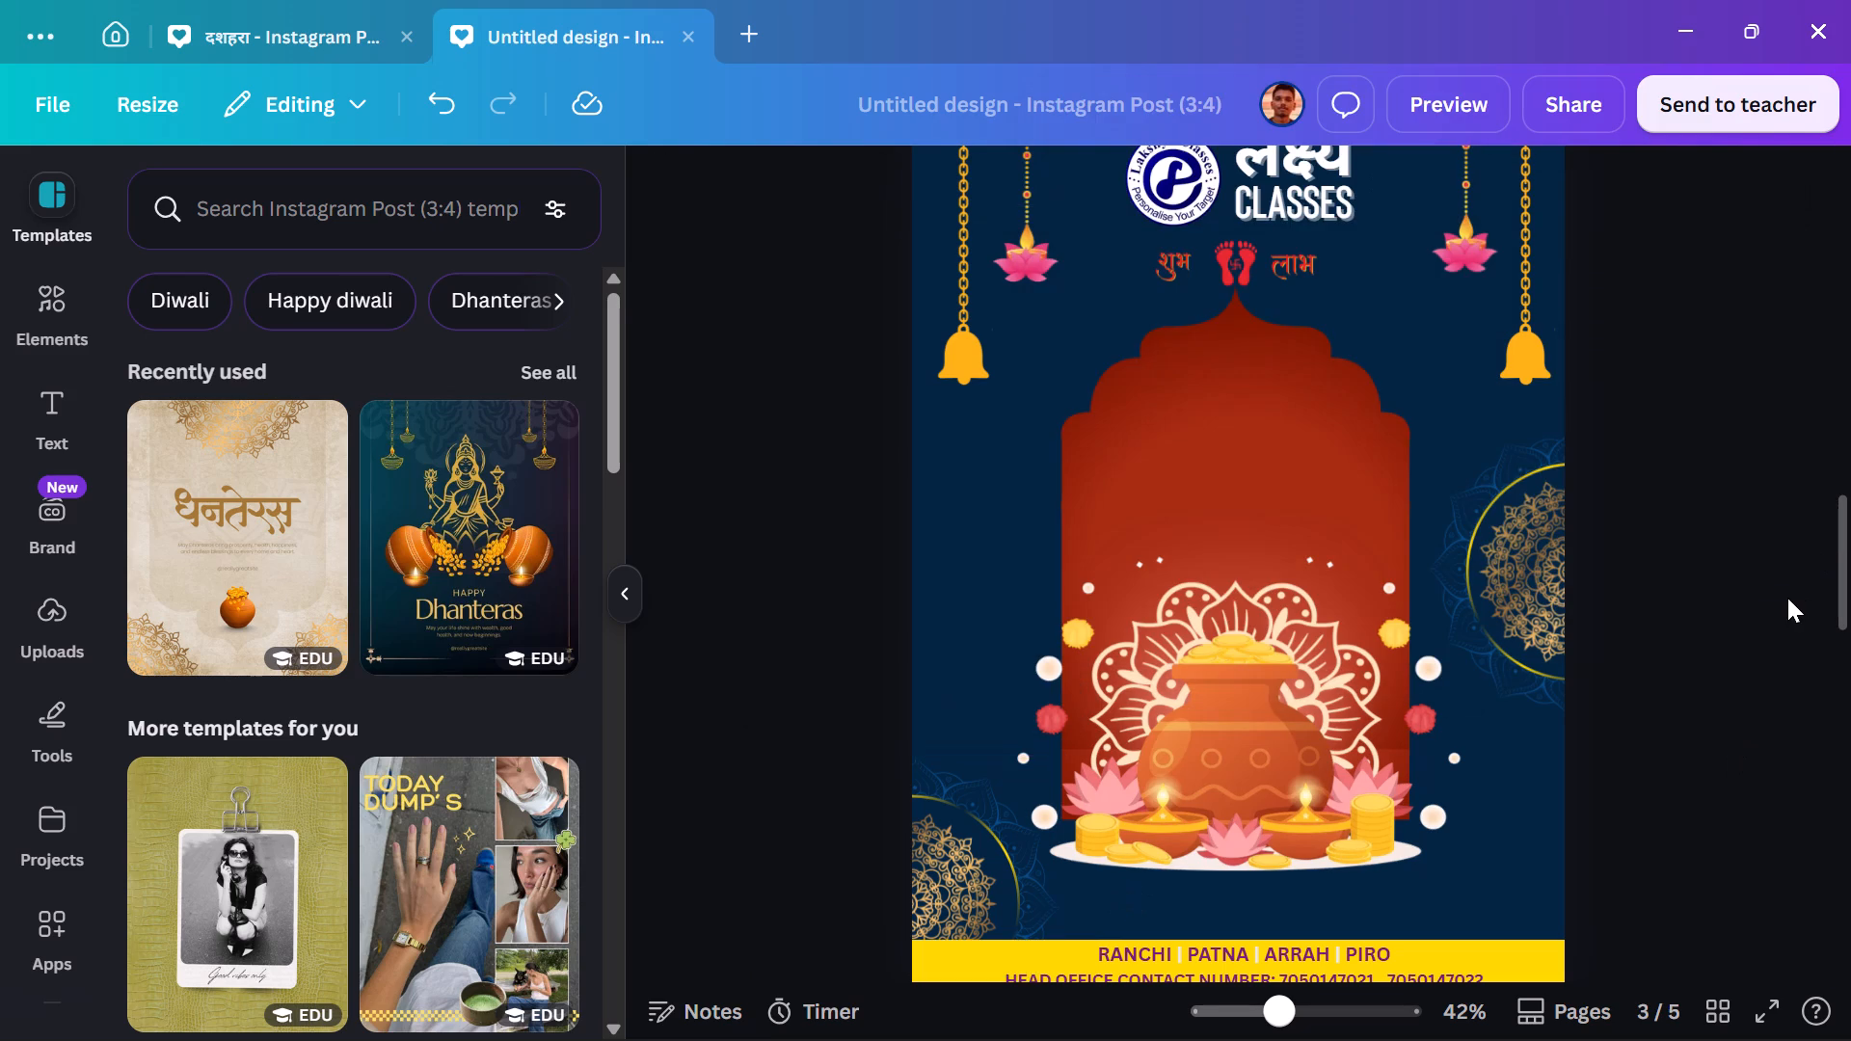
# Shrink the red arch and kalash group on page 3 to about 600 by 800 and recentre it horizontally below the शुभ लाभ footprints.
pyautogui.click(1225, 480)
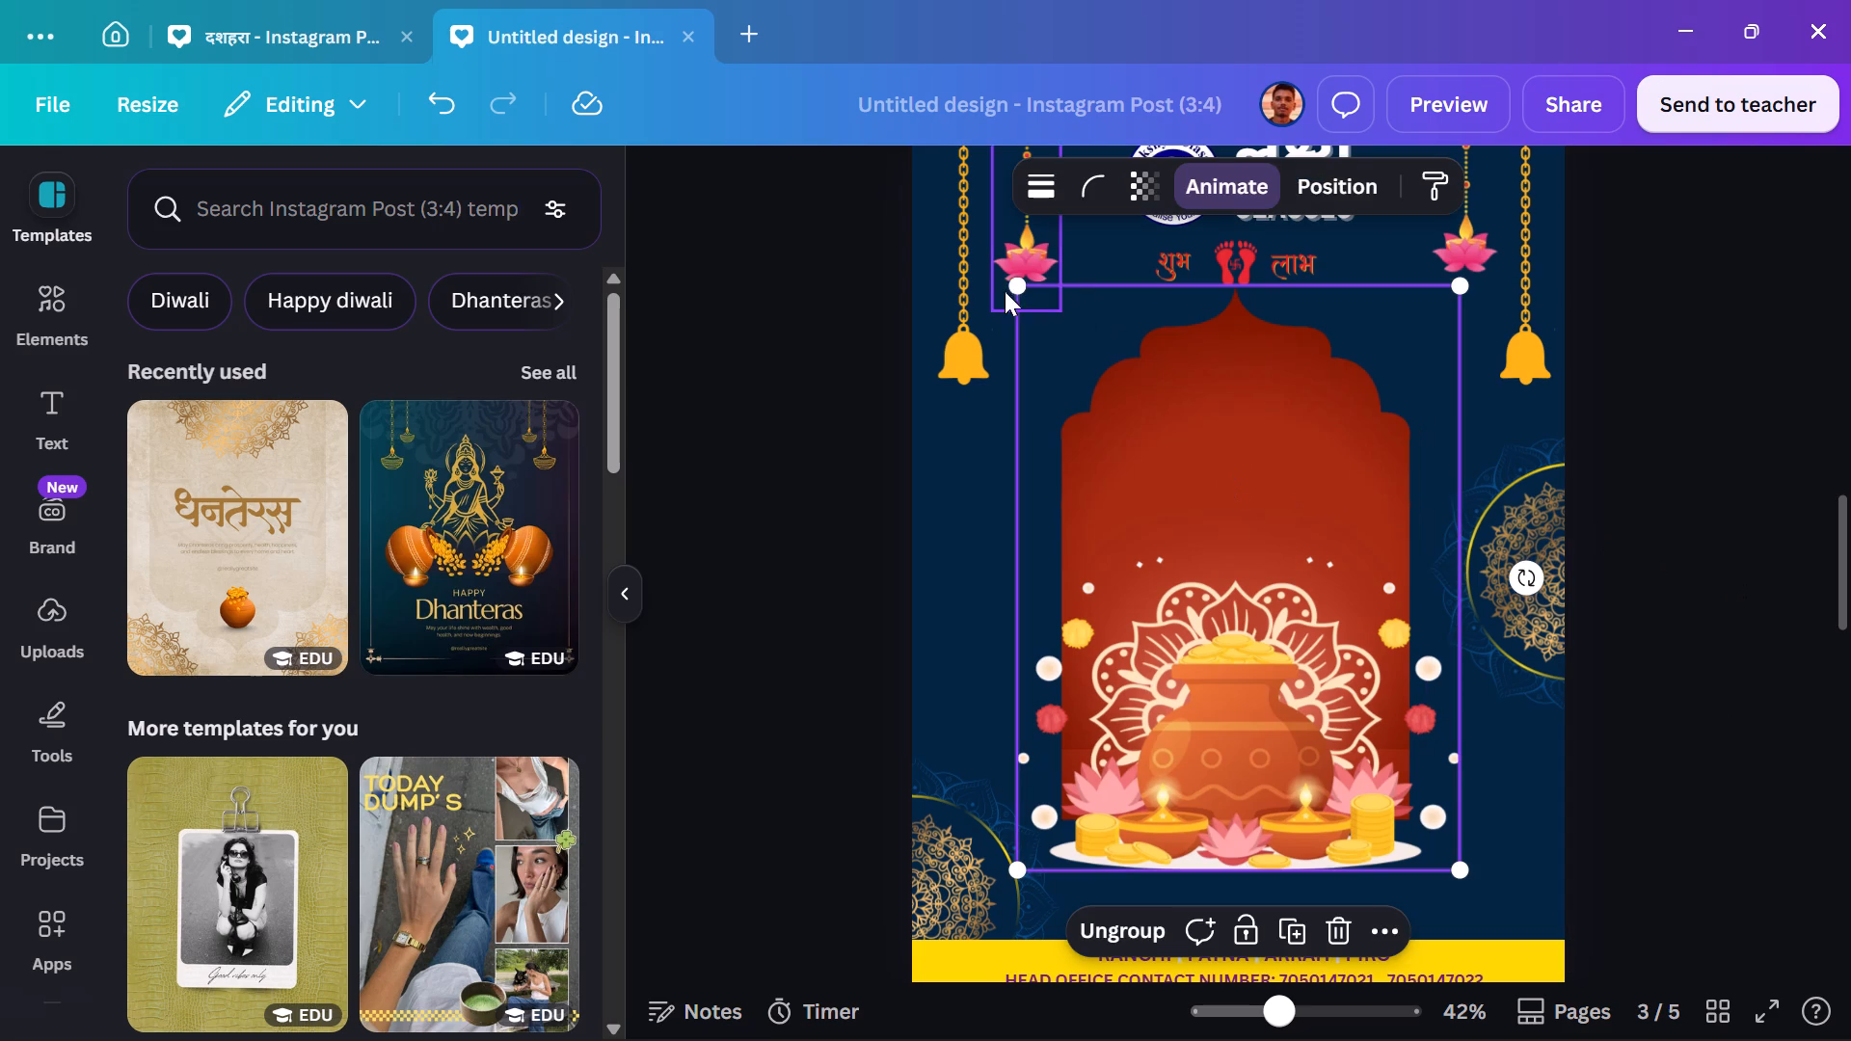
pyautogui.moveTo(1468, 867); pyautogui.dragTo(1379, 778)
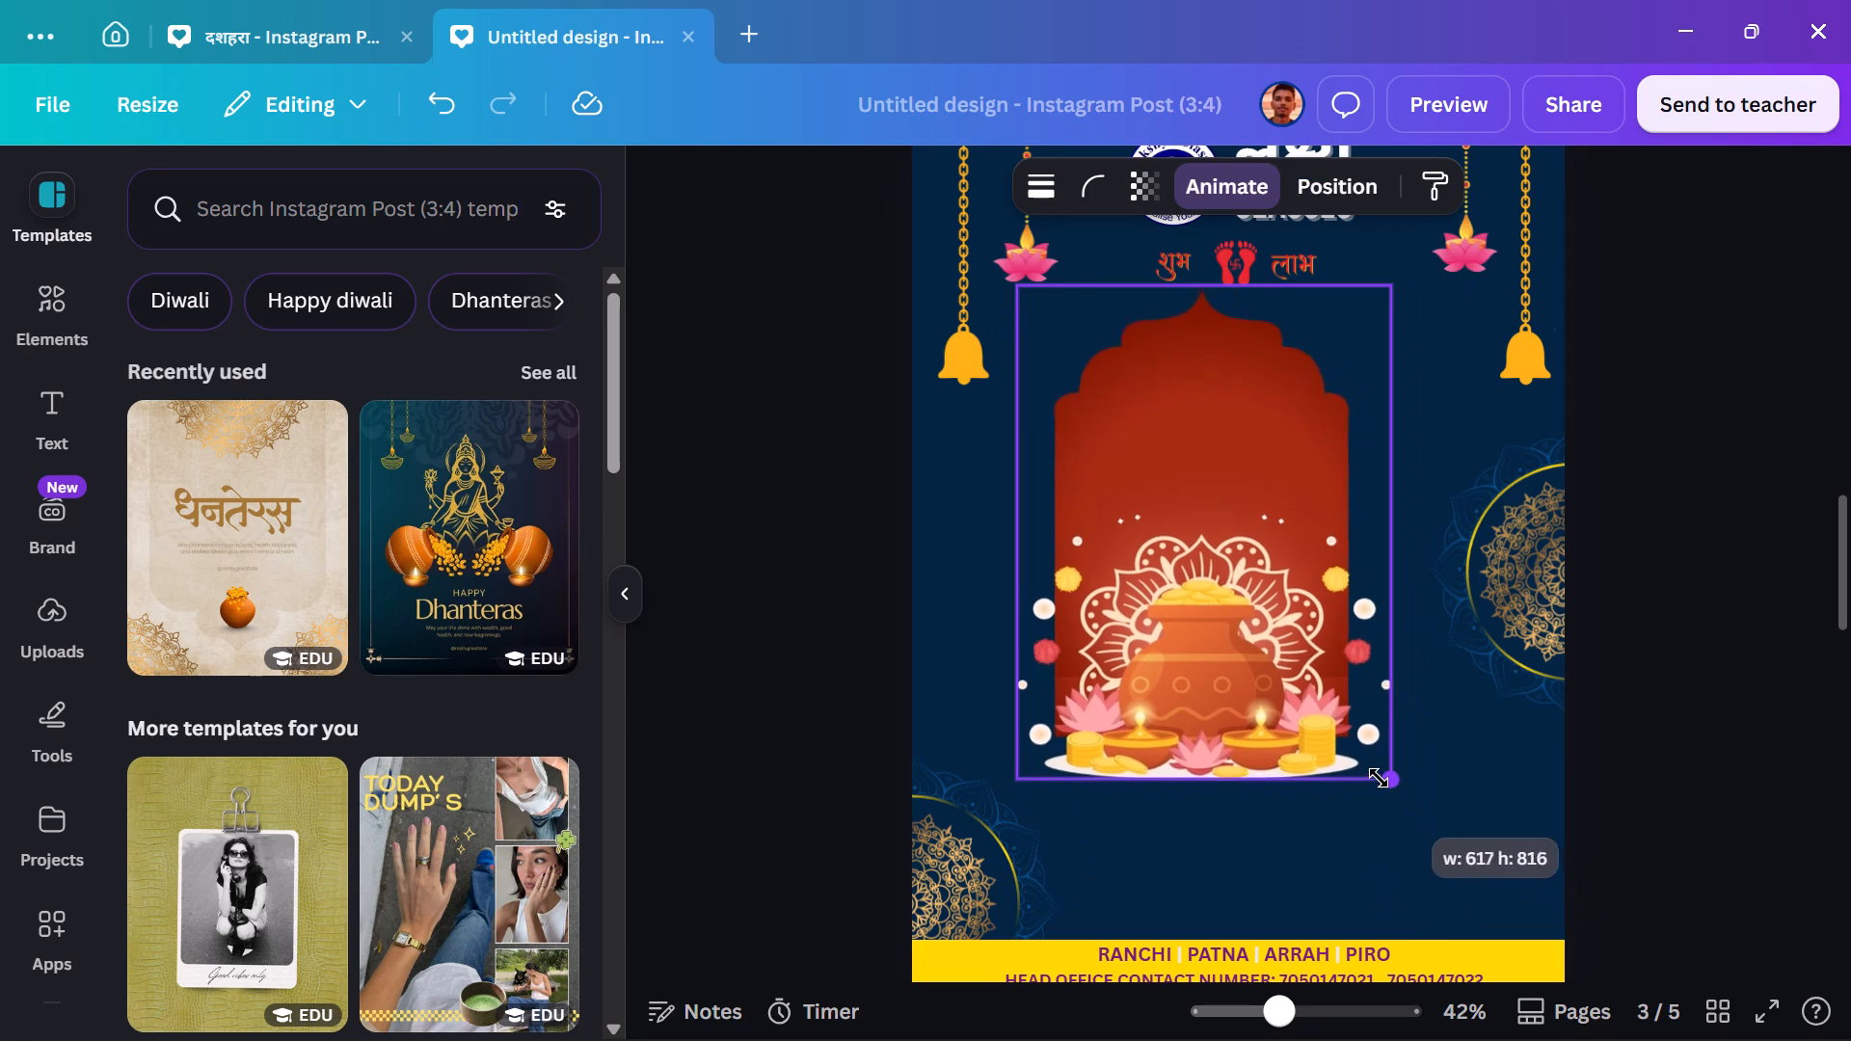
pyautogui.moveTo(1379, 778); pyautogui.dragTo(1376, 775)
pyautogui.moveTo(1221, 619); pyautogui.dragTo(1251, 613)
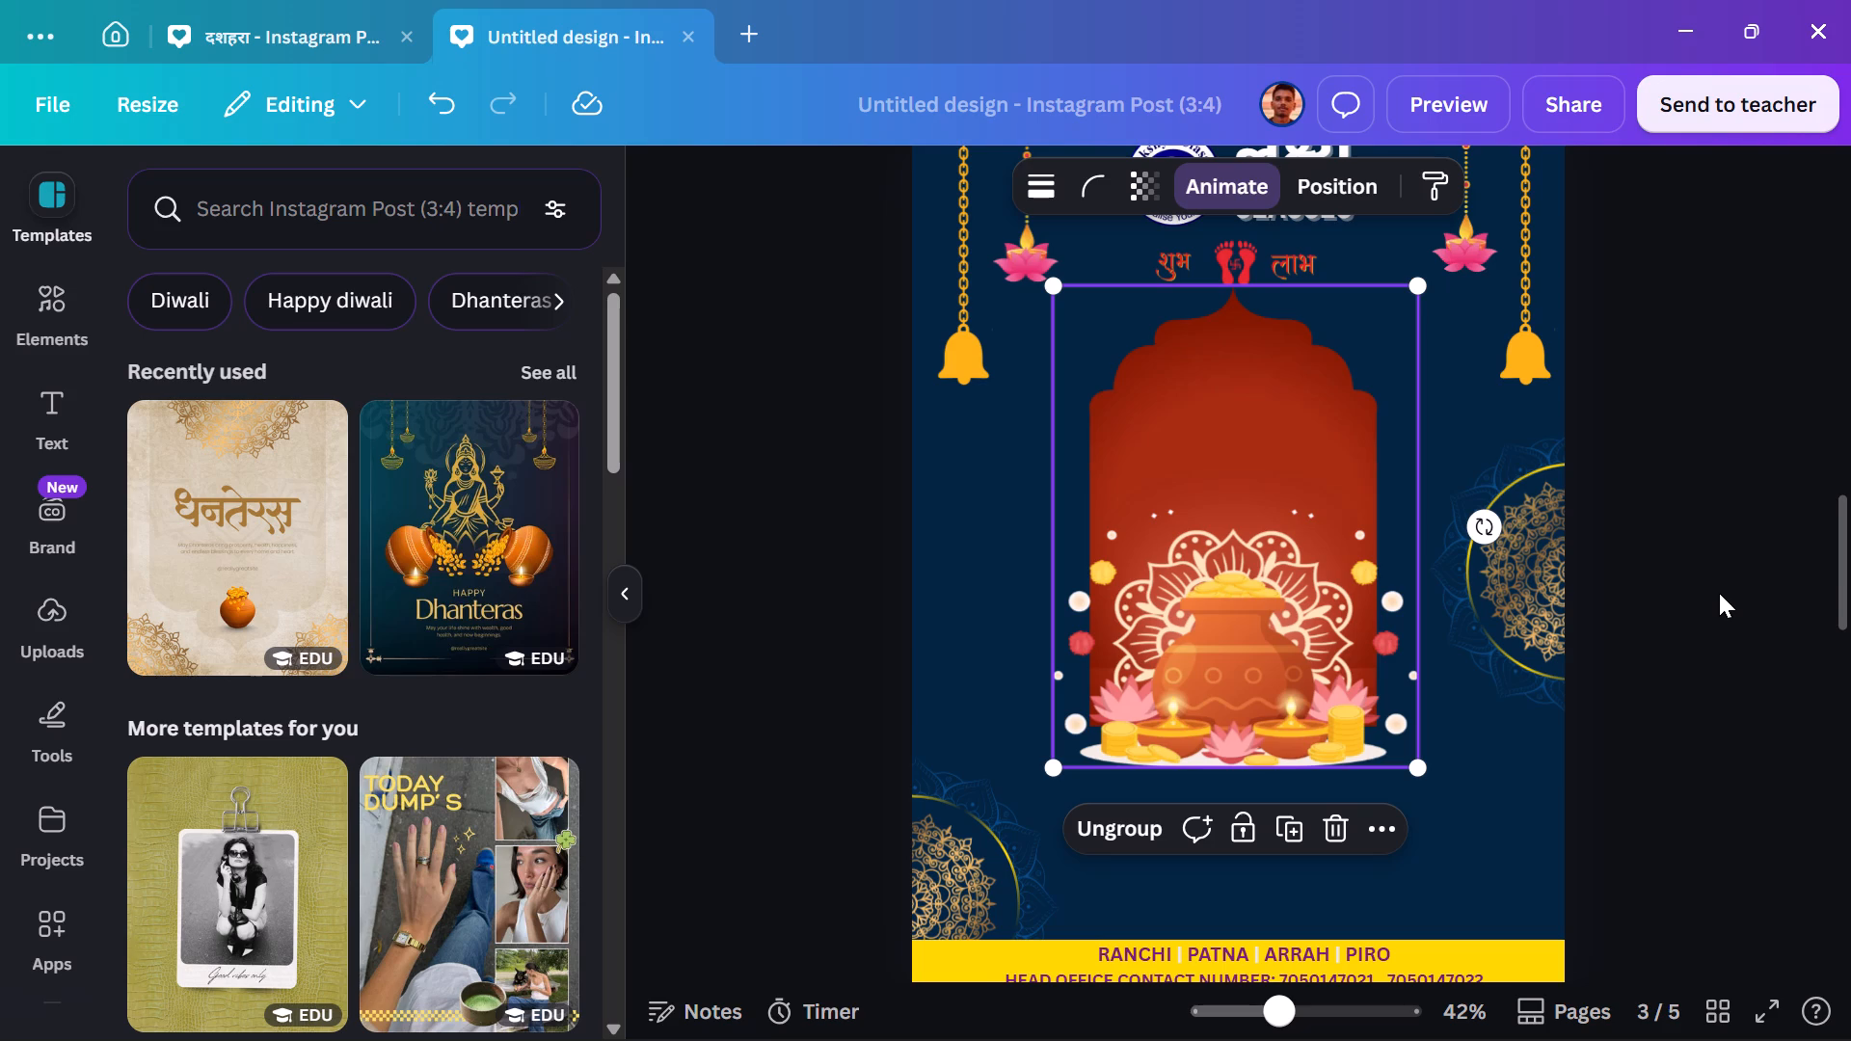
pyautogui.click(1719, 593)
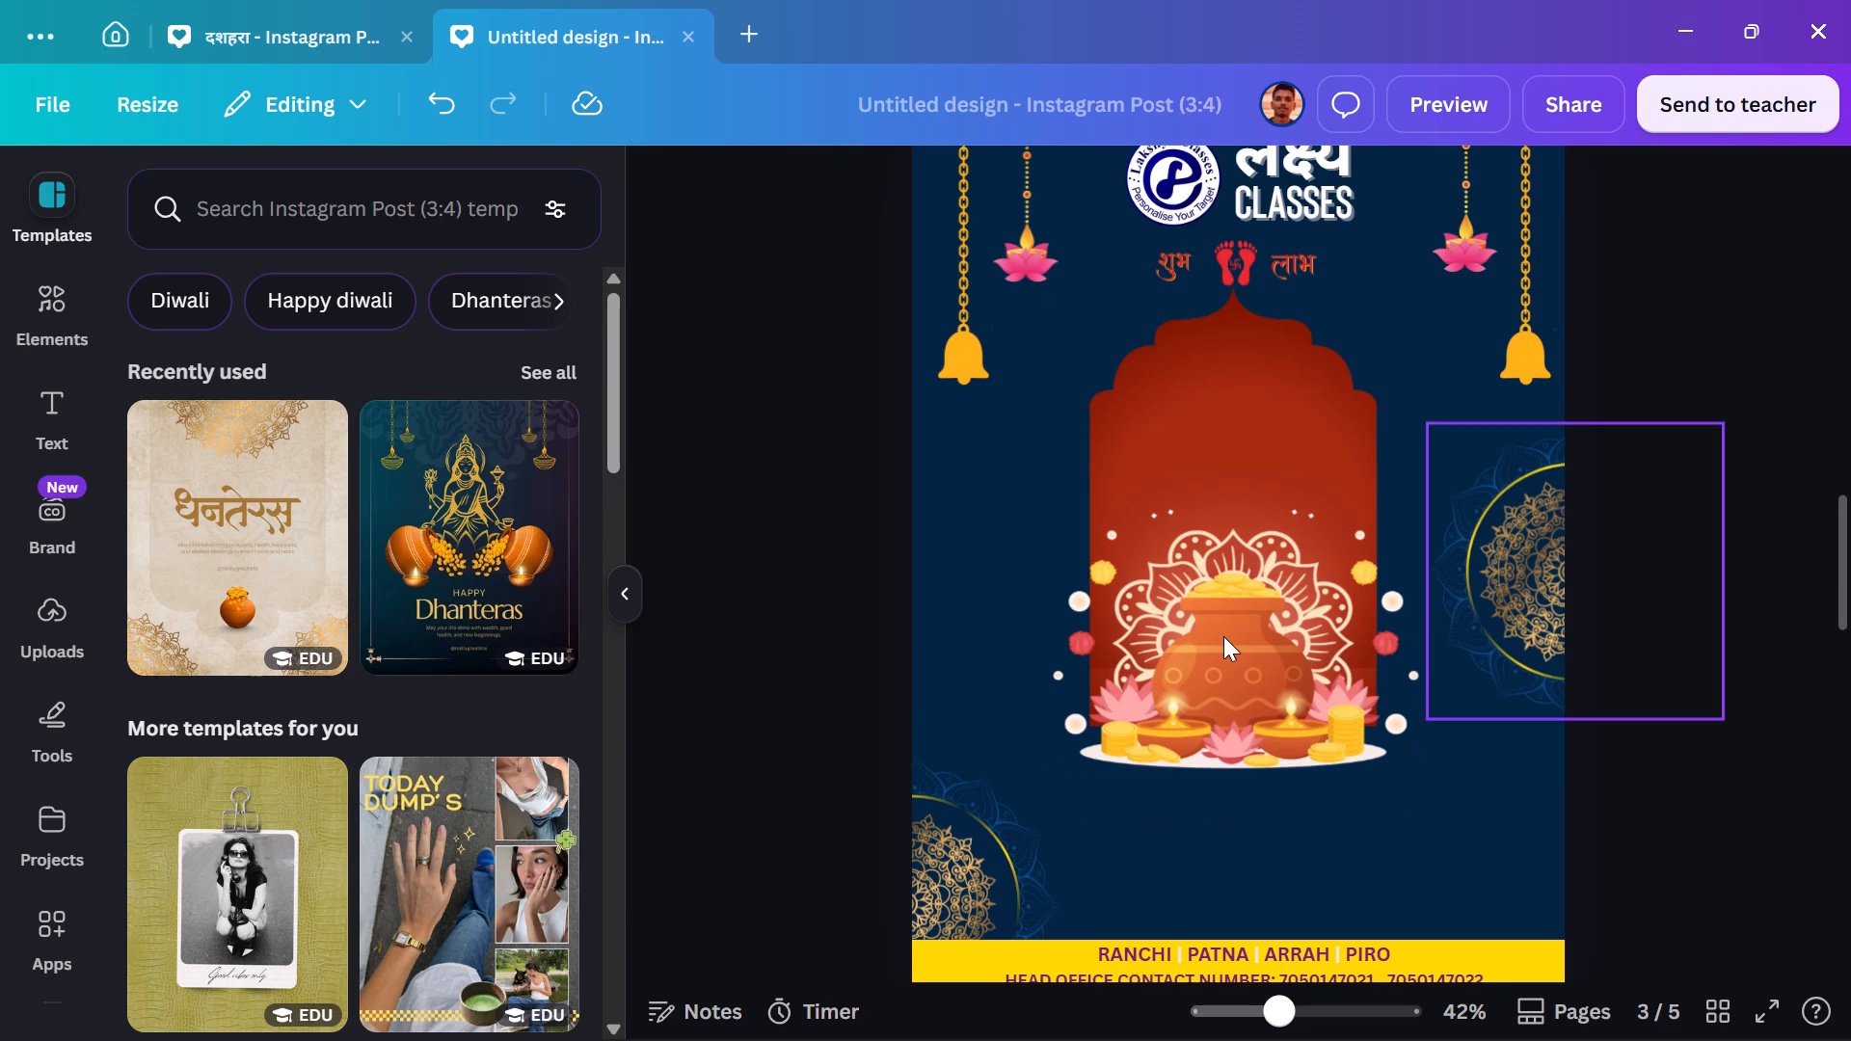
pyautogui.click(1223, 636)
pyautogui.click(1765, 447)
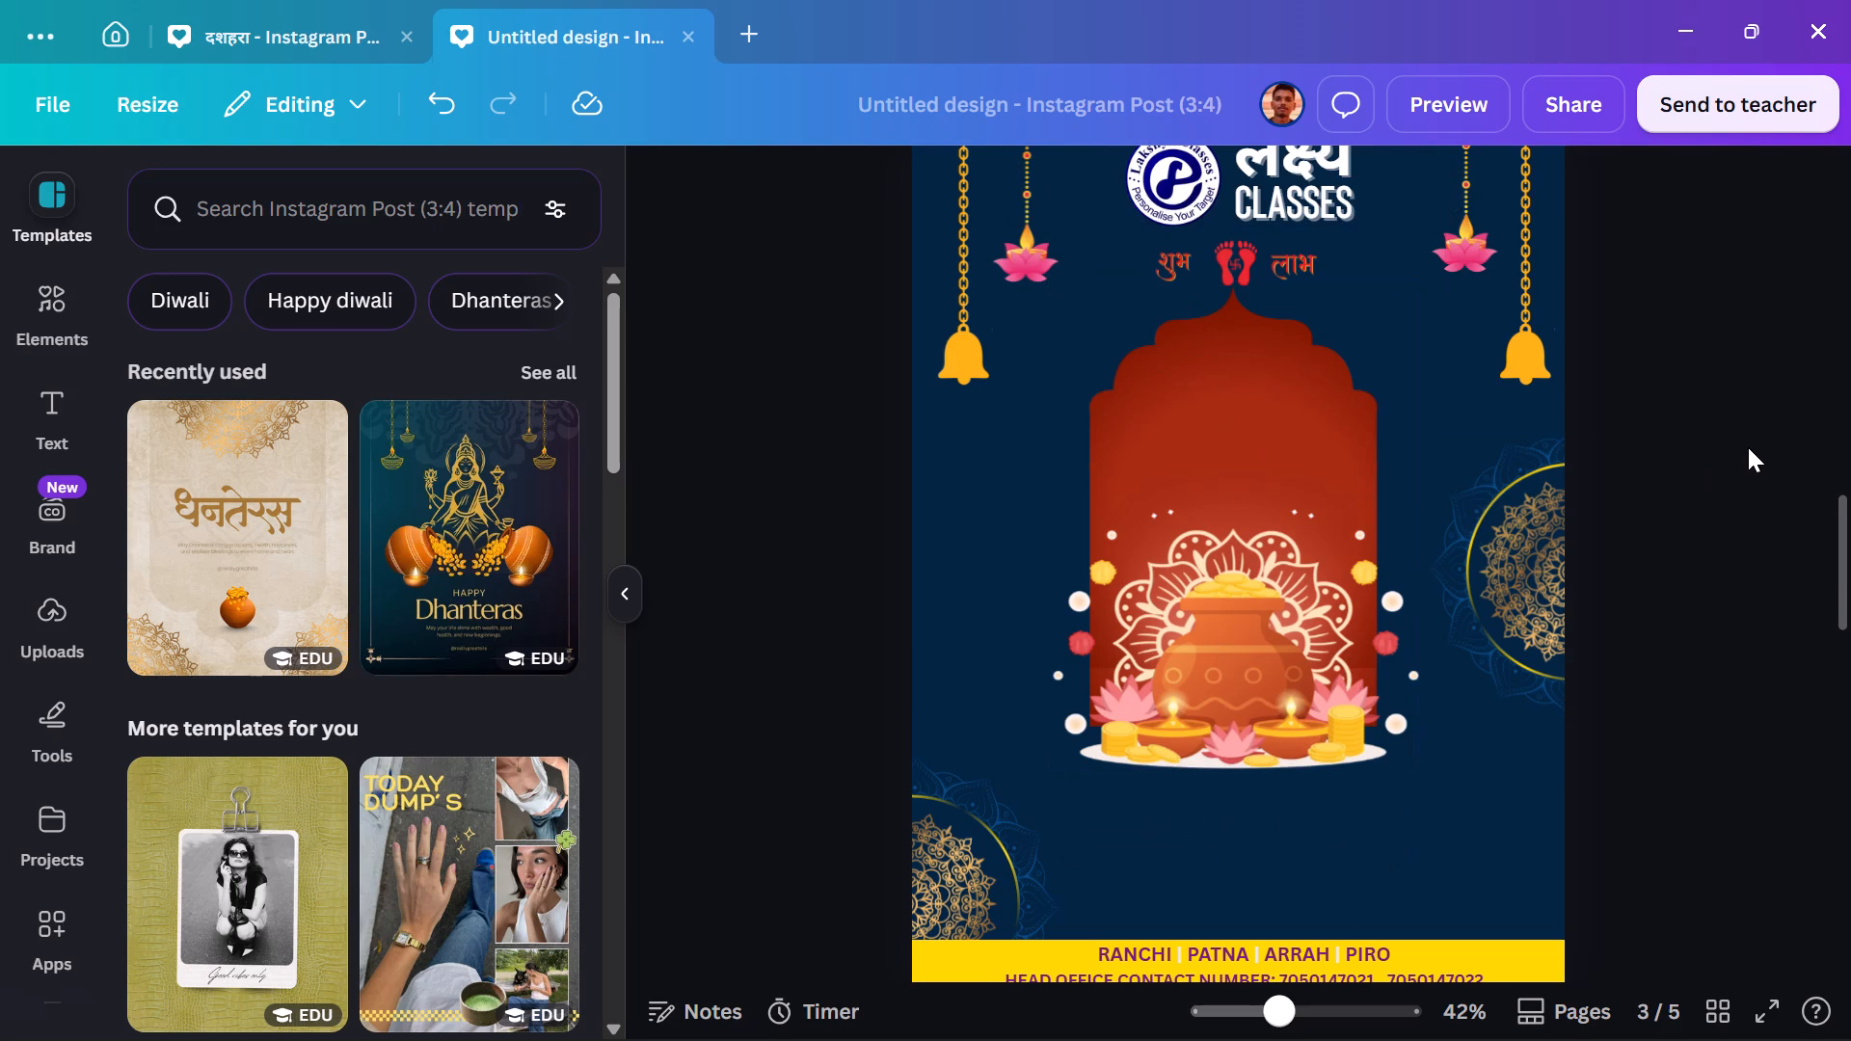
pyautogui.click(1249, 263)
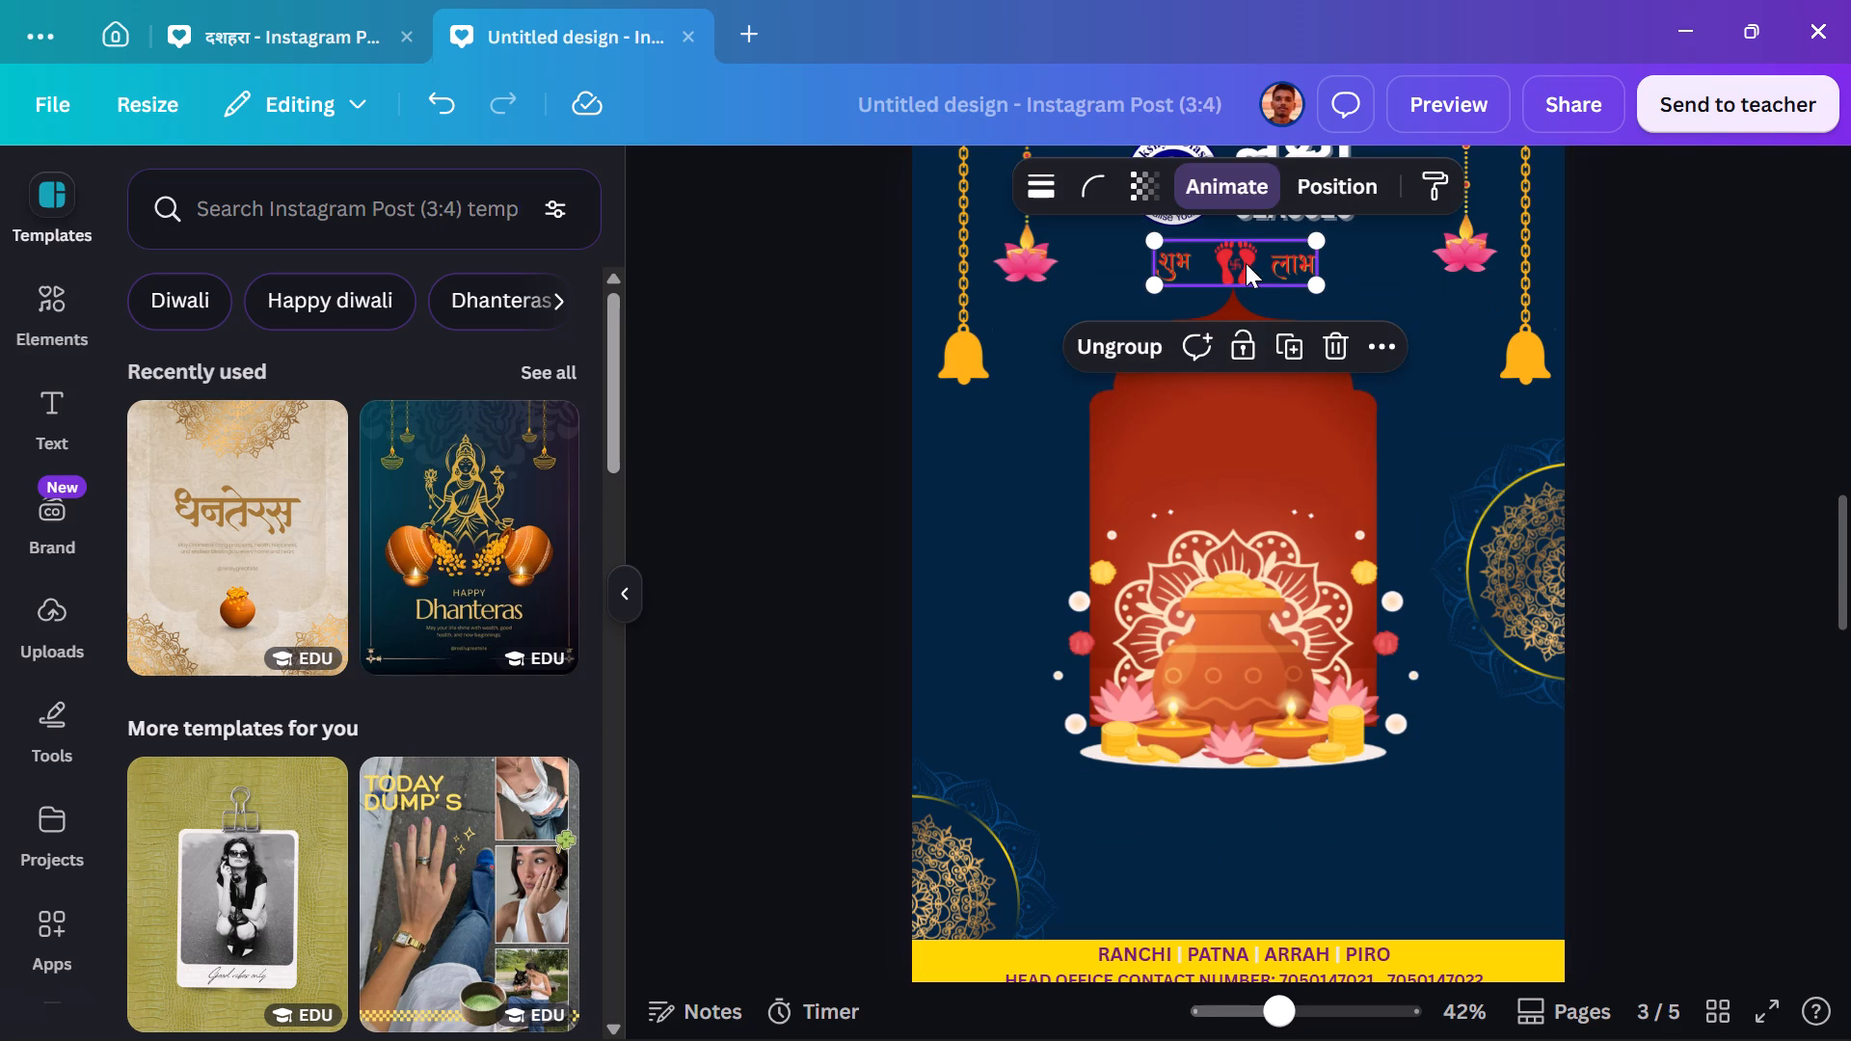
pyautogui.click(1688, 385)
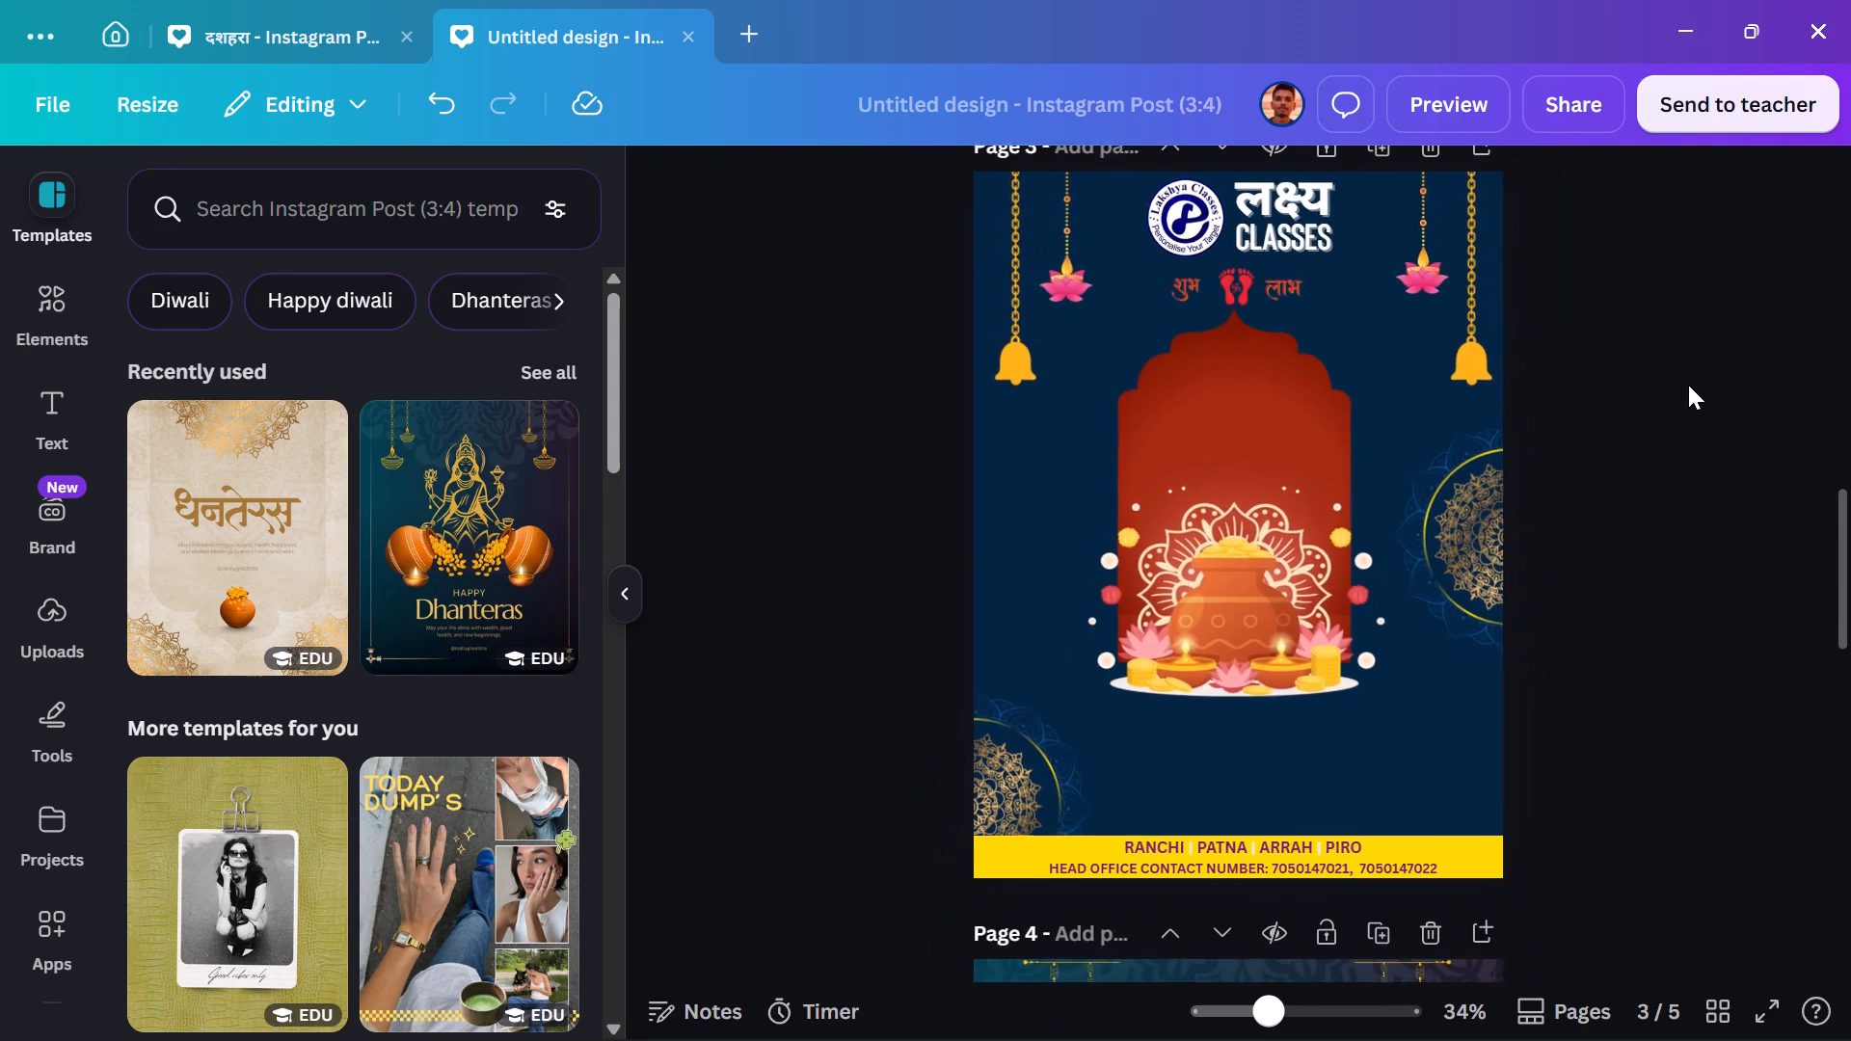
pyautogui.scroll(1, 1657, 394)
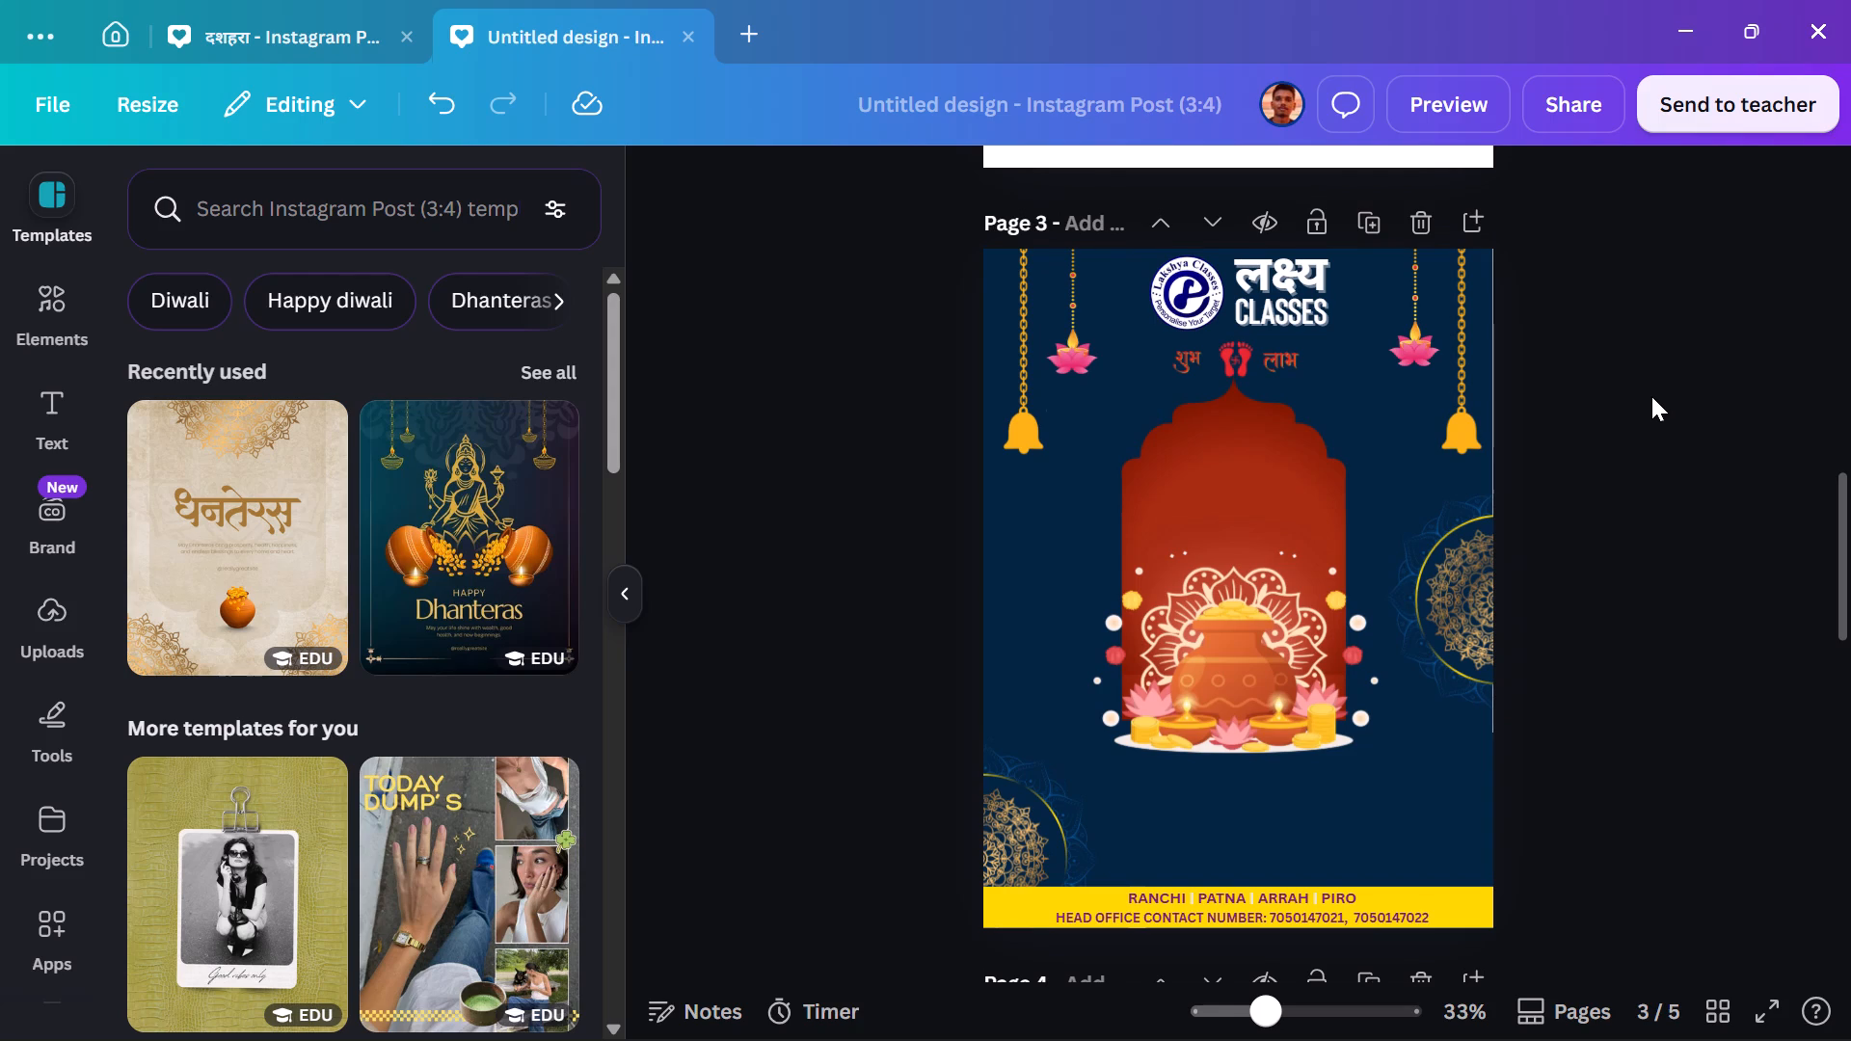
# Enlarge the lower-left mandala group so it reaches further up and inward toward the red arch.
pyautogui.click(1019, 808)
pyautogui.moveTo(1090, 748); pyautogui.dragTo(1094, 746)
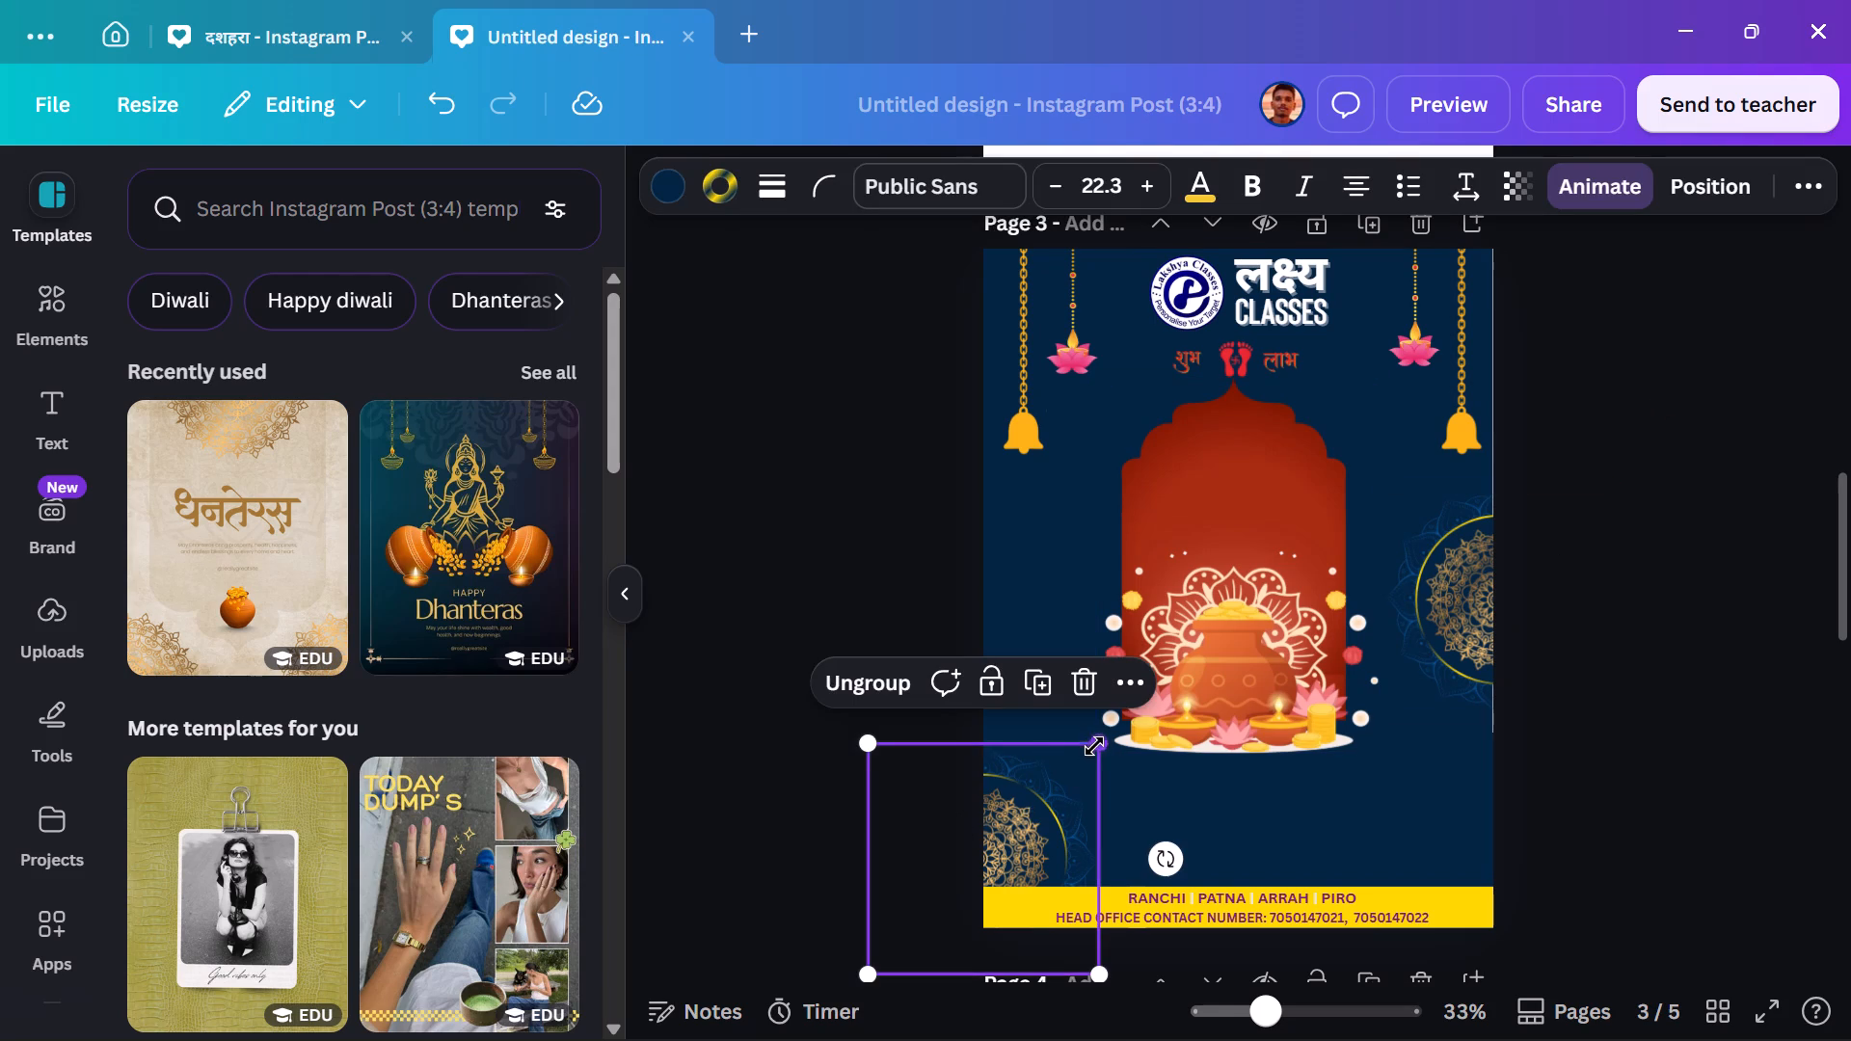
pyautogui.moveTo(1094, 746); pyautogui.dragTo(1136, 707)
pyautogui.click(1660, 731)
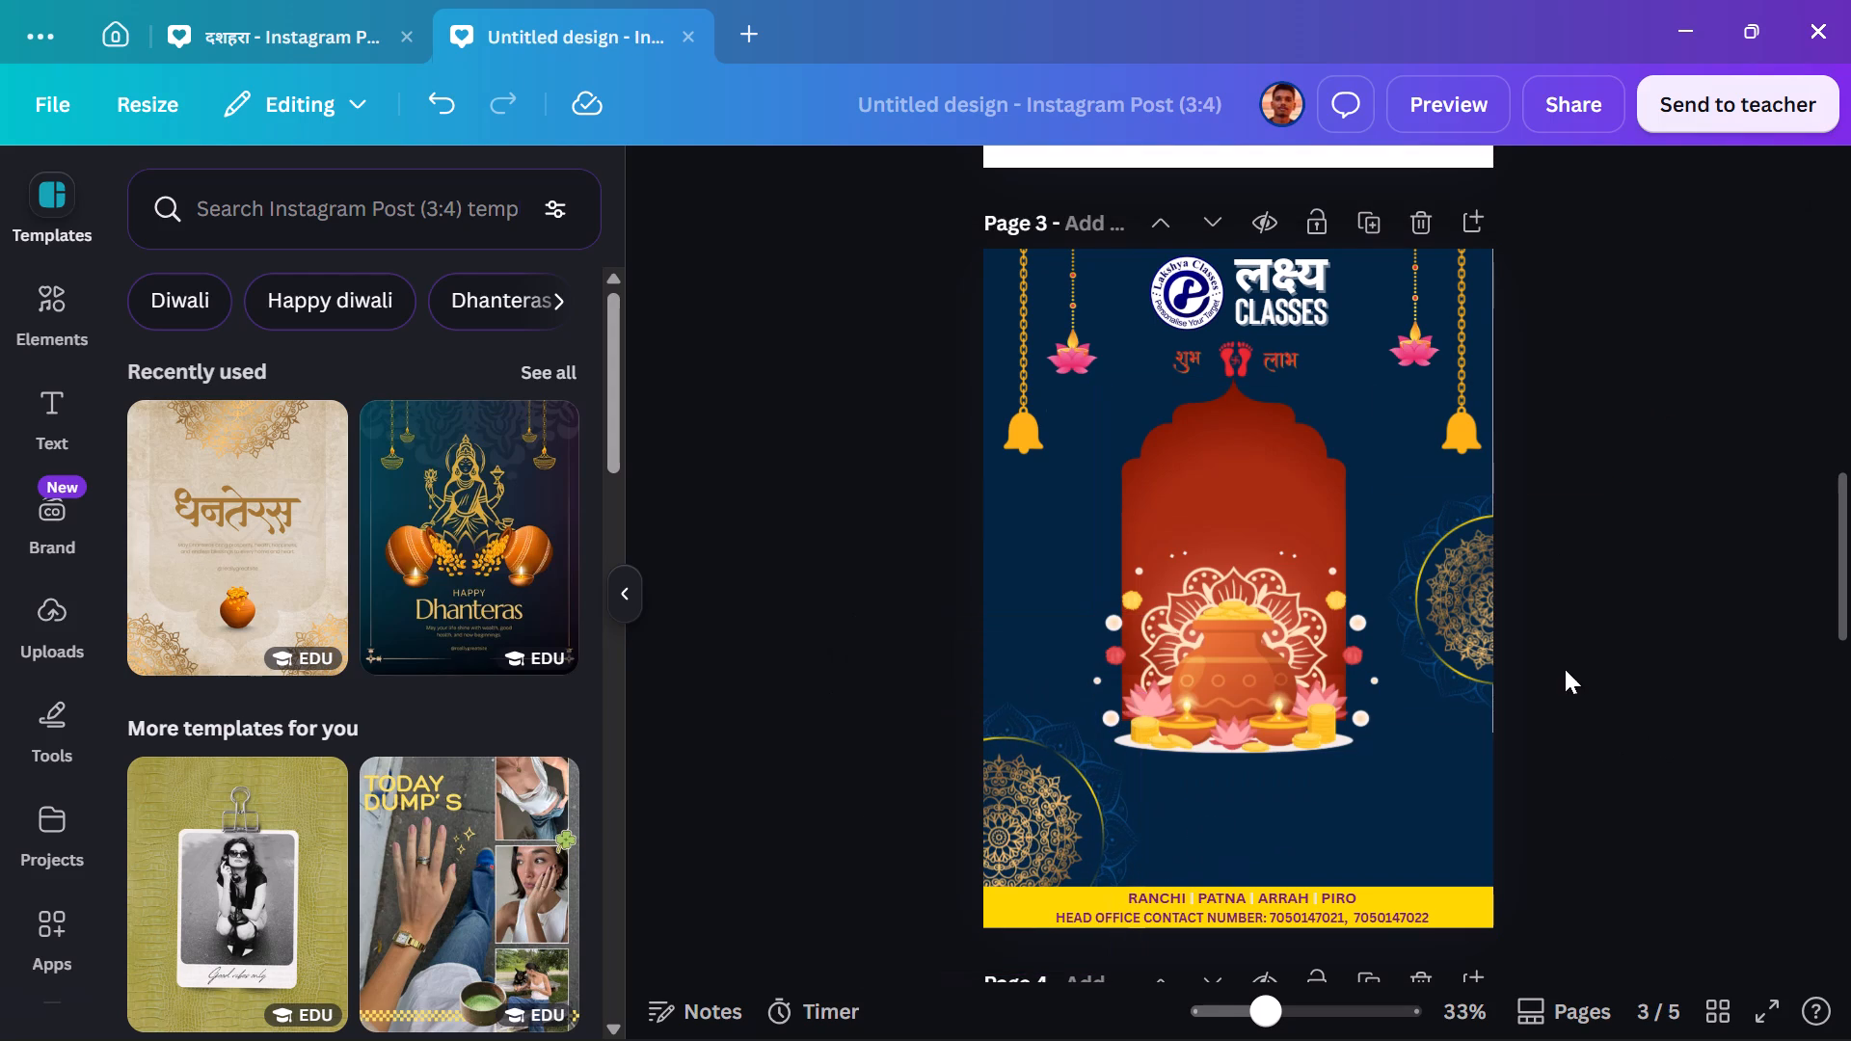
# Enlarge the mandala group at page 3's right edge to about 576 by 576.
pyautogui.click(1480, 633)
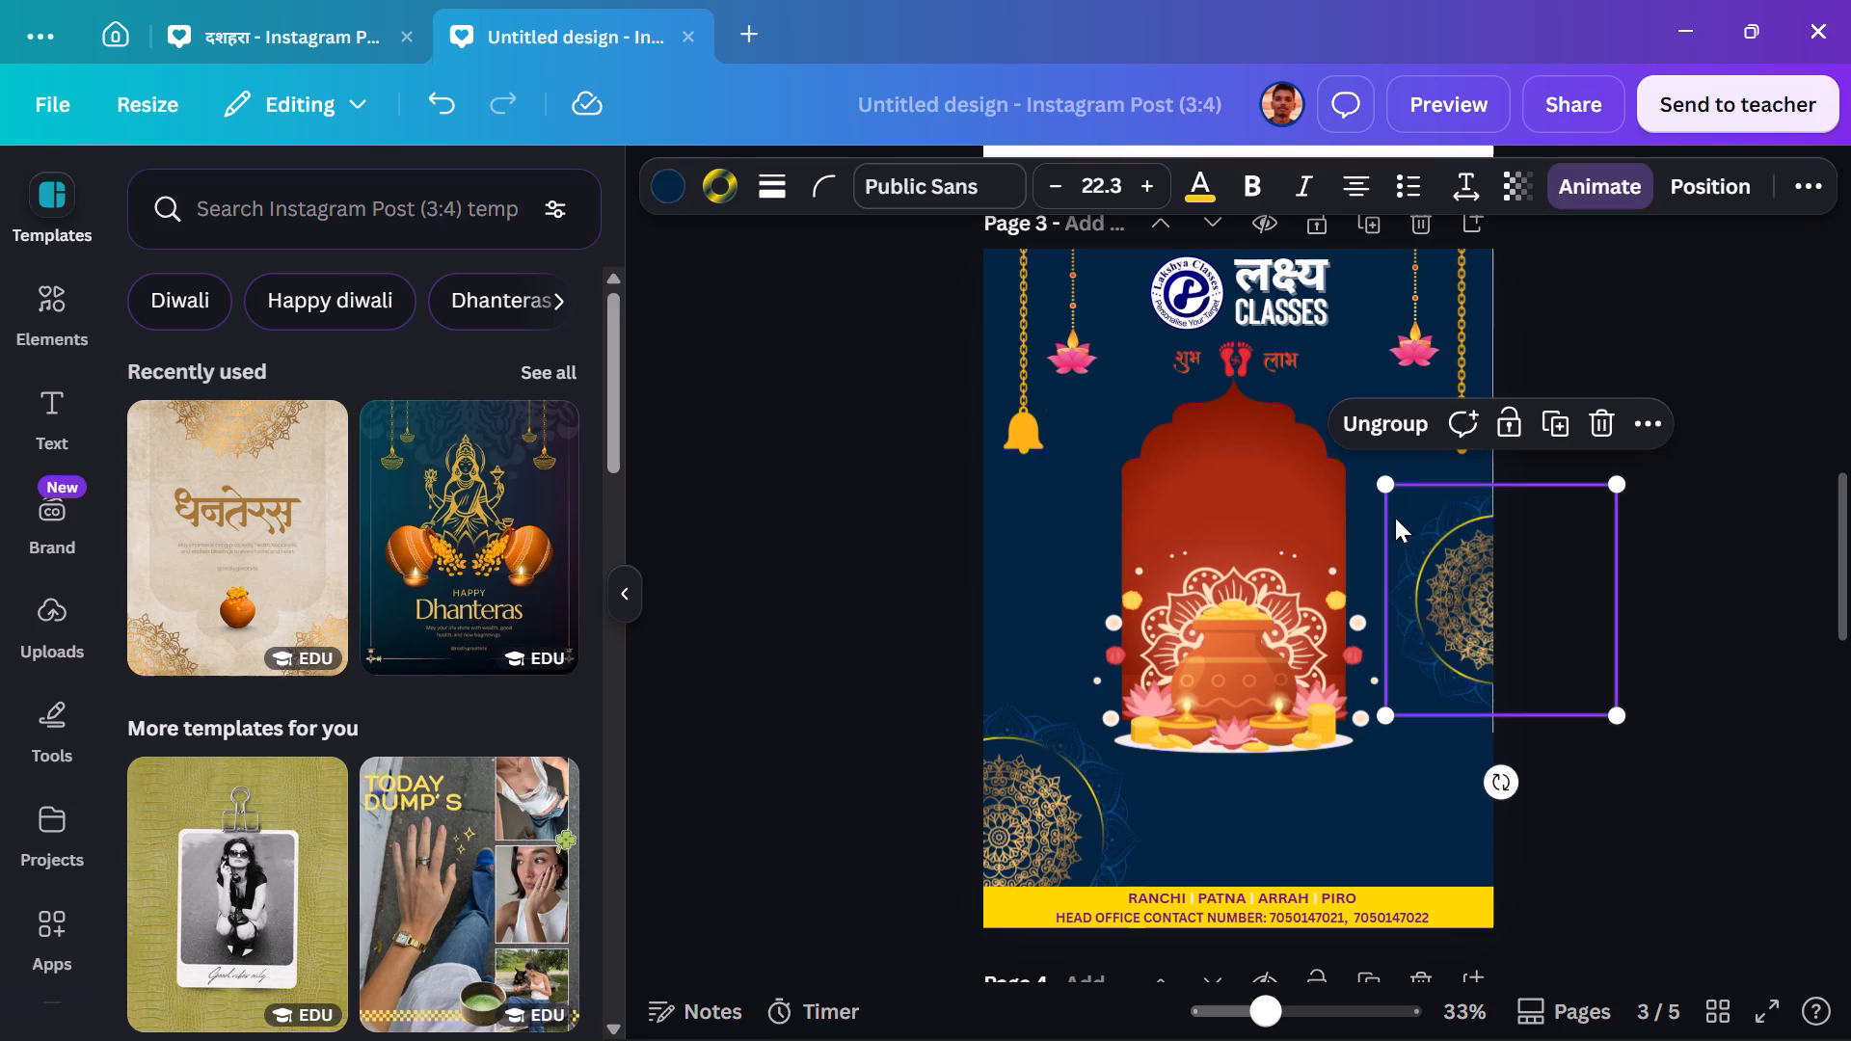
pyautogui.moveTo(1387, 489); pyautogui.dragTo(1348, 449)
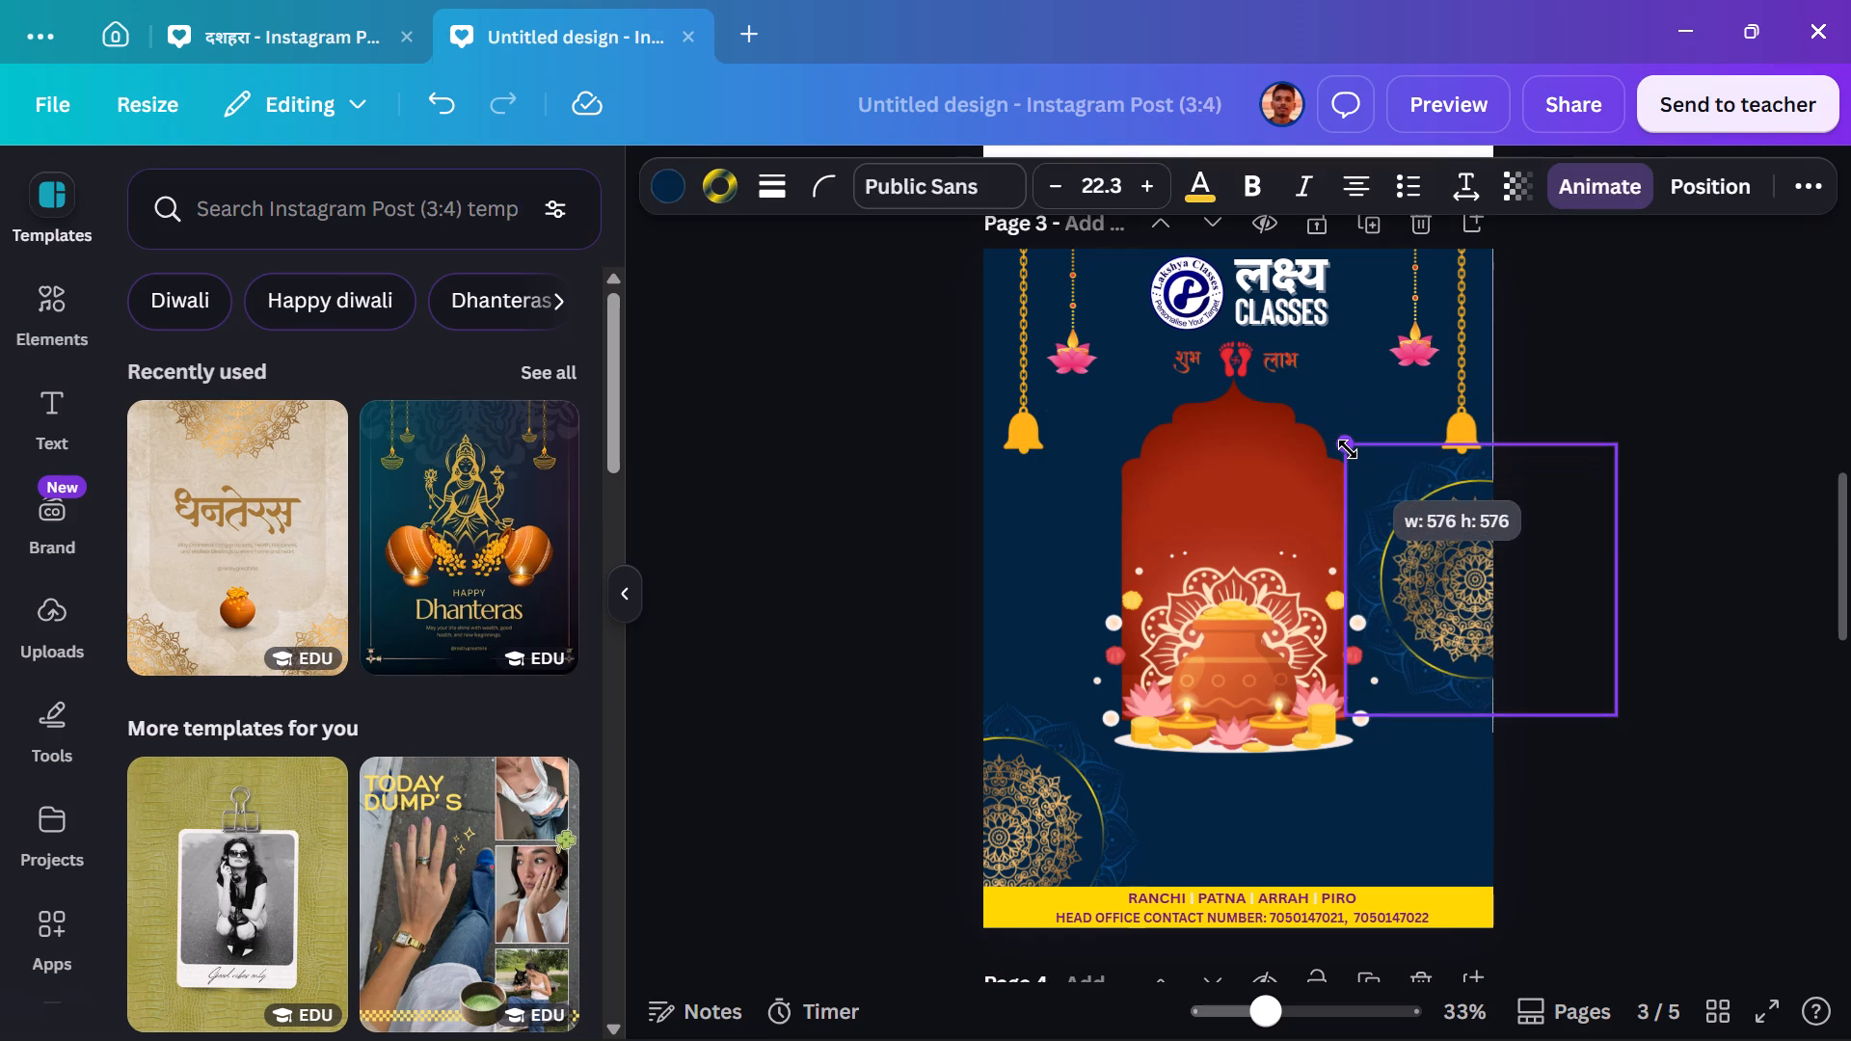
pyautogui.moveTo(1348, 449); pyautogui.dragTo(1349, 449)
pyautogui.click(1693, 647)
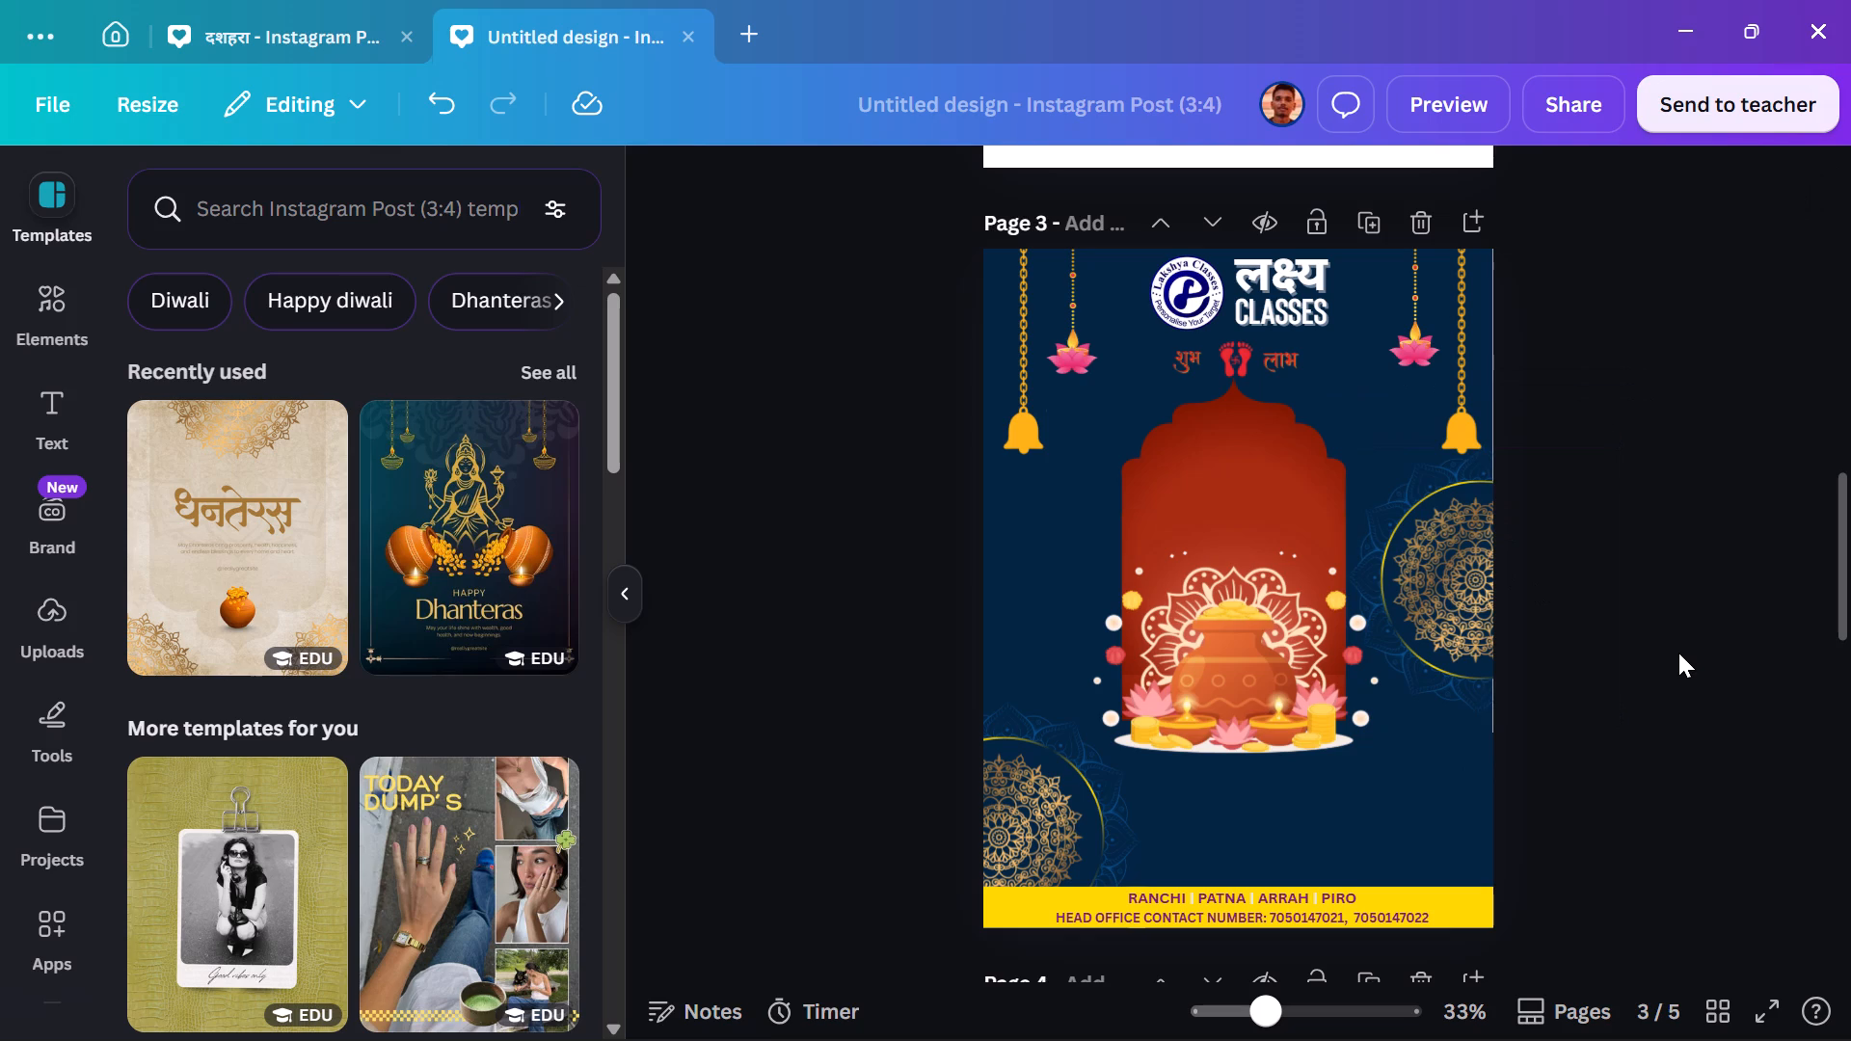
# Shift the lower-left mandala group slightly further off the left edge of page 3.
pyautogui.moveTo(1066, 821); pyautogui.dragTo(1060, 821)
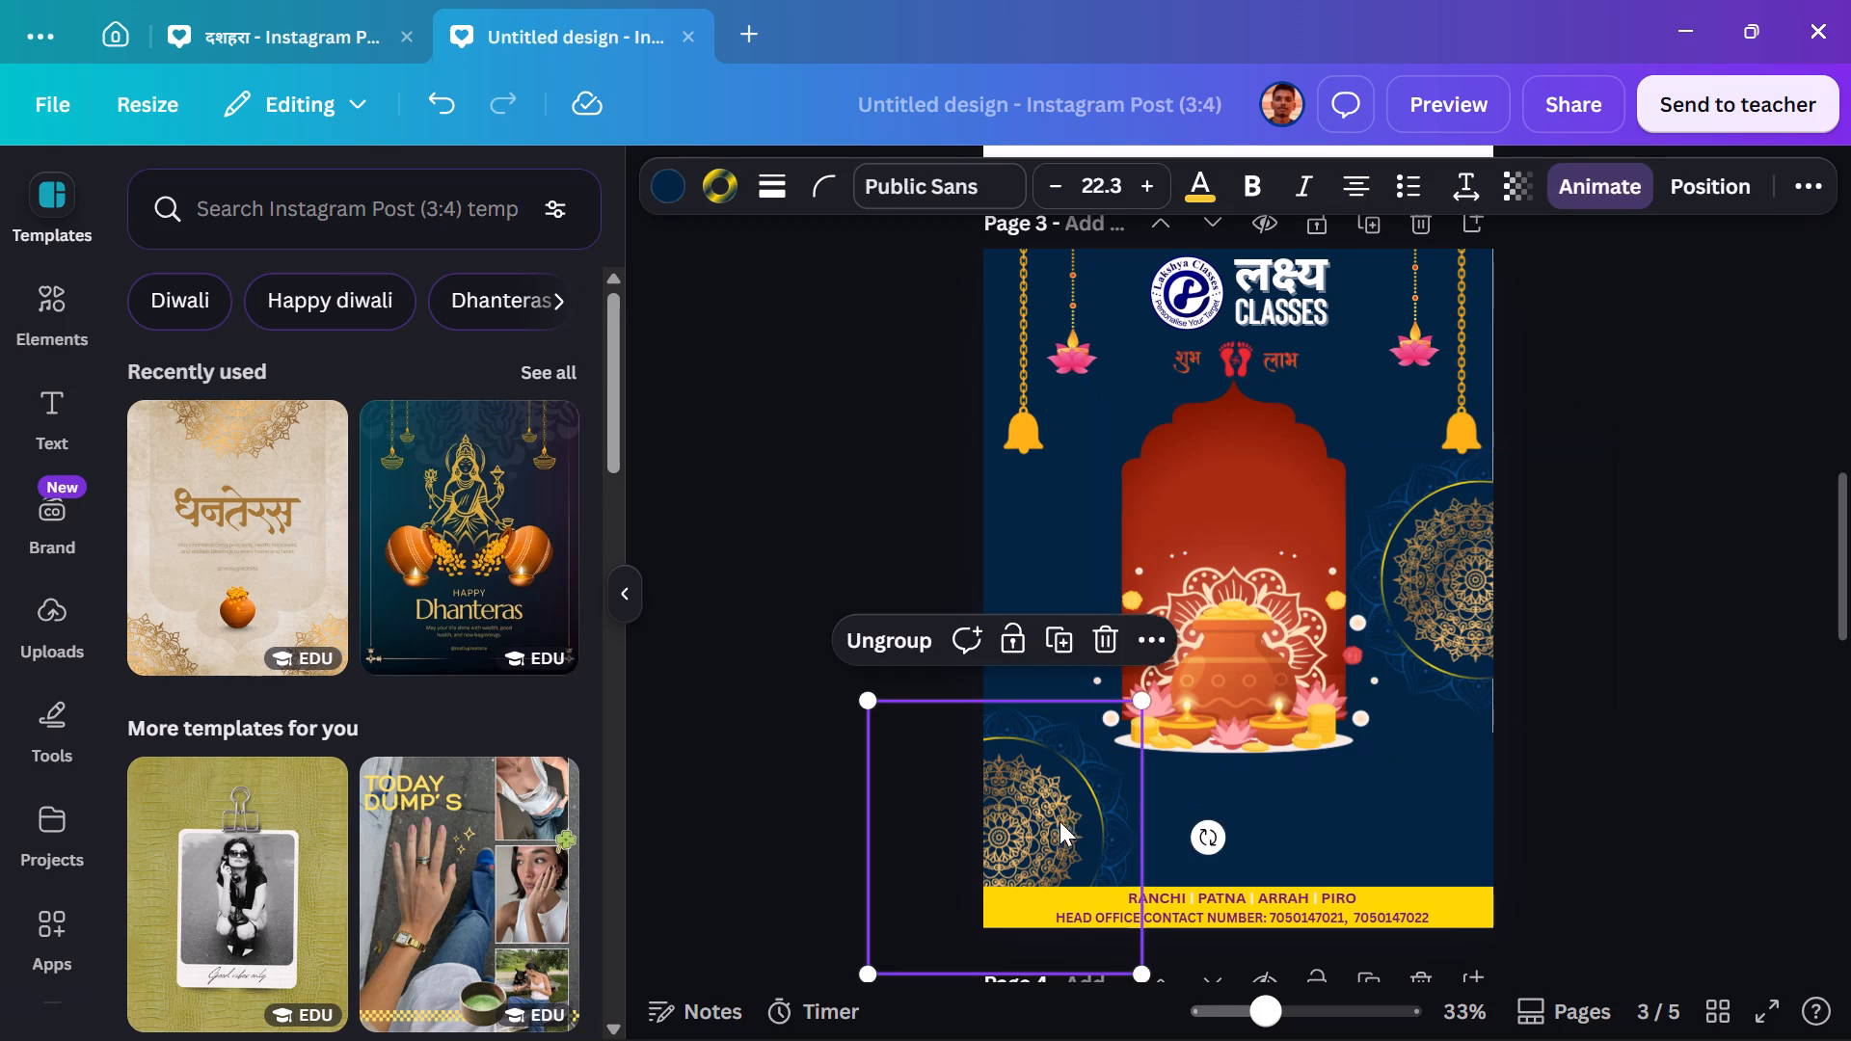
pyautogui.moveTo(1060, 821); pyautogui.dragTo(1050, 821)
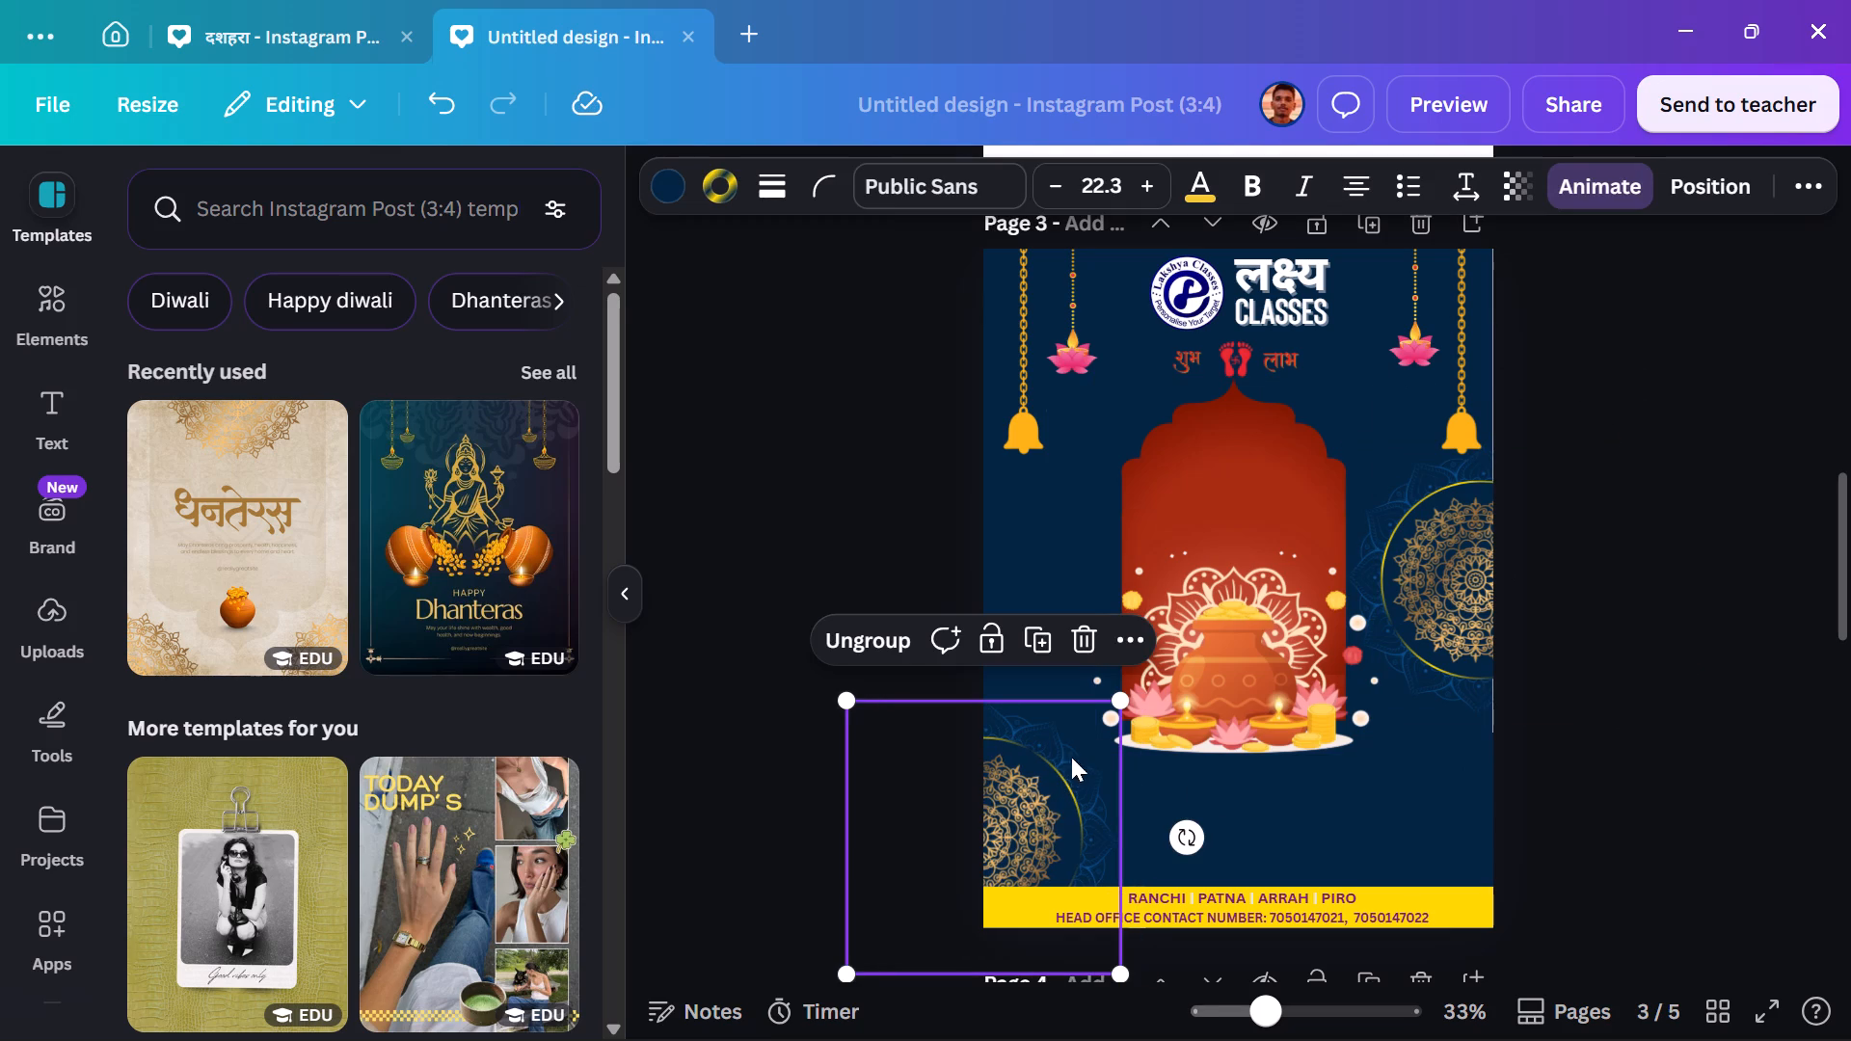
# Enlarge the lower-left mandala group on page 3 slightly further up and inward toward the red arch.
pyautogui.moveTo(1115, 701); pyautogui.dragTo(1133, 680)
pyautogui.click(1834, 714)
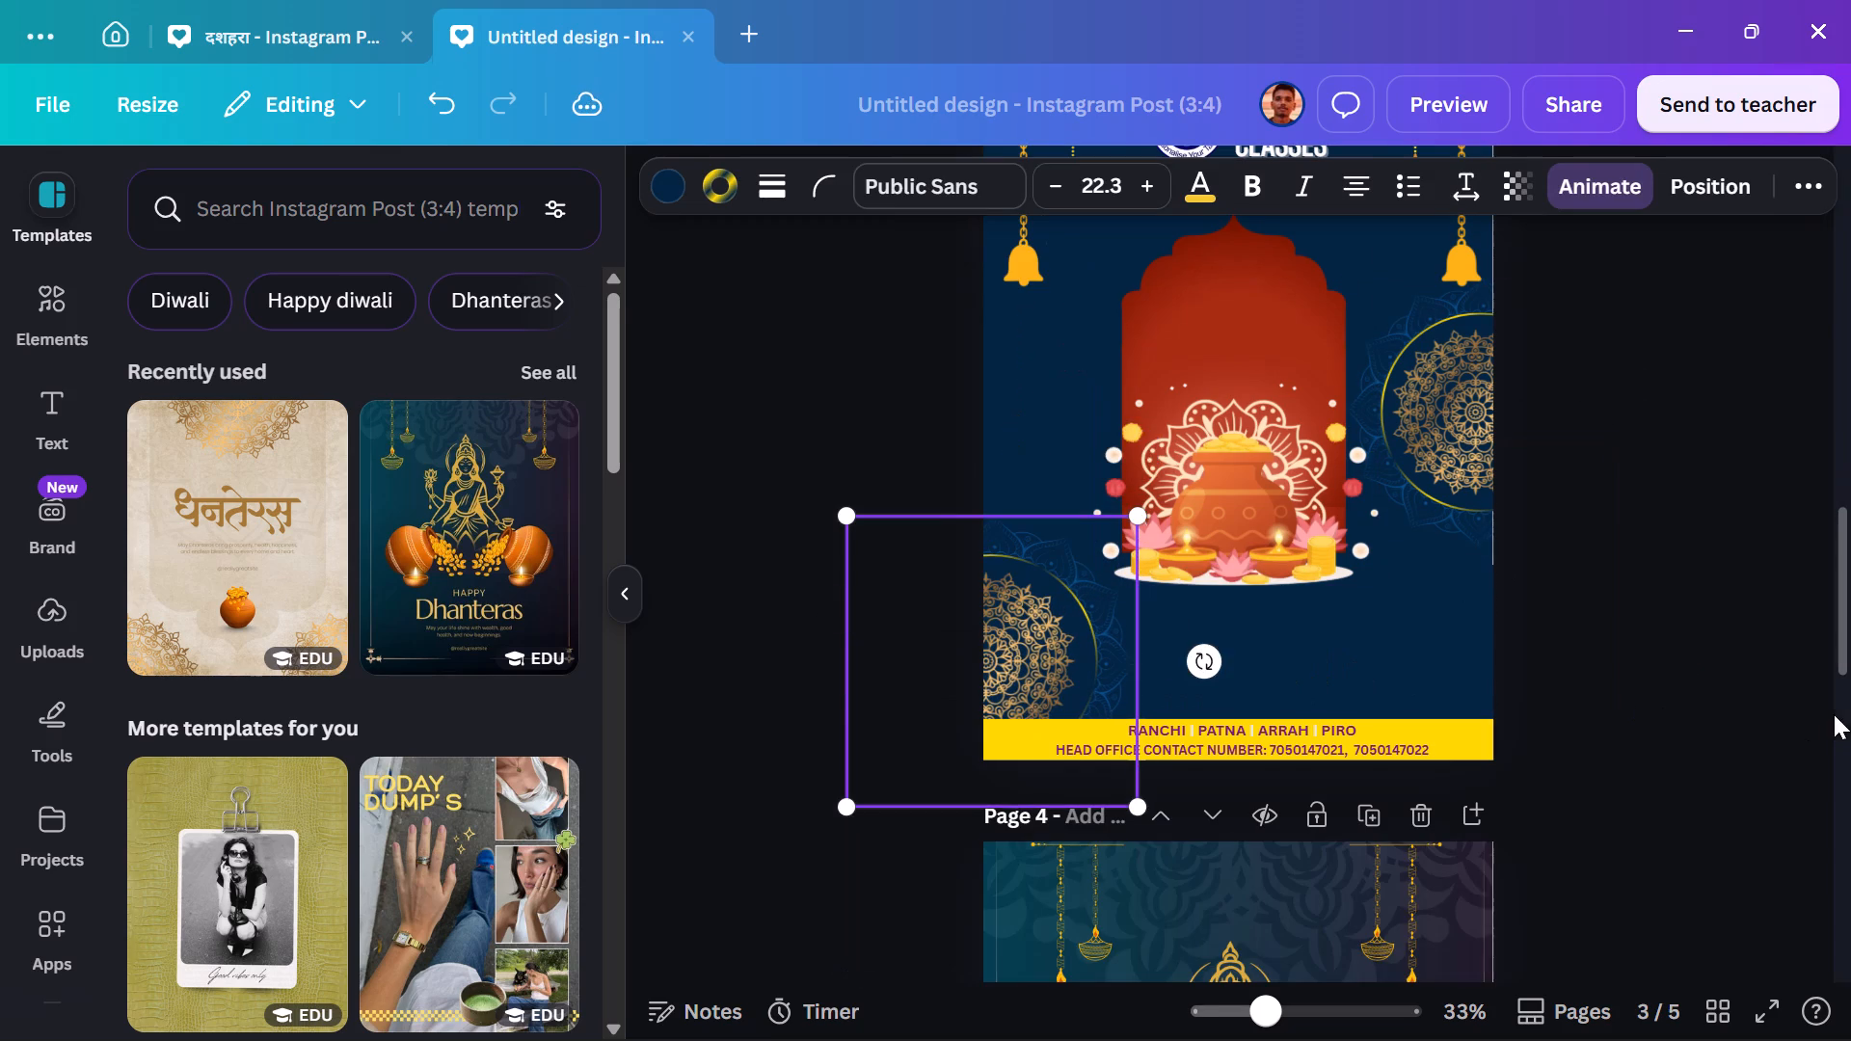
pyautogui.click(1724, 681)
# Examine the layer list of page 4's Dhanteras template, from the text layers down to the background, for reusable decorations.
pyautogui.scroll(-2, 1724, 681)
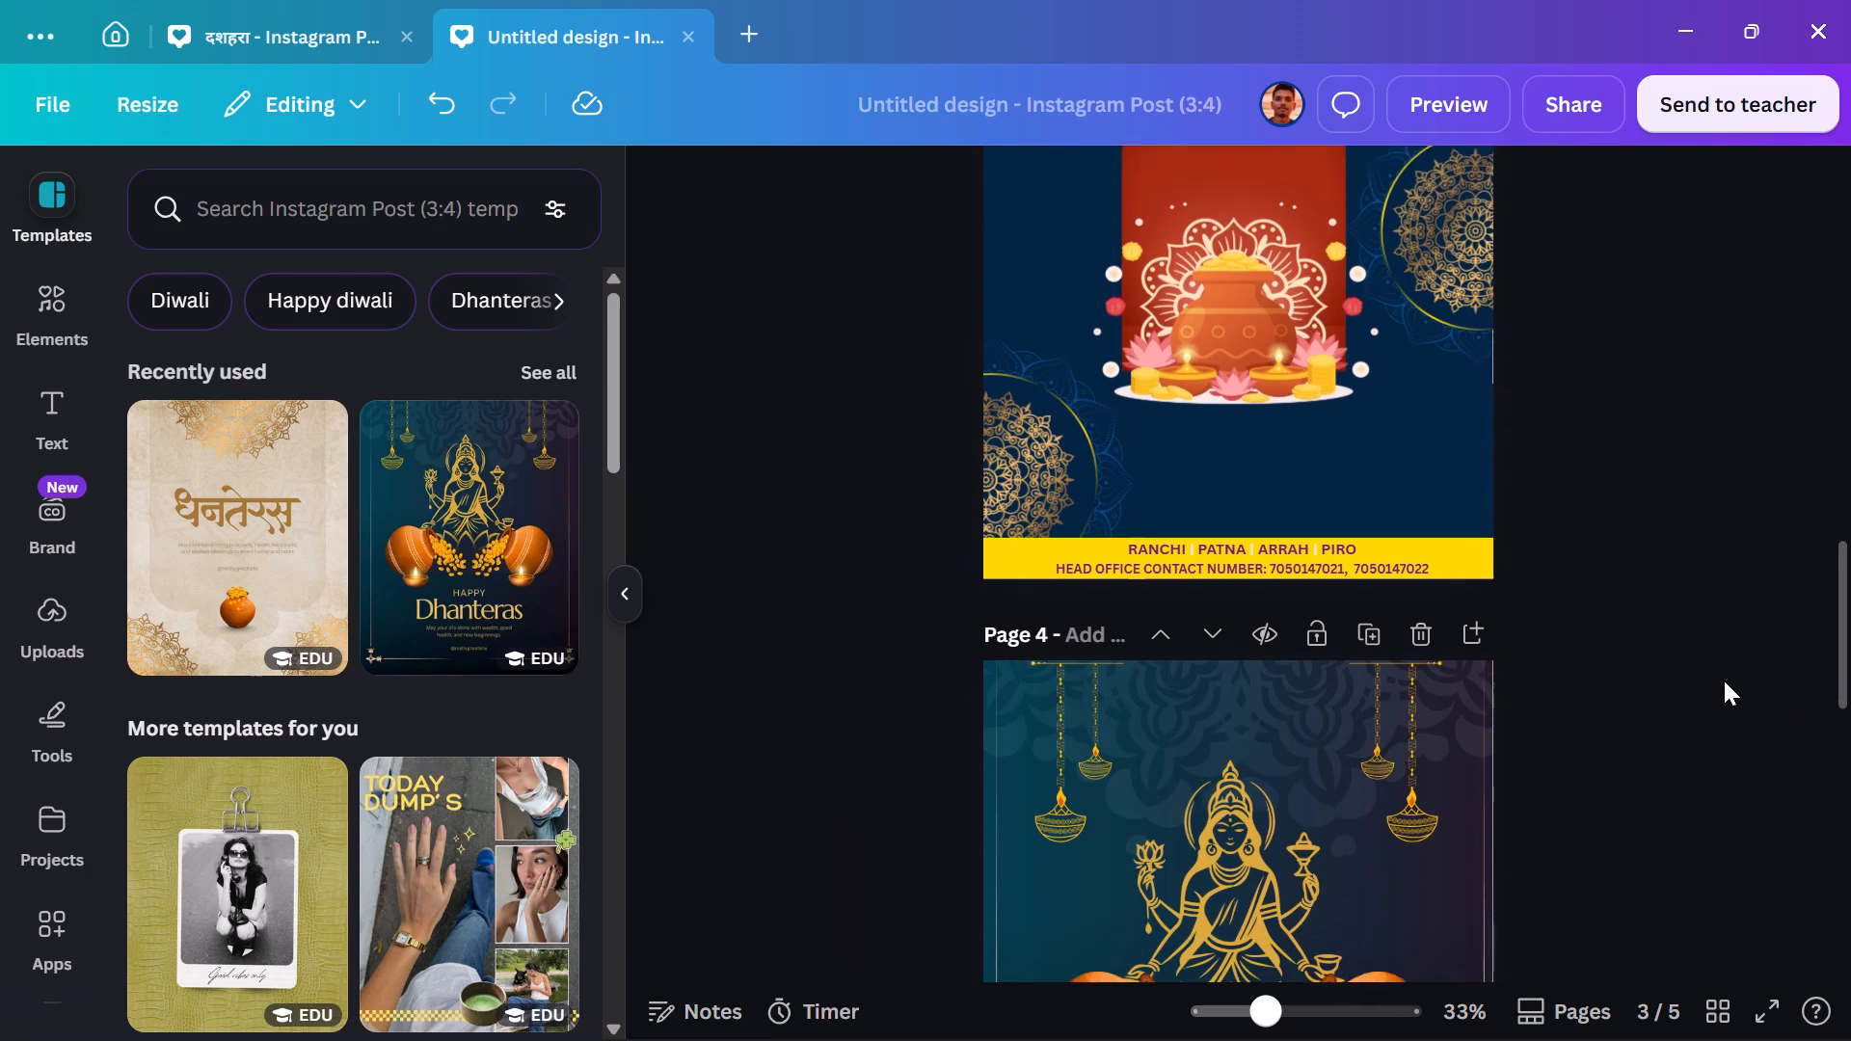
pyautogui.scroll(-1, 1724, 681)
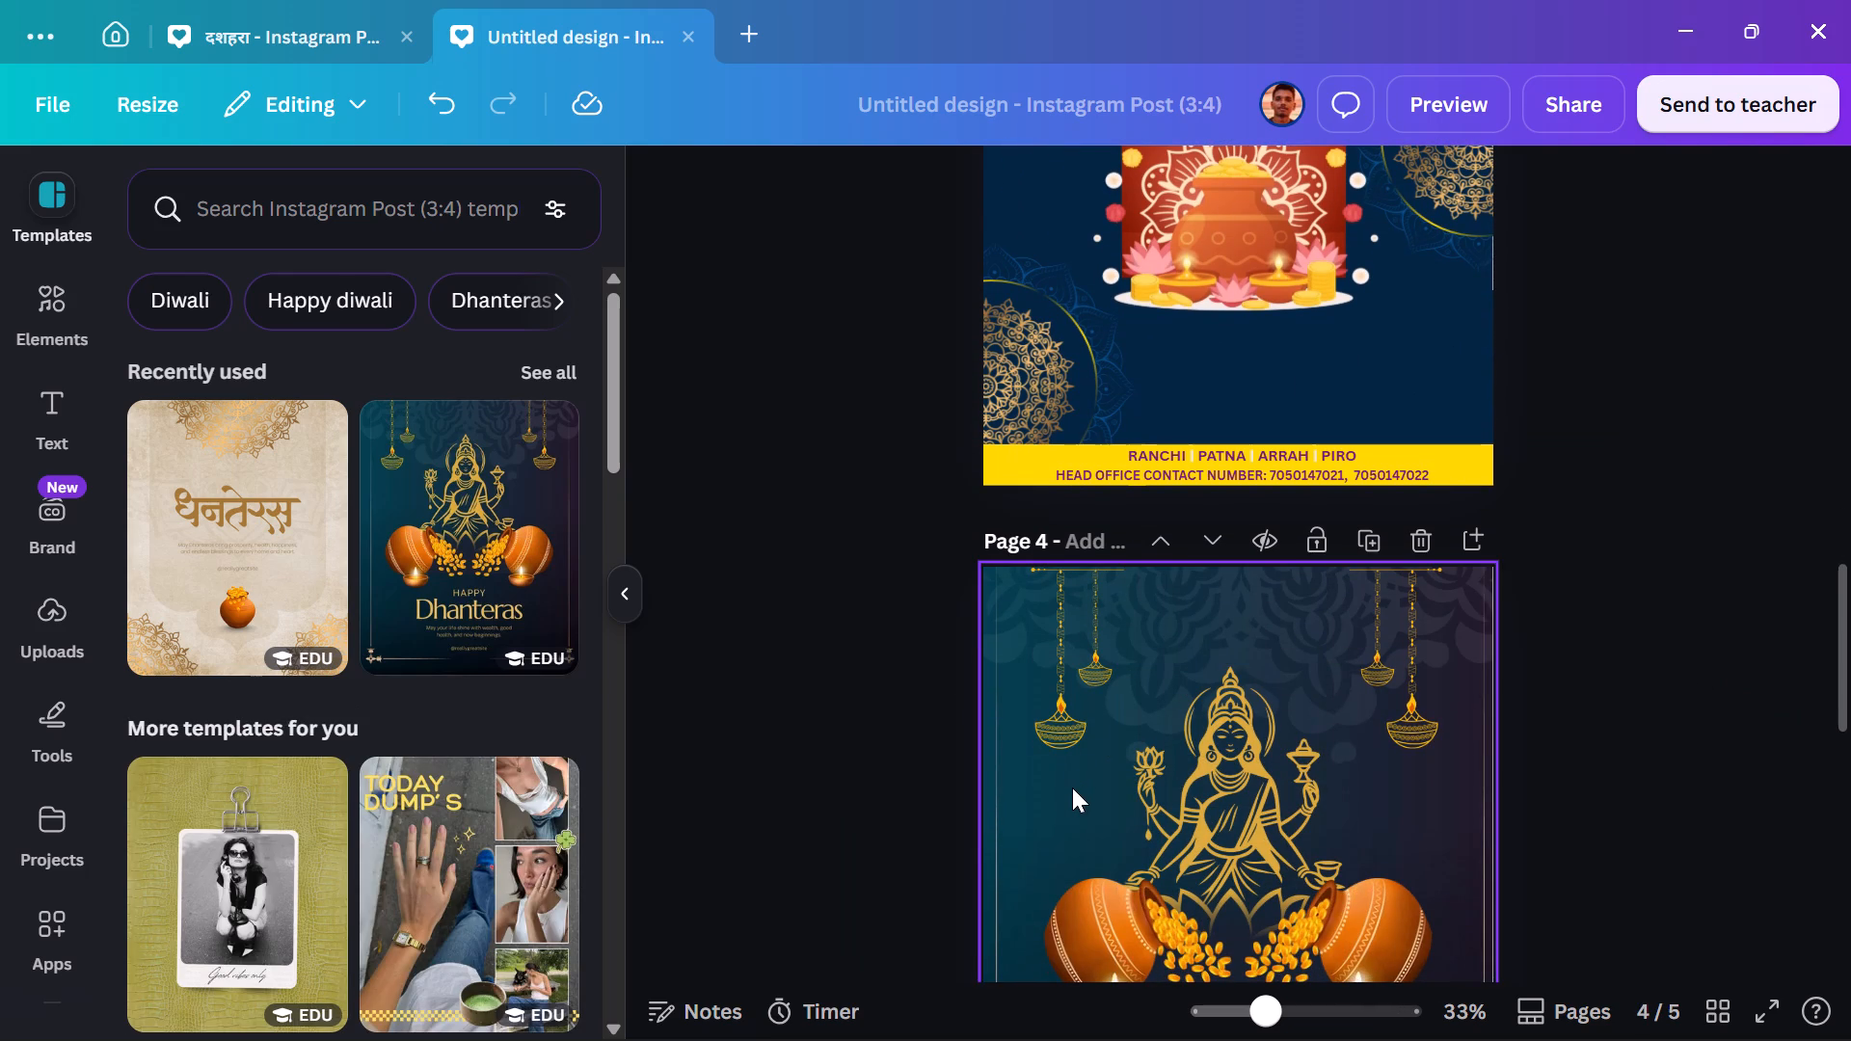
pyautogui.click(1072, 787)
pyautogui.hotkey('alt', '1')
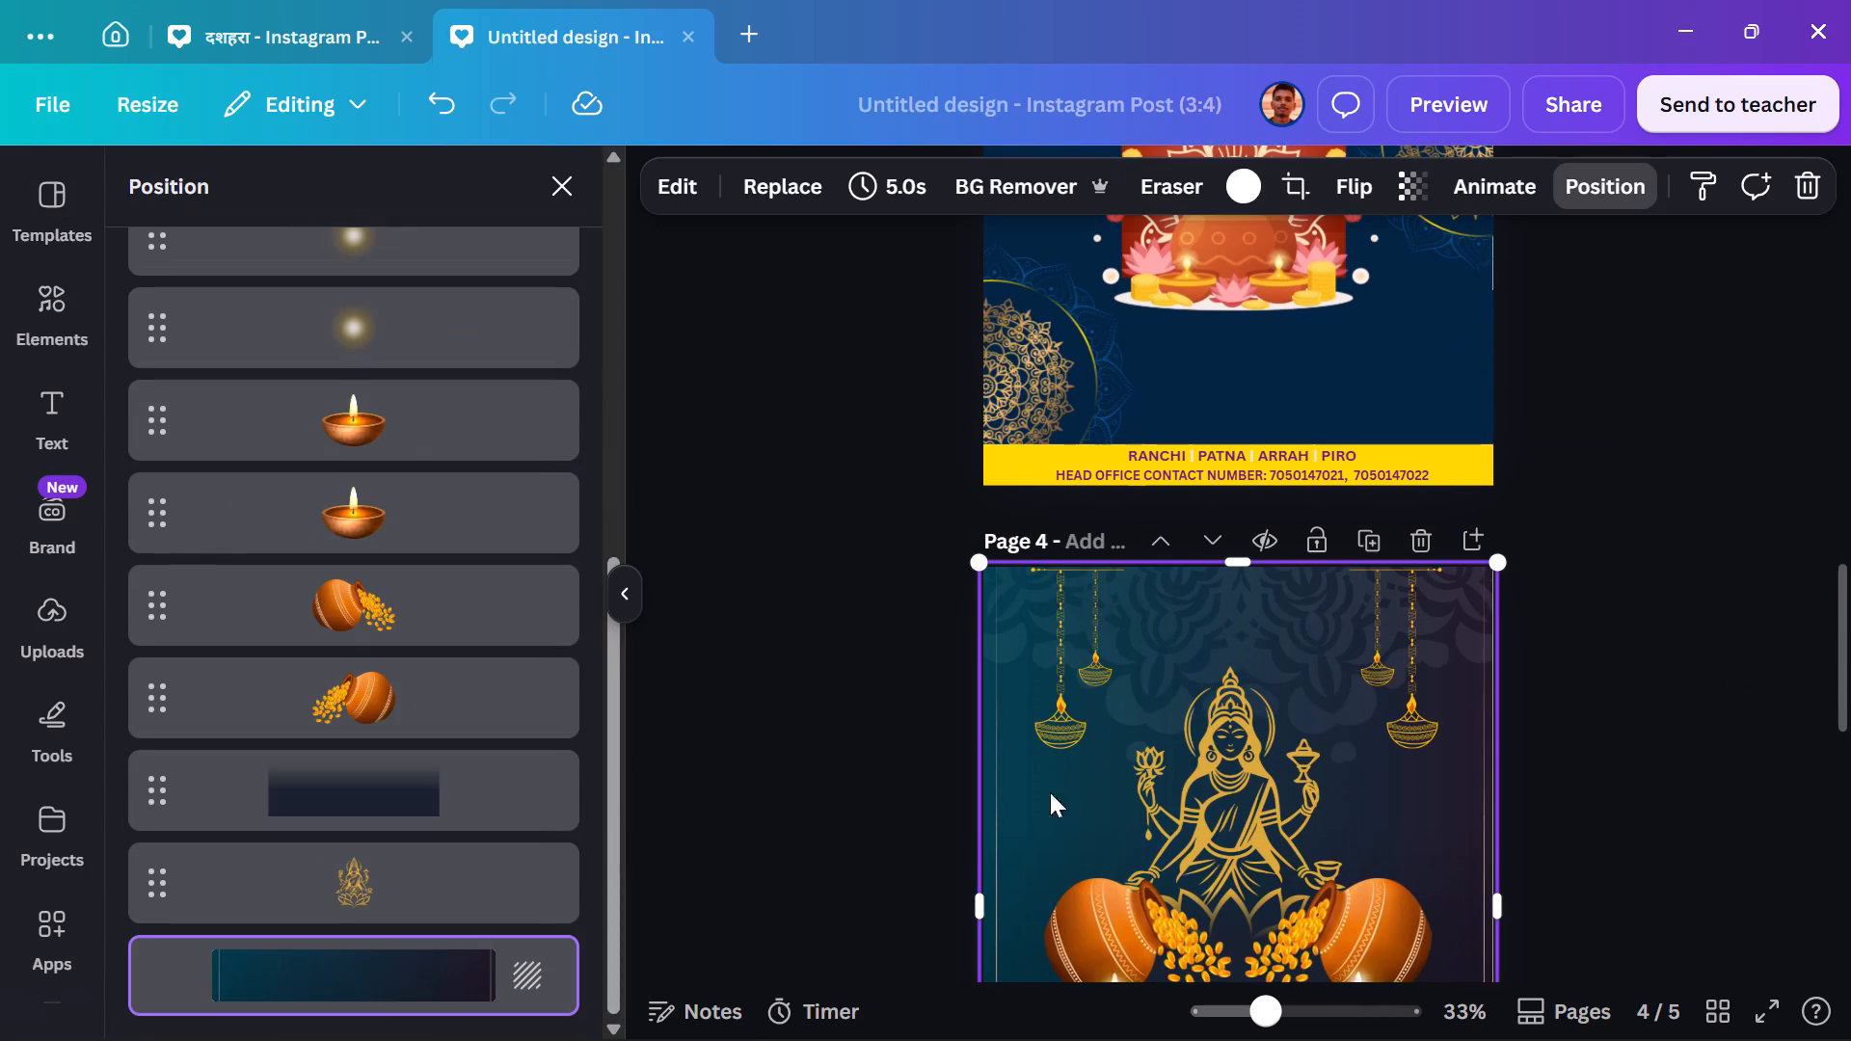
pyautogui.scroll(6, 454, 791)
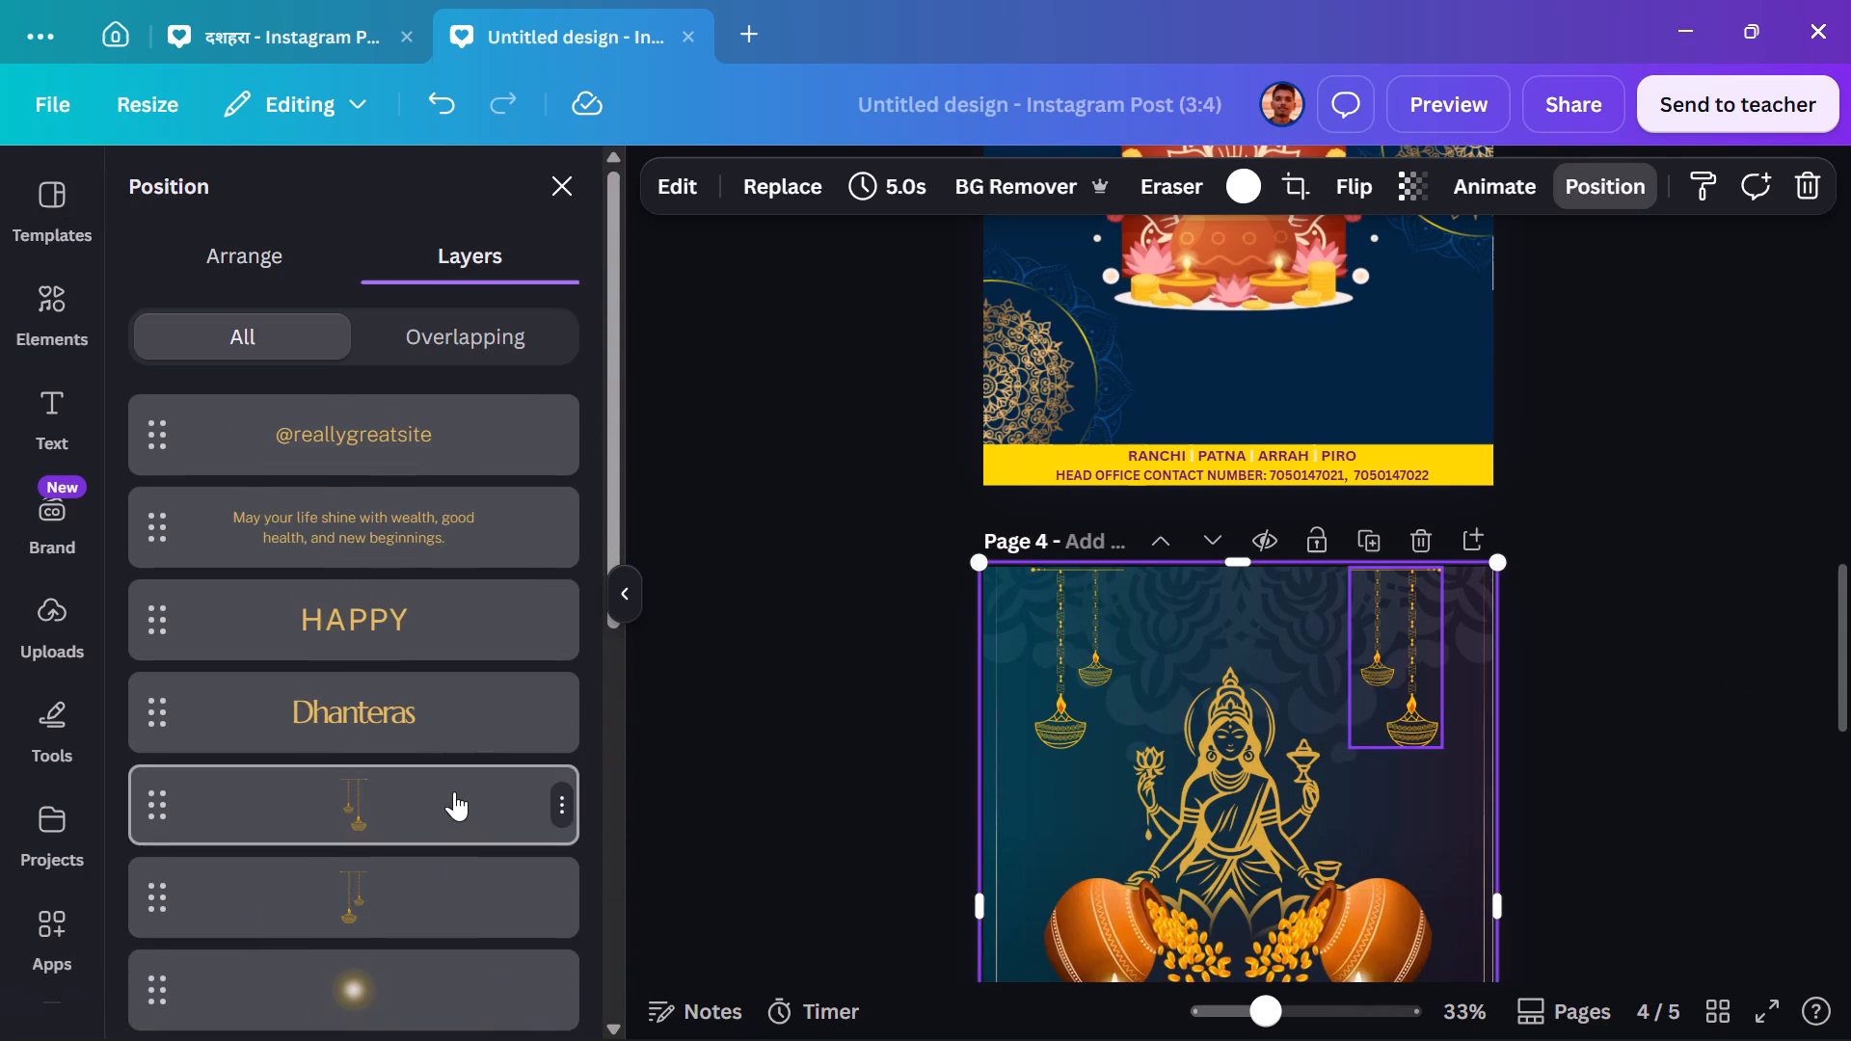
pyautogui.scroll(-2, 447, 417)
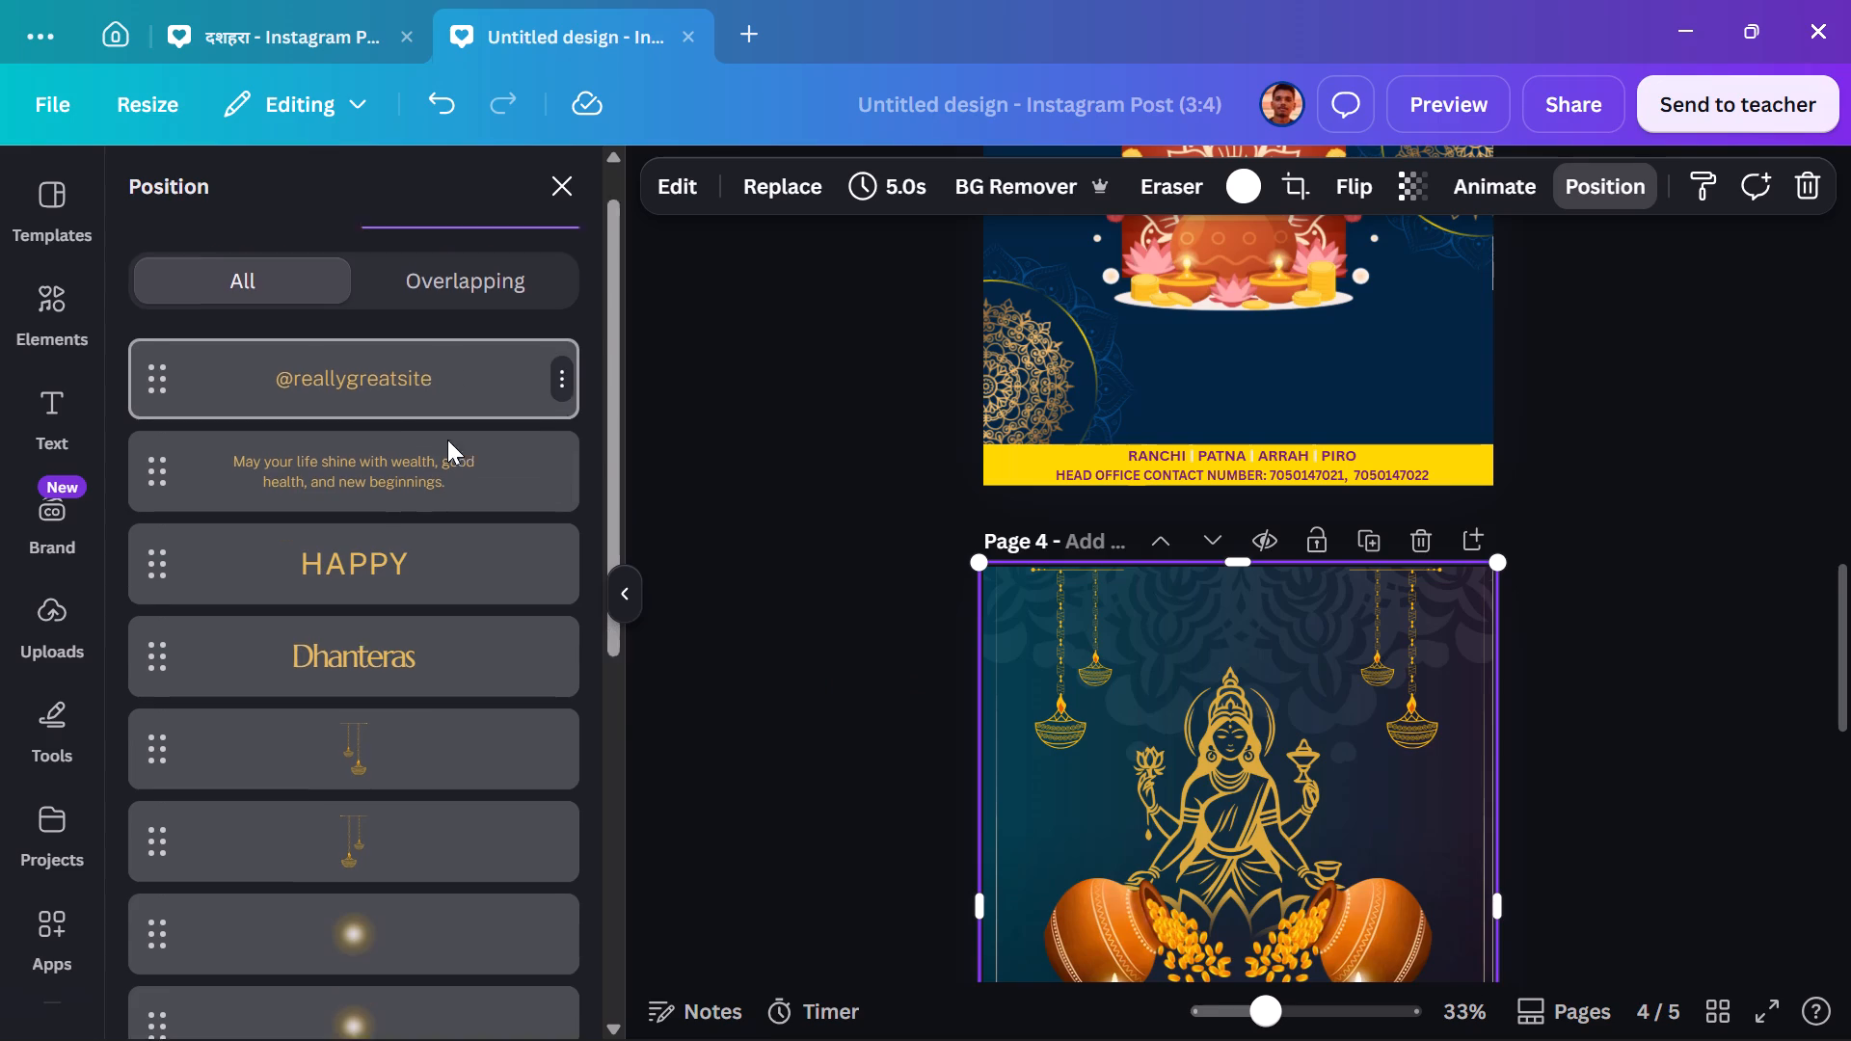
pyautogui.scroll(-4, 447, 440)
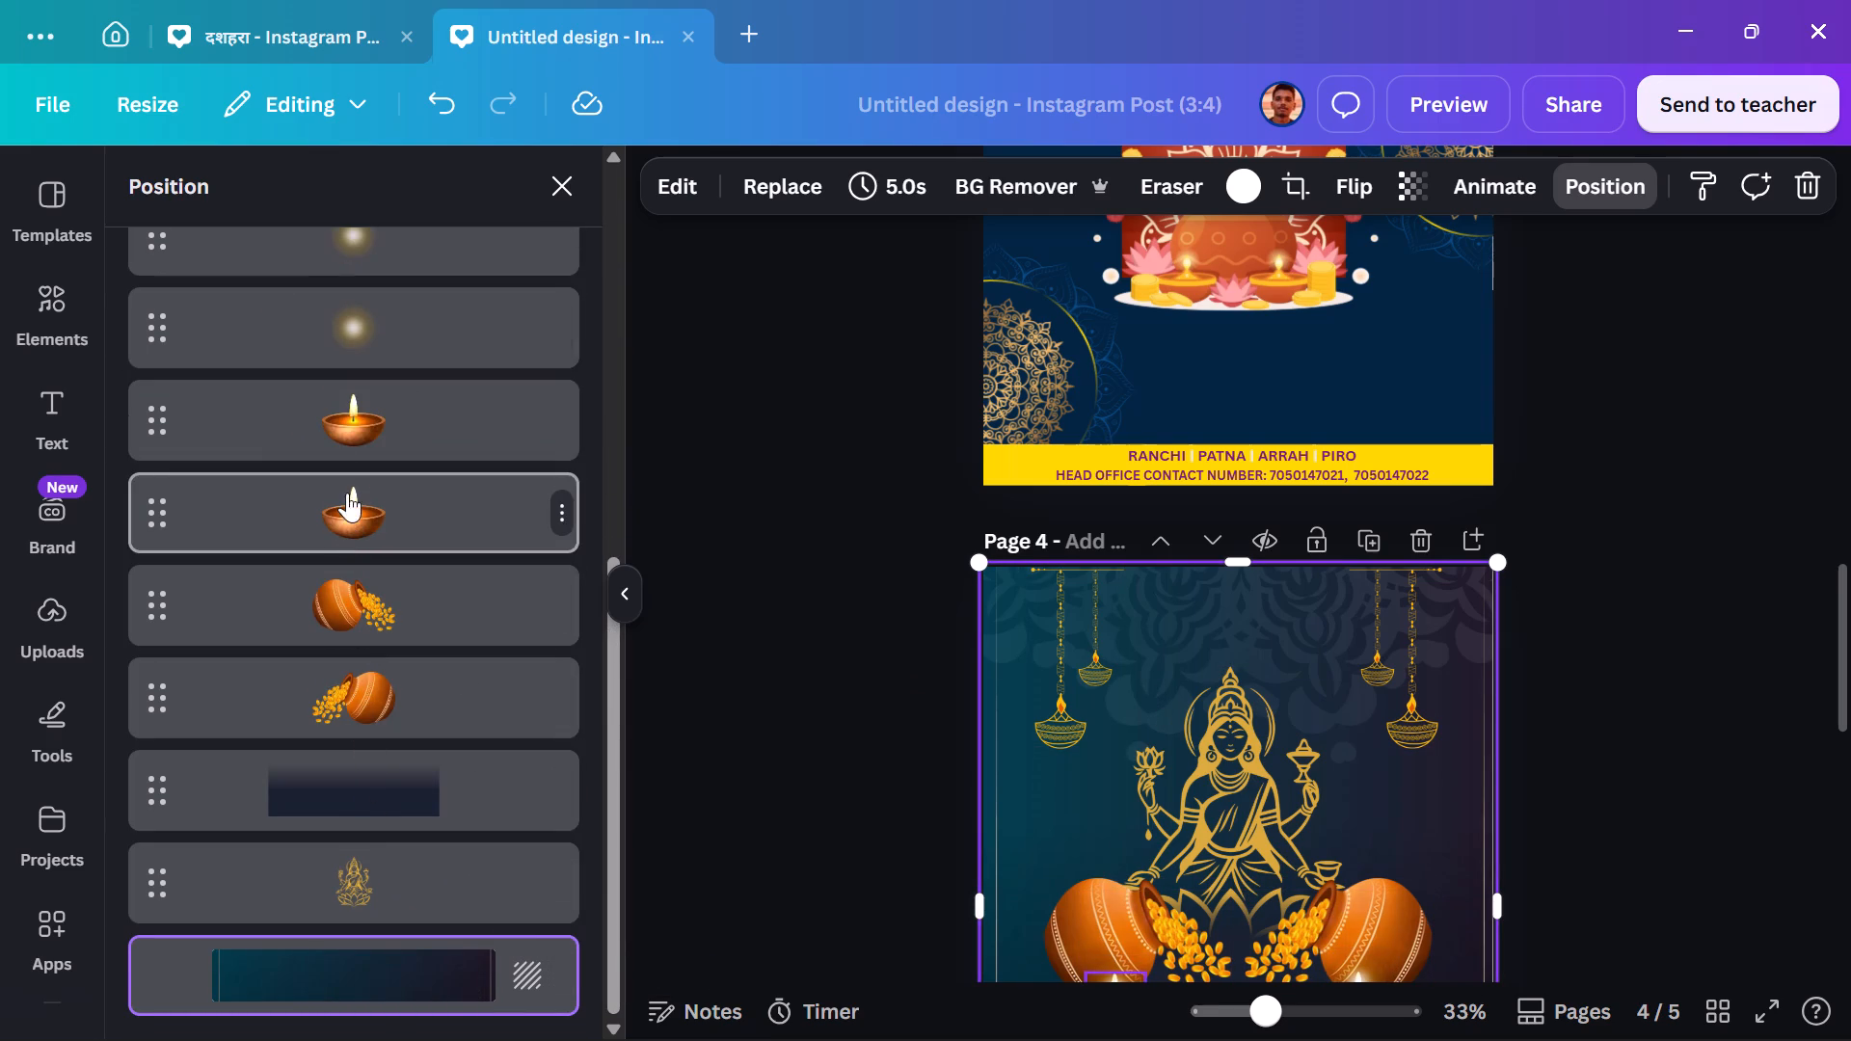
pyautogui.scroll(1, 344, 349)
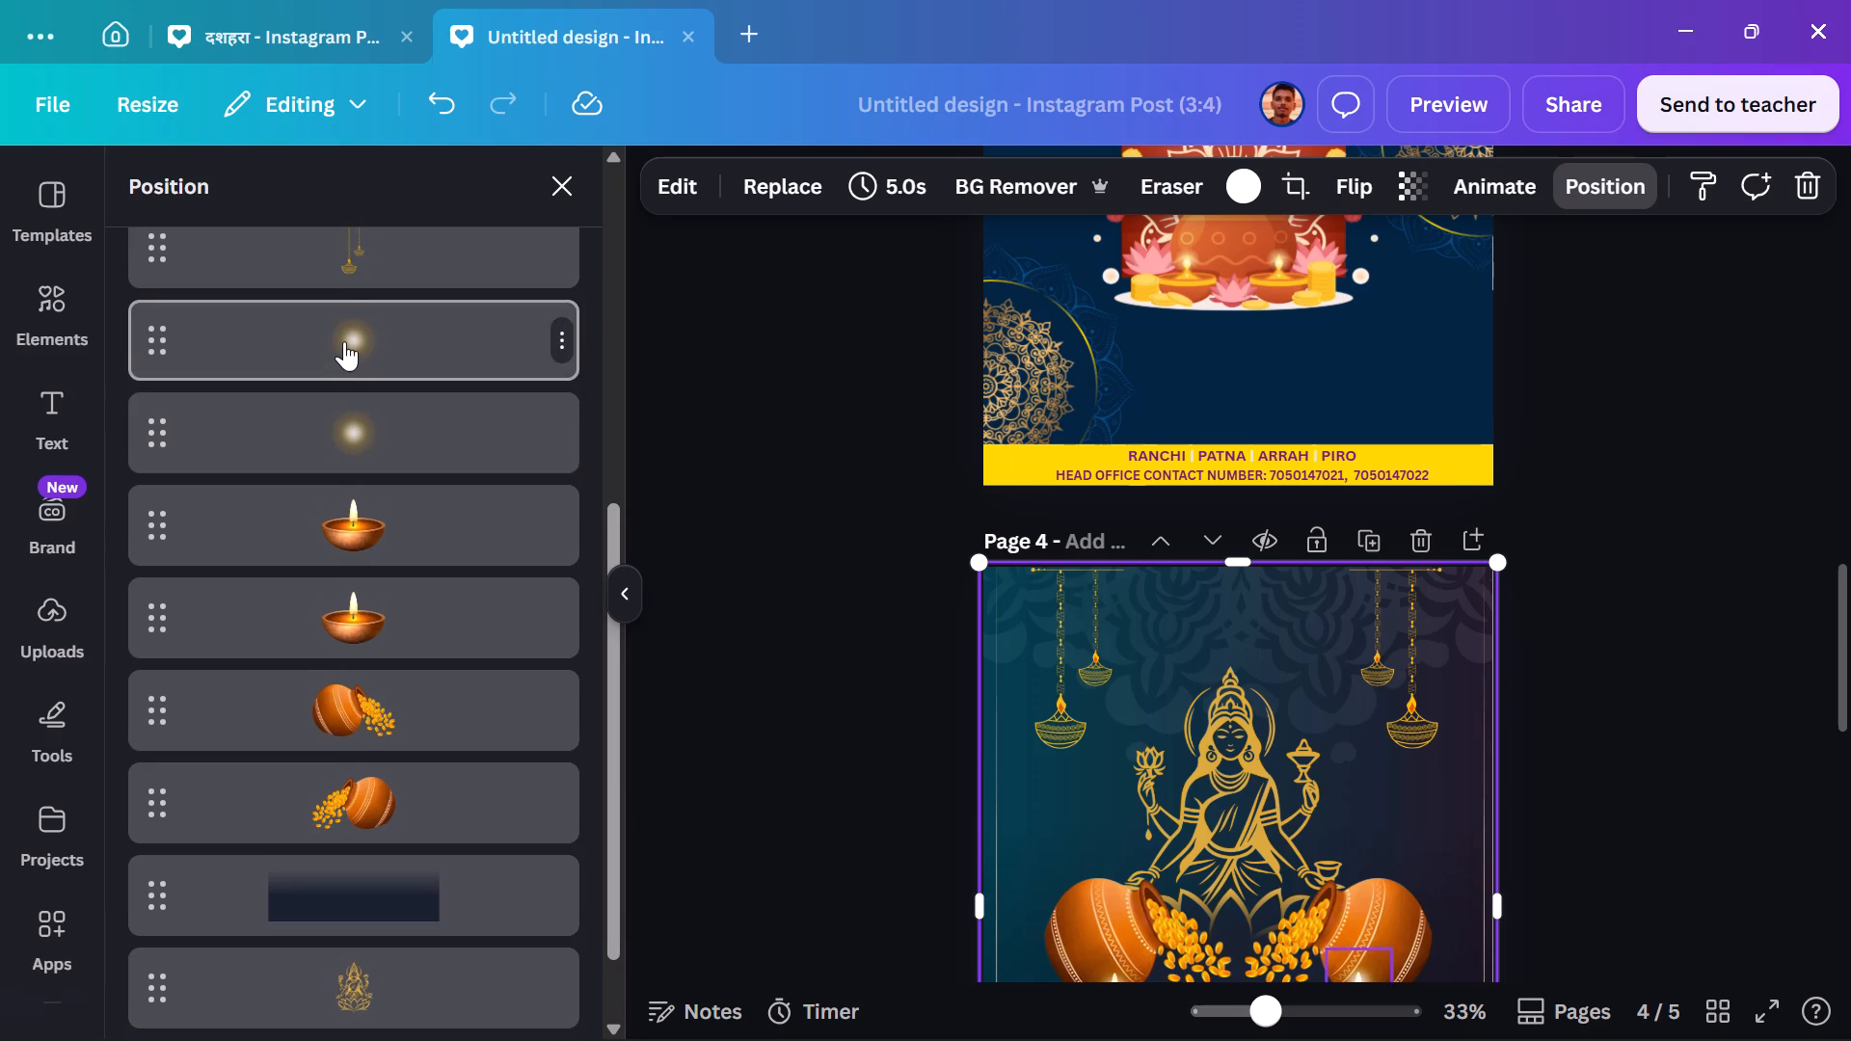
pyautogui.scroll(3, 344, 330)
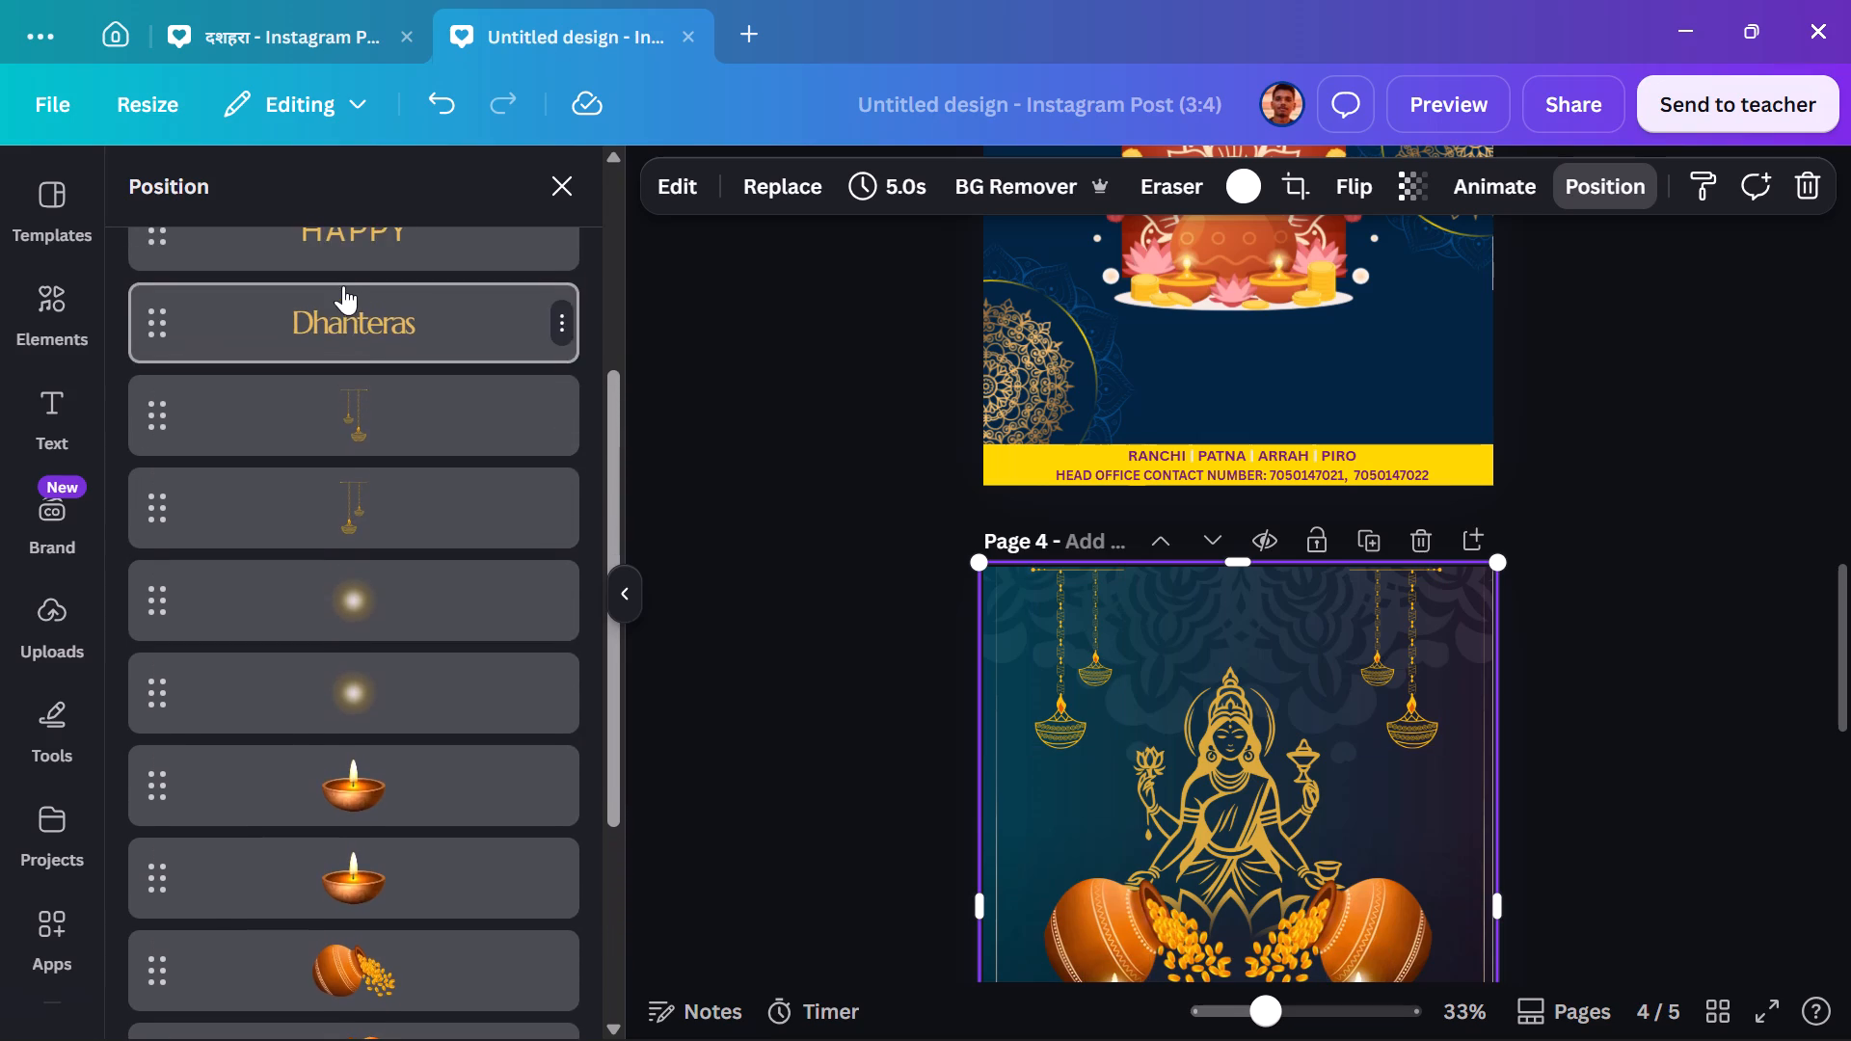
pyautogui.scroll(3, 343, 285)
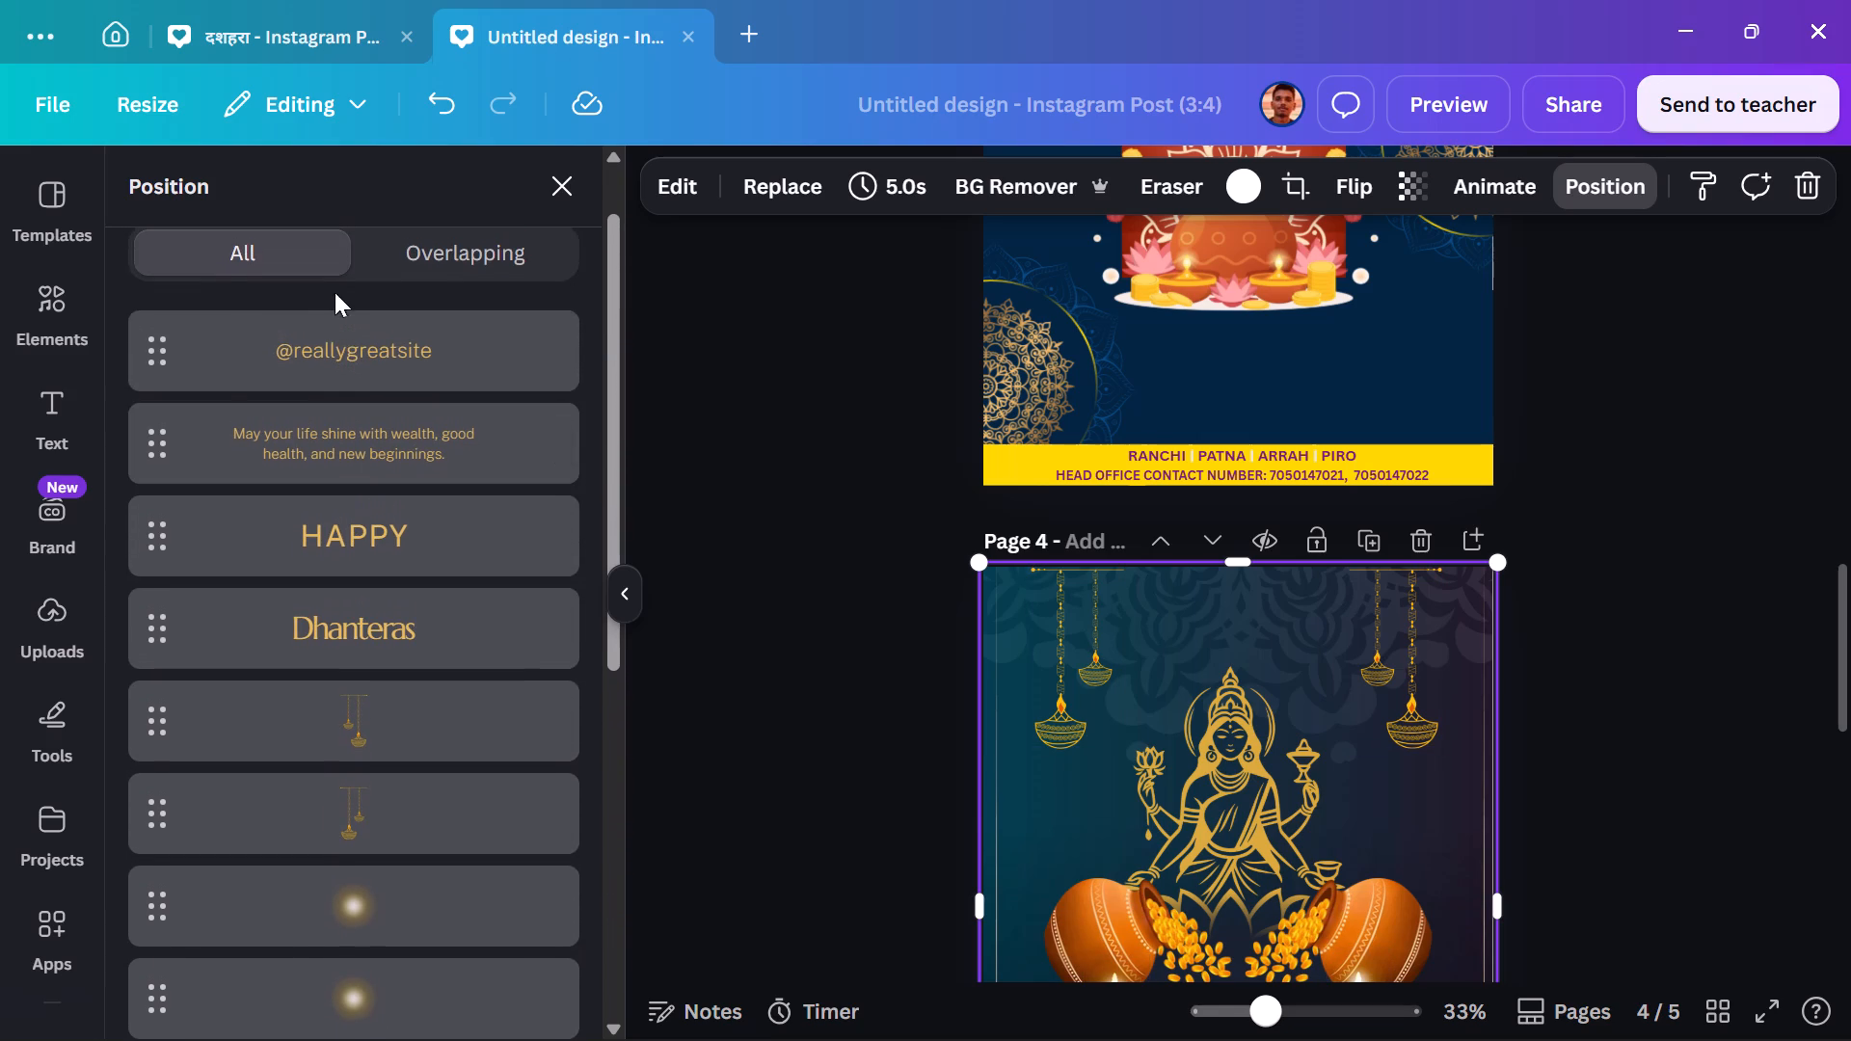
pyautogui.scroll(1, 331, 329)
pyautogui.click(382, 304)
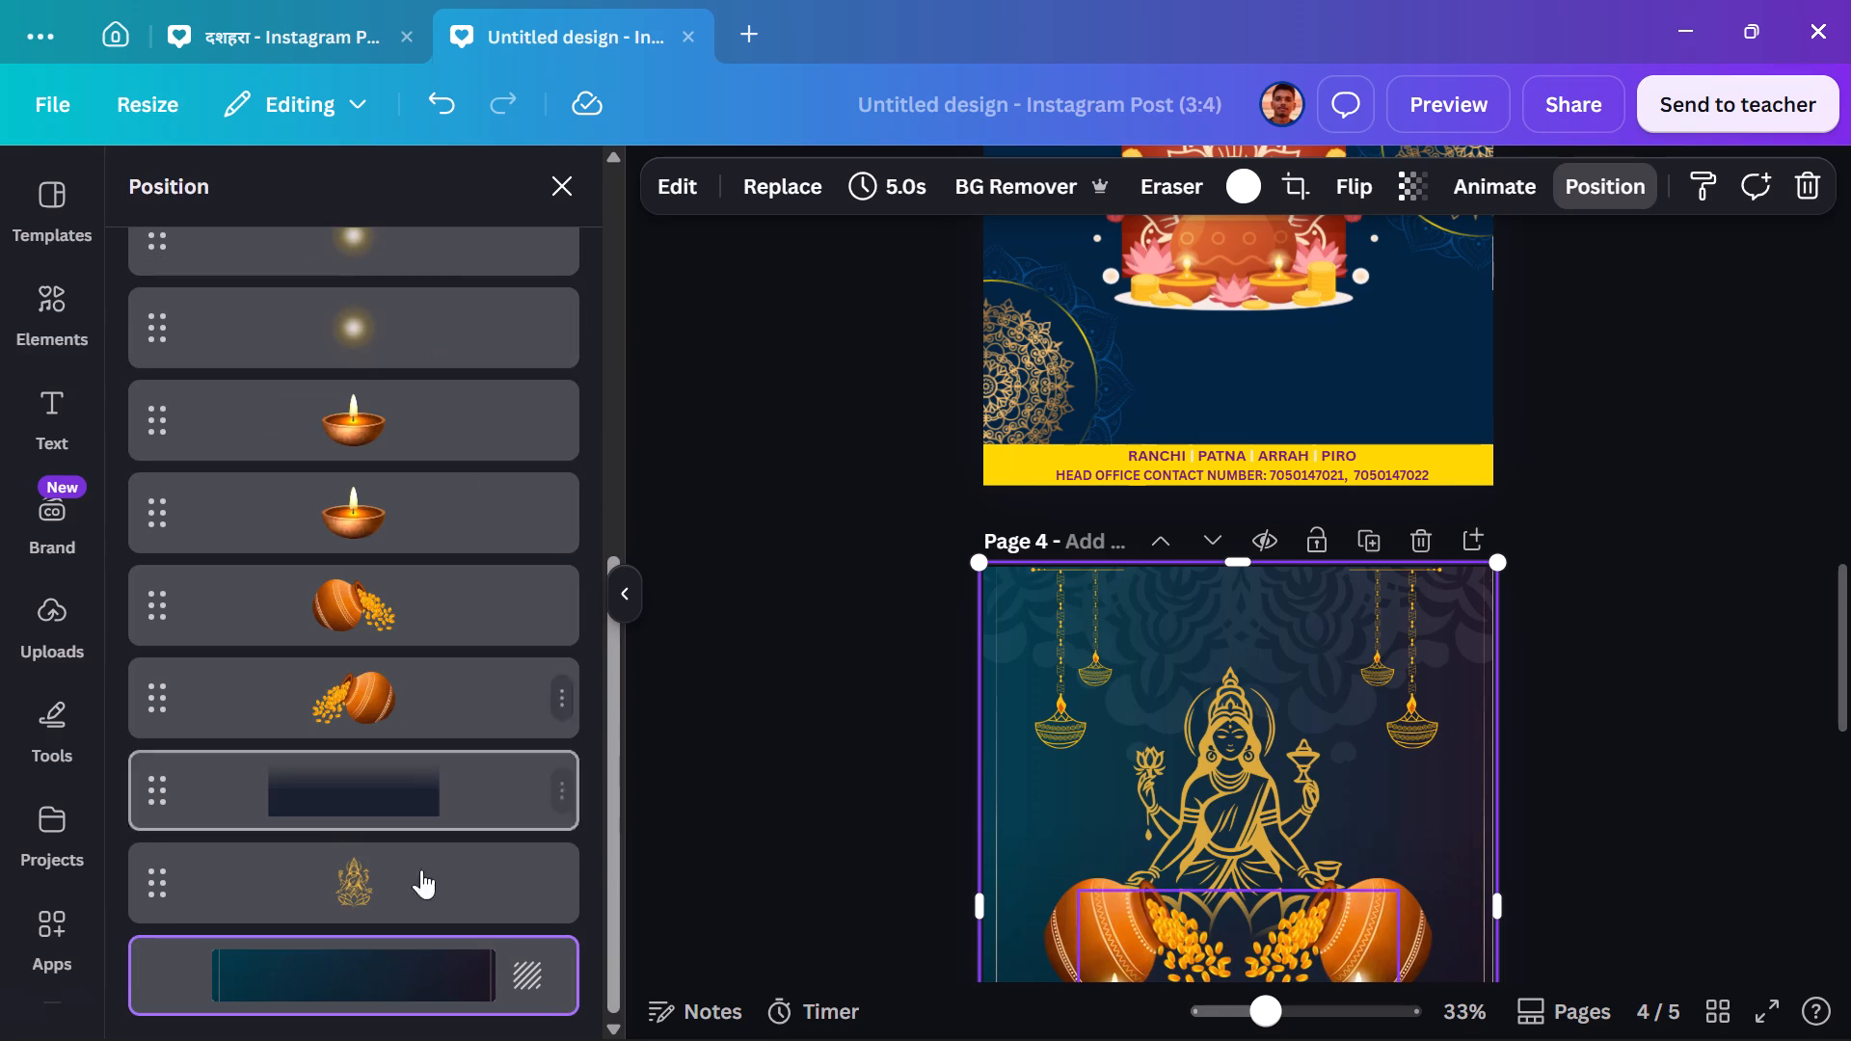
# On page 4, move the golden Lakshmi illustration and both hanging-lamp ornaments down to clear the upper part of the background.
pyautogui.scroll(-1, 457, 964)
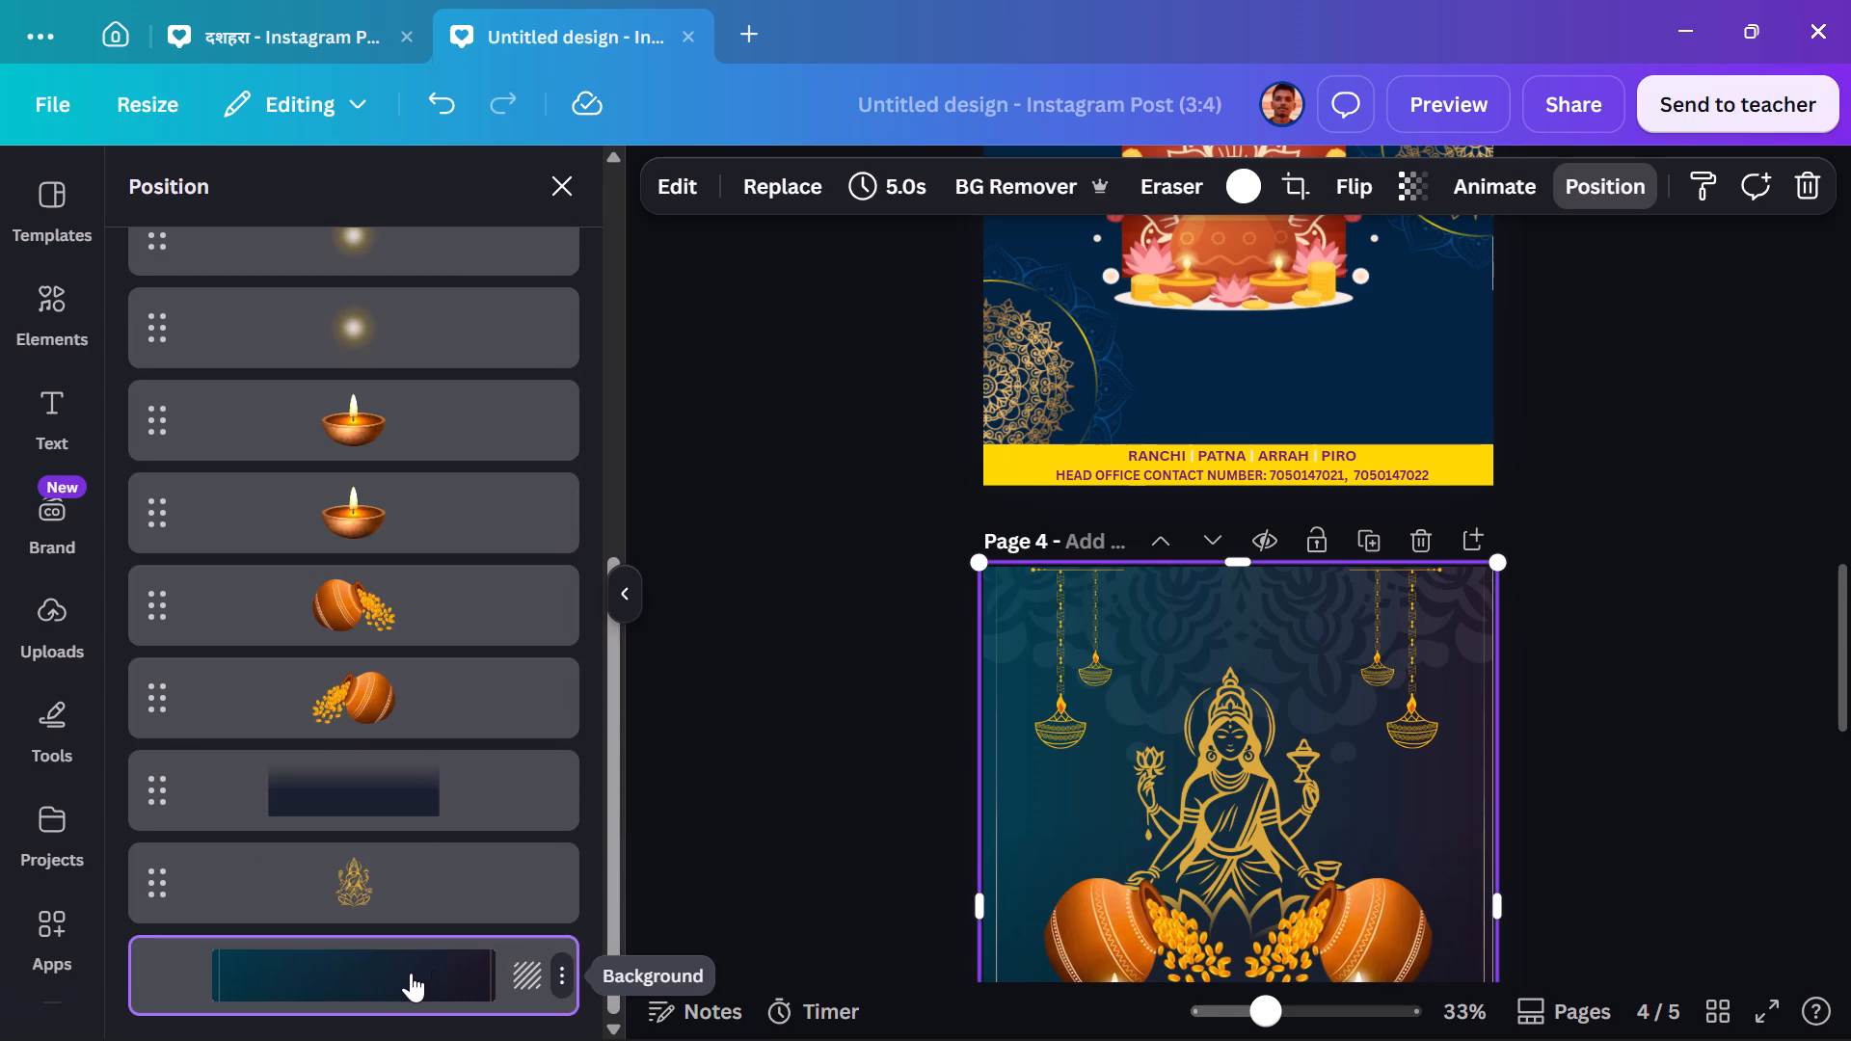
pyautogui.click(1696, 669)
pyautogui.scroll(-2, 1435, 734)
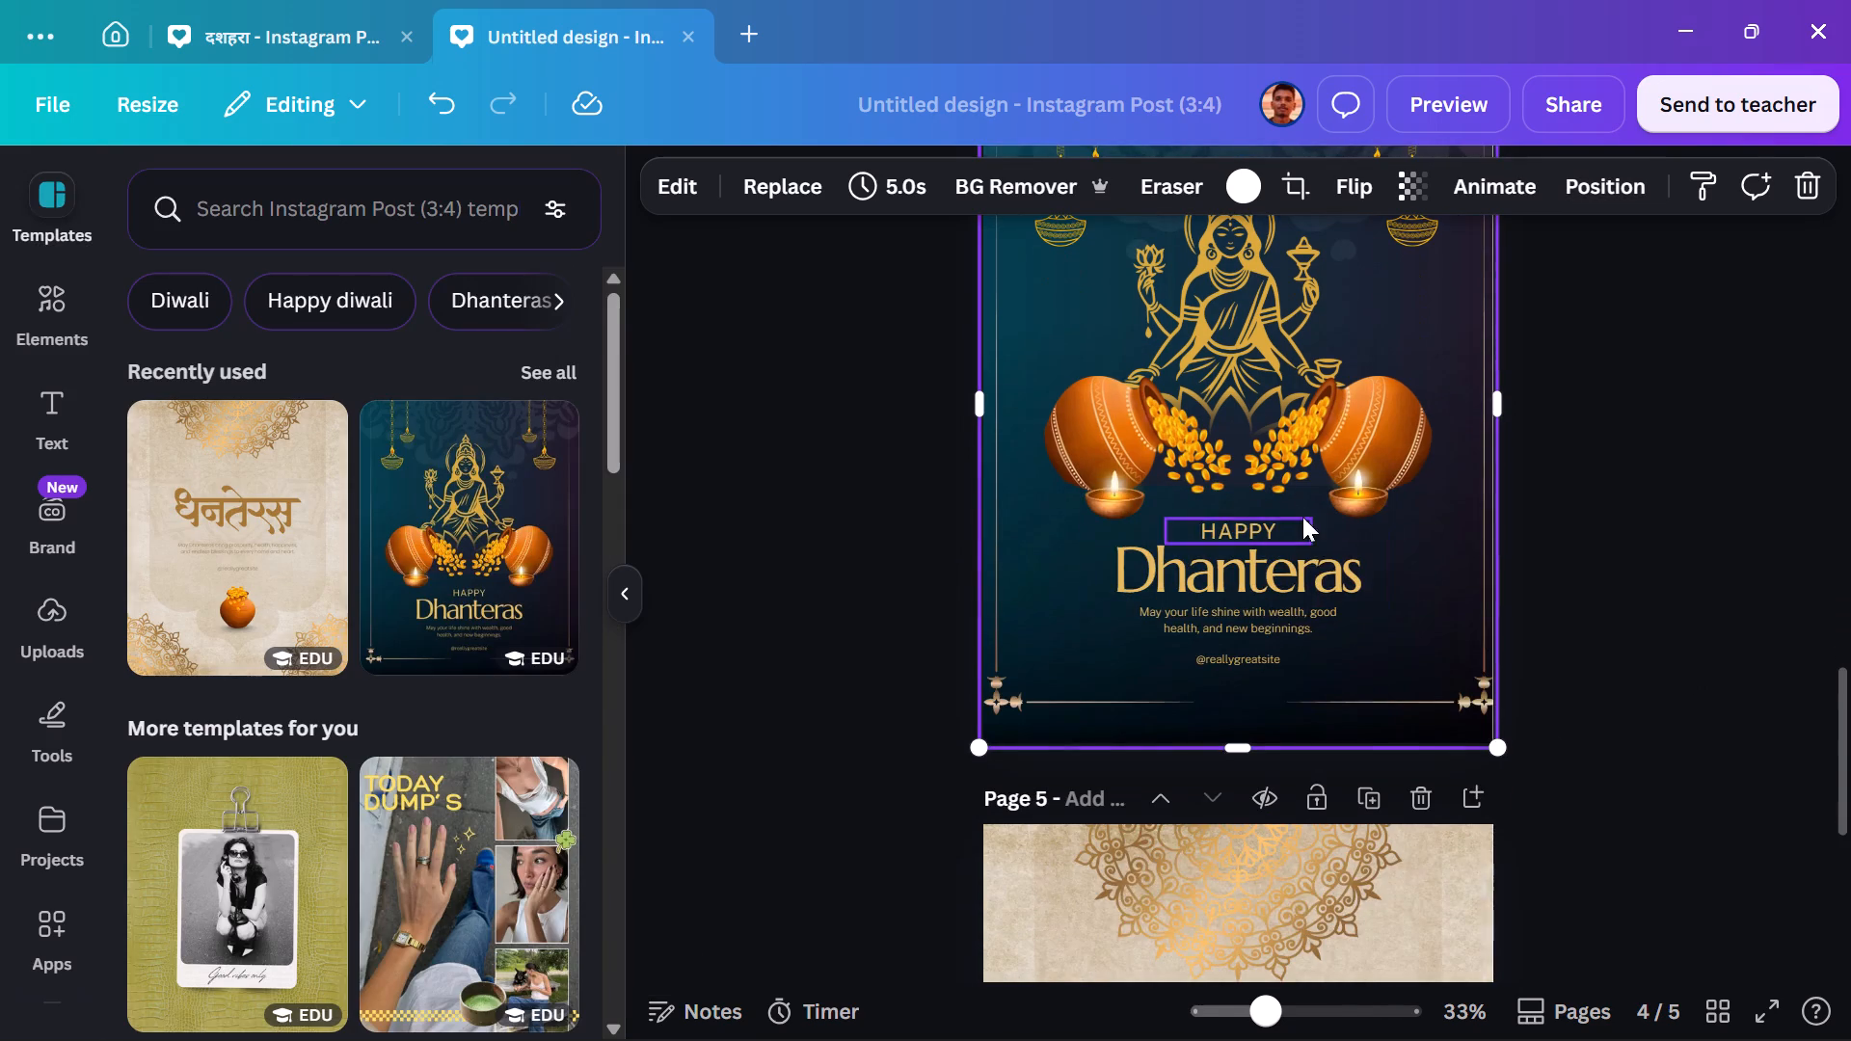
pyautogui.scroll(2, 1283, 497)
pyautogui.moveTo(1235, 556); pyautogui.dragTo(1500, 814)
pyautogui.moveTo(1413, 499); pyautogui.dragTo(1391, 719)
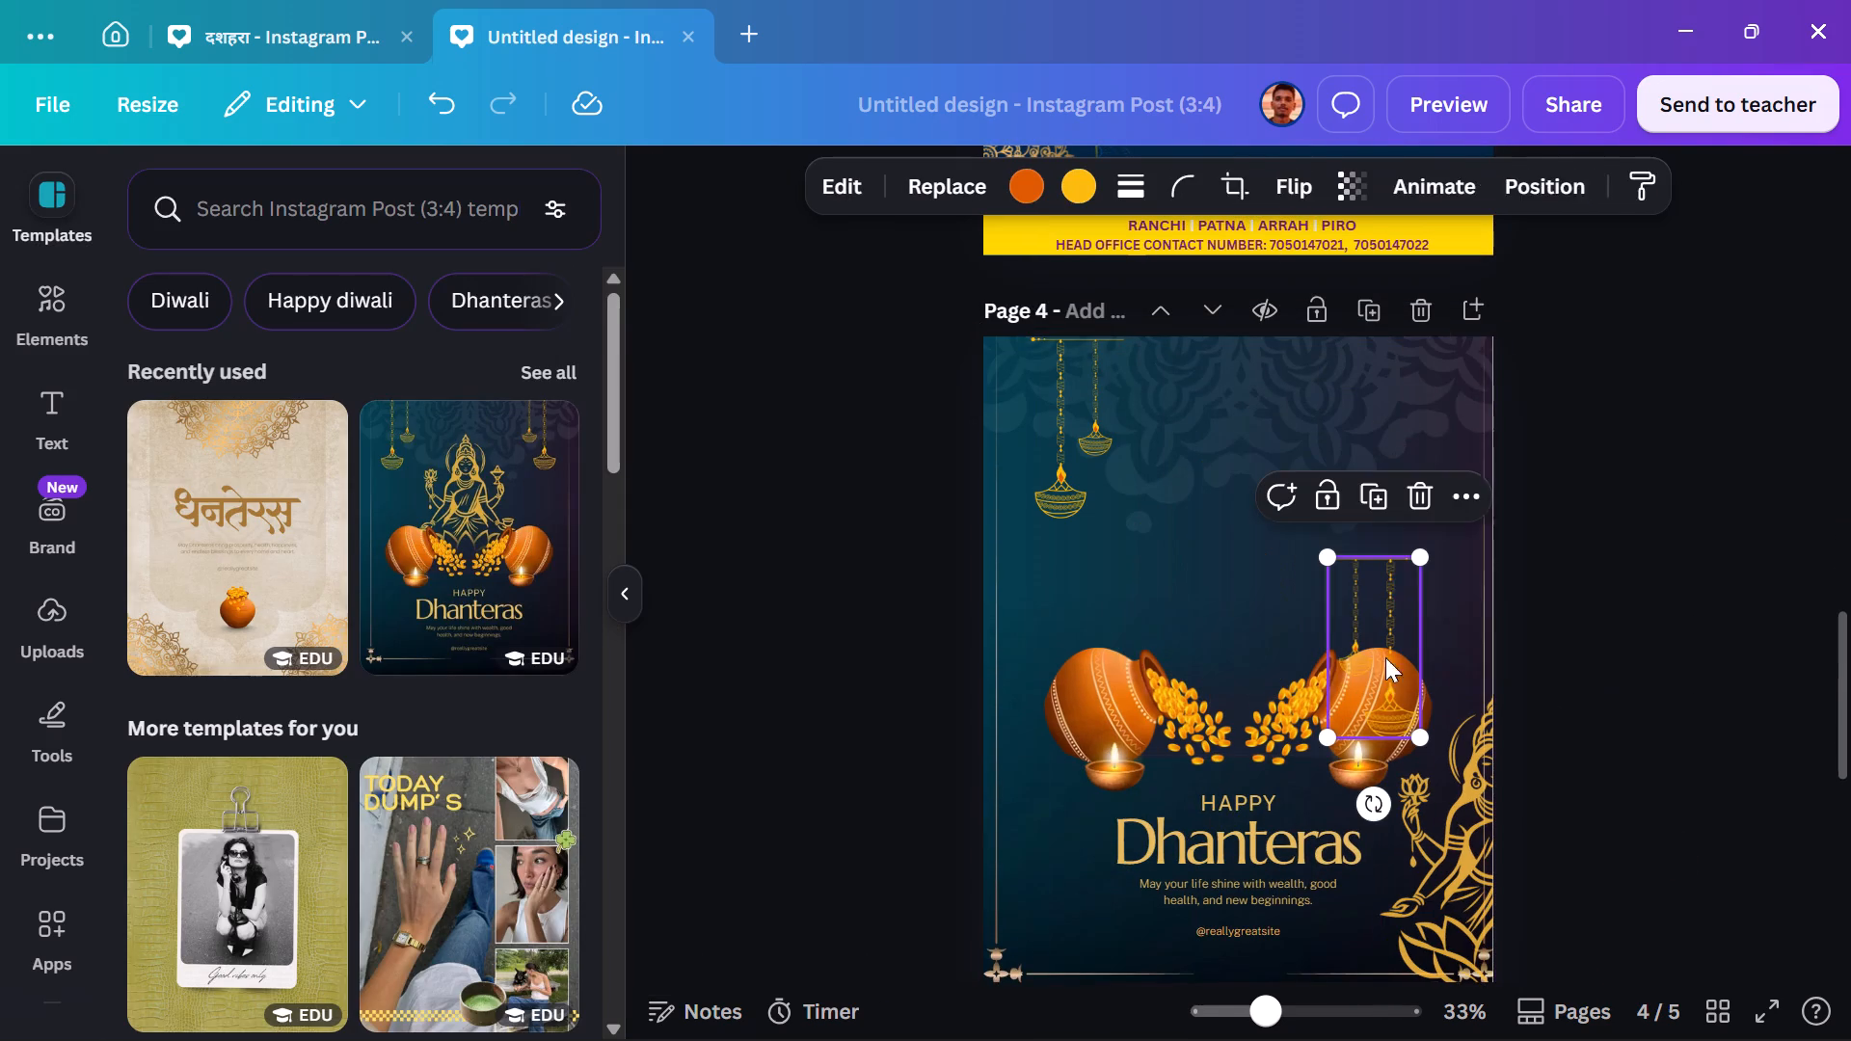
pyautogui.moveTo(1040, 475); pyautogui.dragTo(1103, 854)
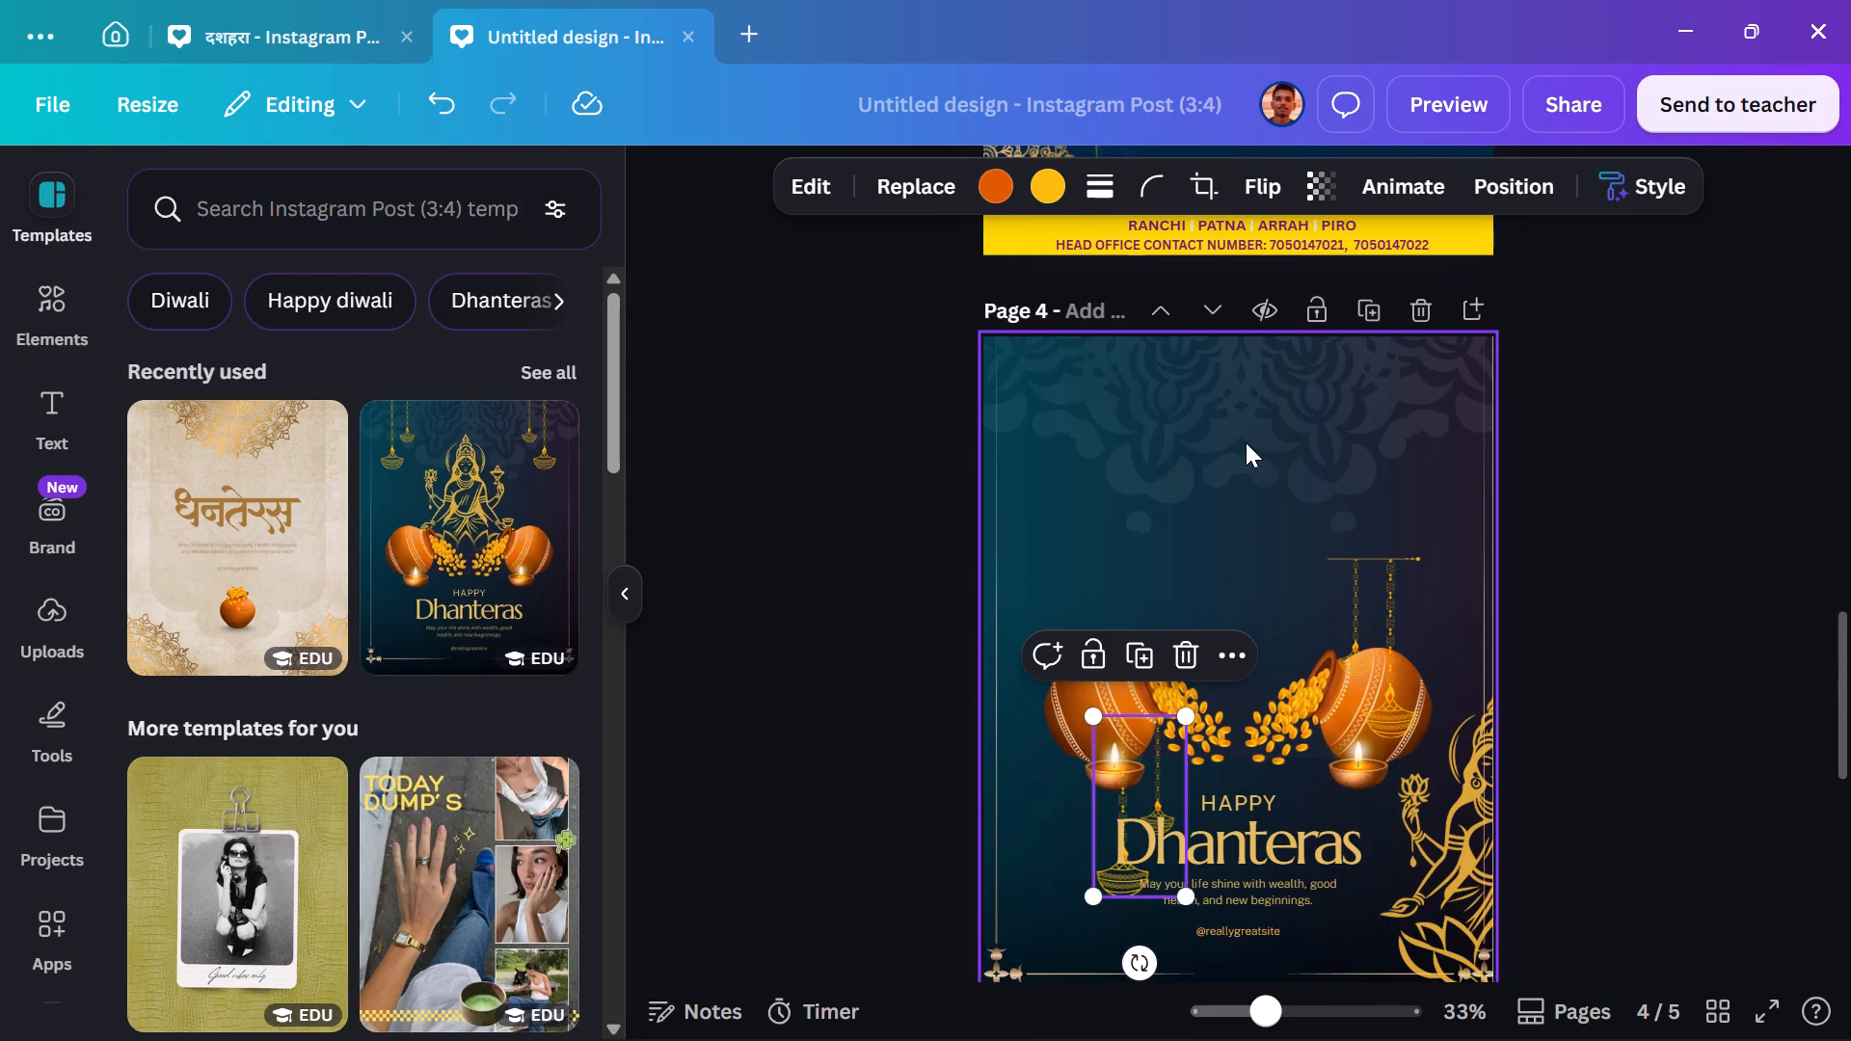
# Copy page 4's dark teal patterned background and paste it as the background of page 3.
pyautogui.click(1246, 442)
pyautogui.scroll(2, 1246, 442)
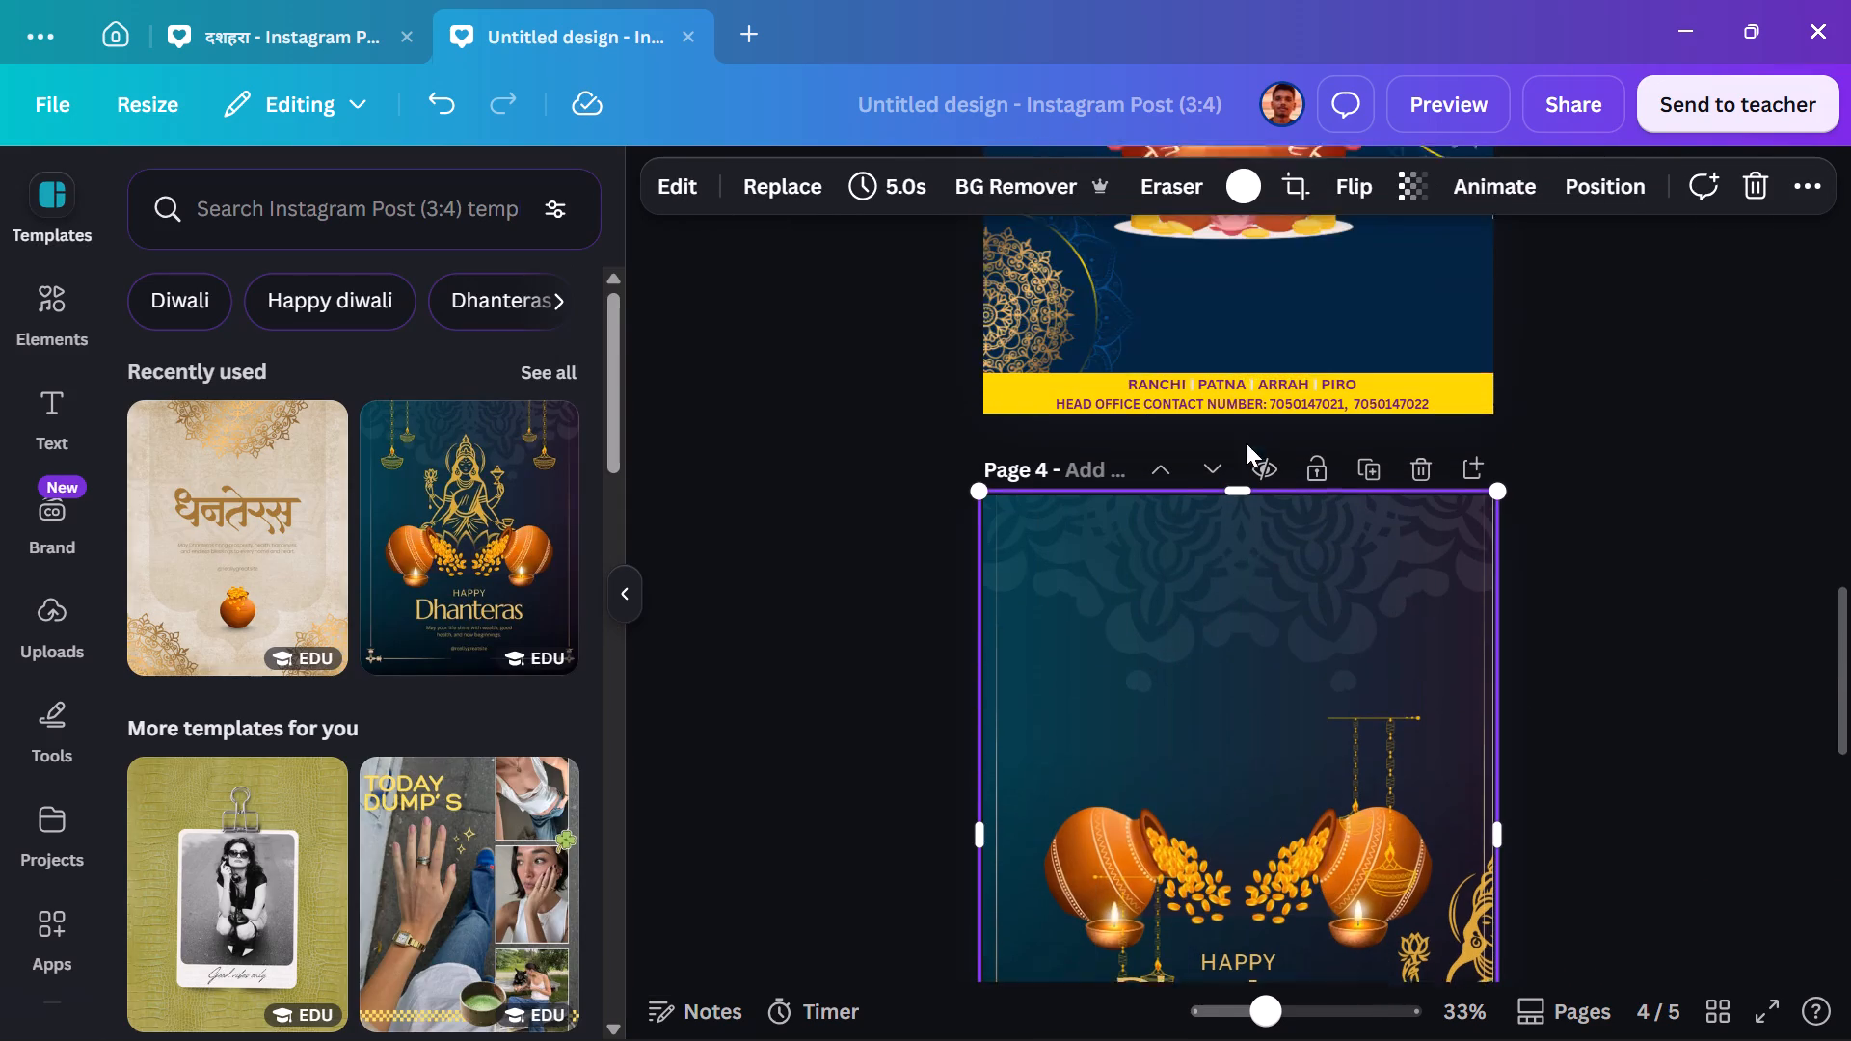
pyautogui.scroll(3, 1246, 442)
pyautogui.scroll(-1, 1246, 442)
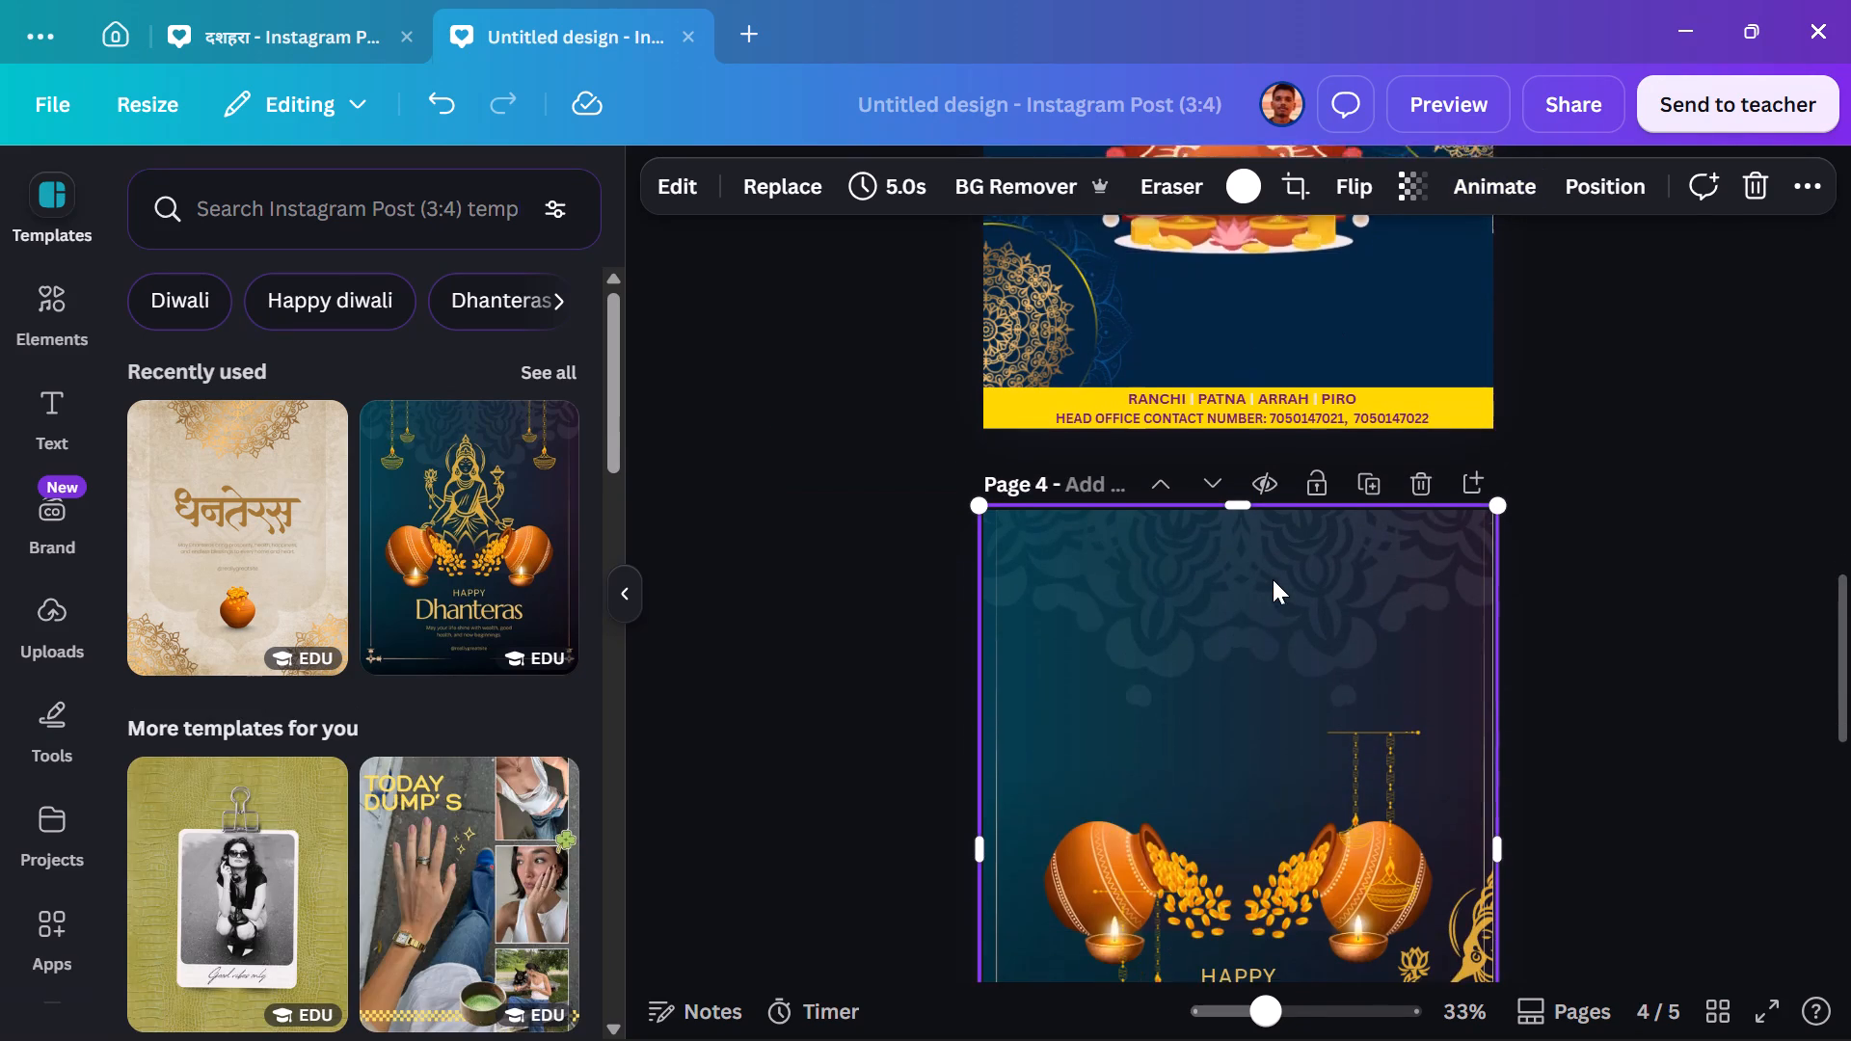
pyautogui.scroll(-1, 1273, 579)
pyautogui.hotkey('ctrl', 'c')
pyautogui.scroll(3, 1266, 580)
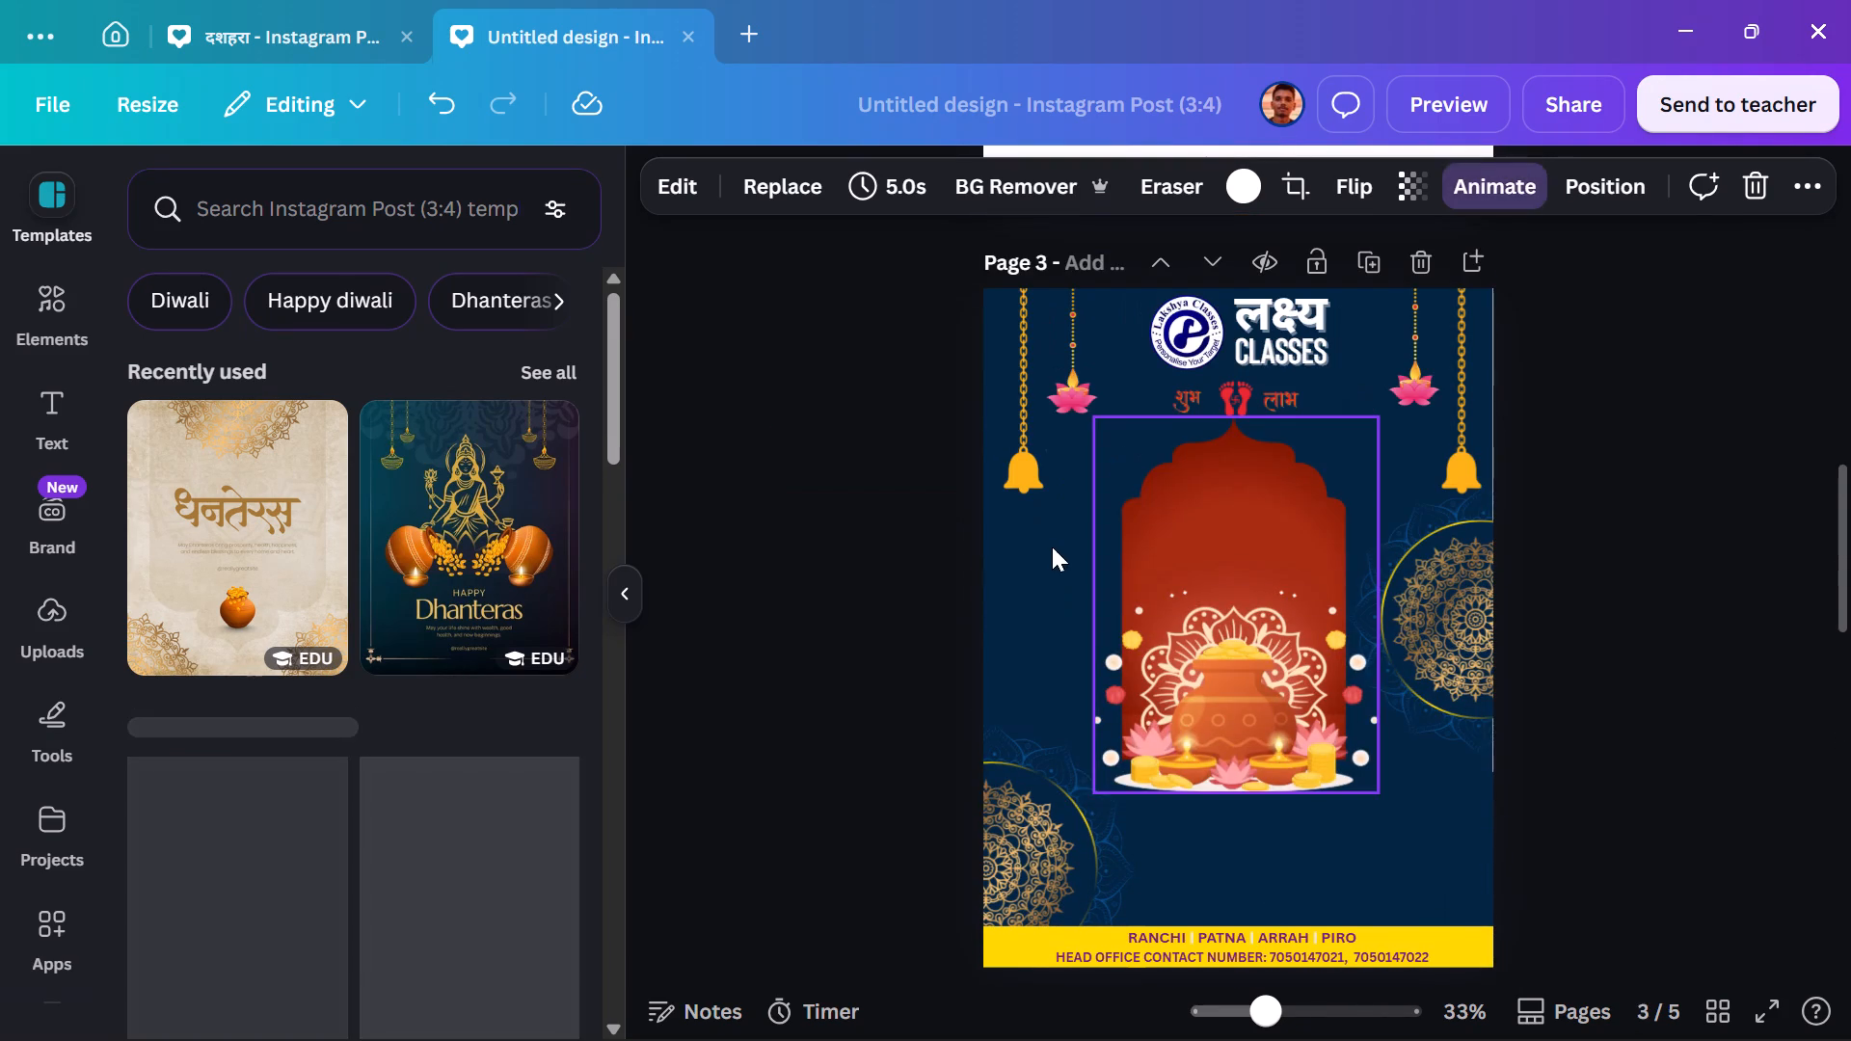
pyautogui.click(1031, 547)
pyautogui.hotkey('ctrl', 'v')
pyautogui.click(1619, 589)
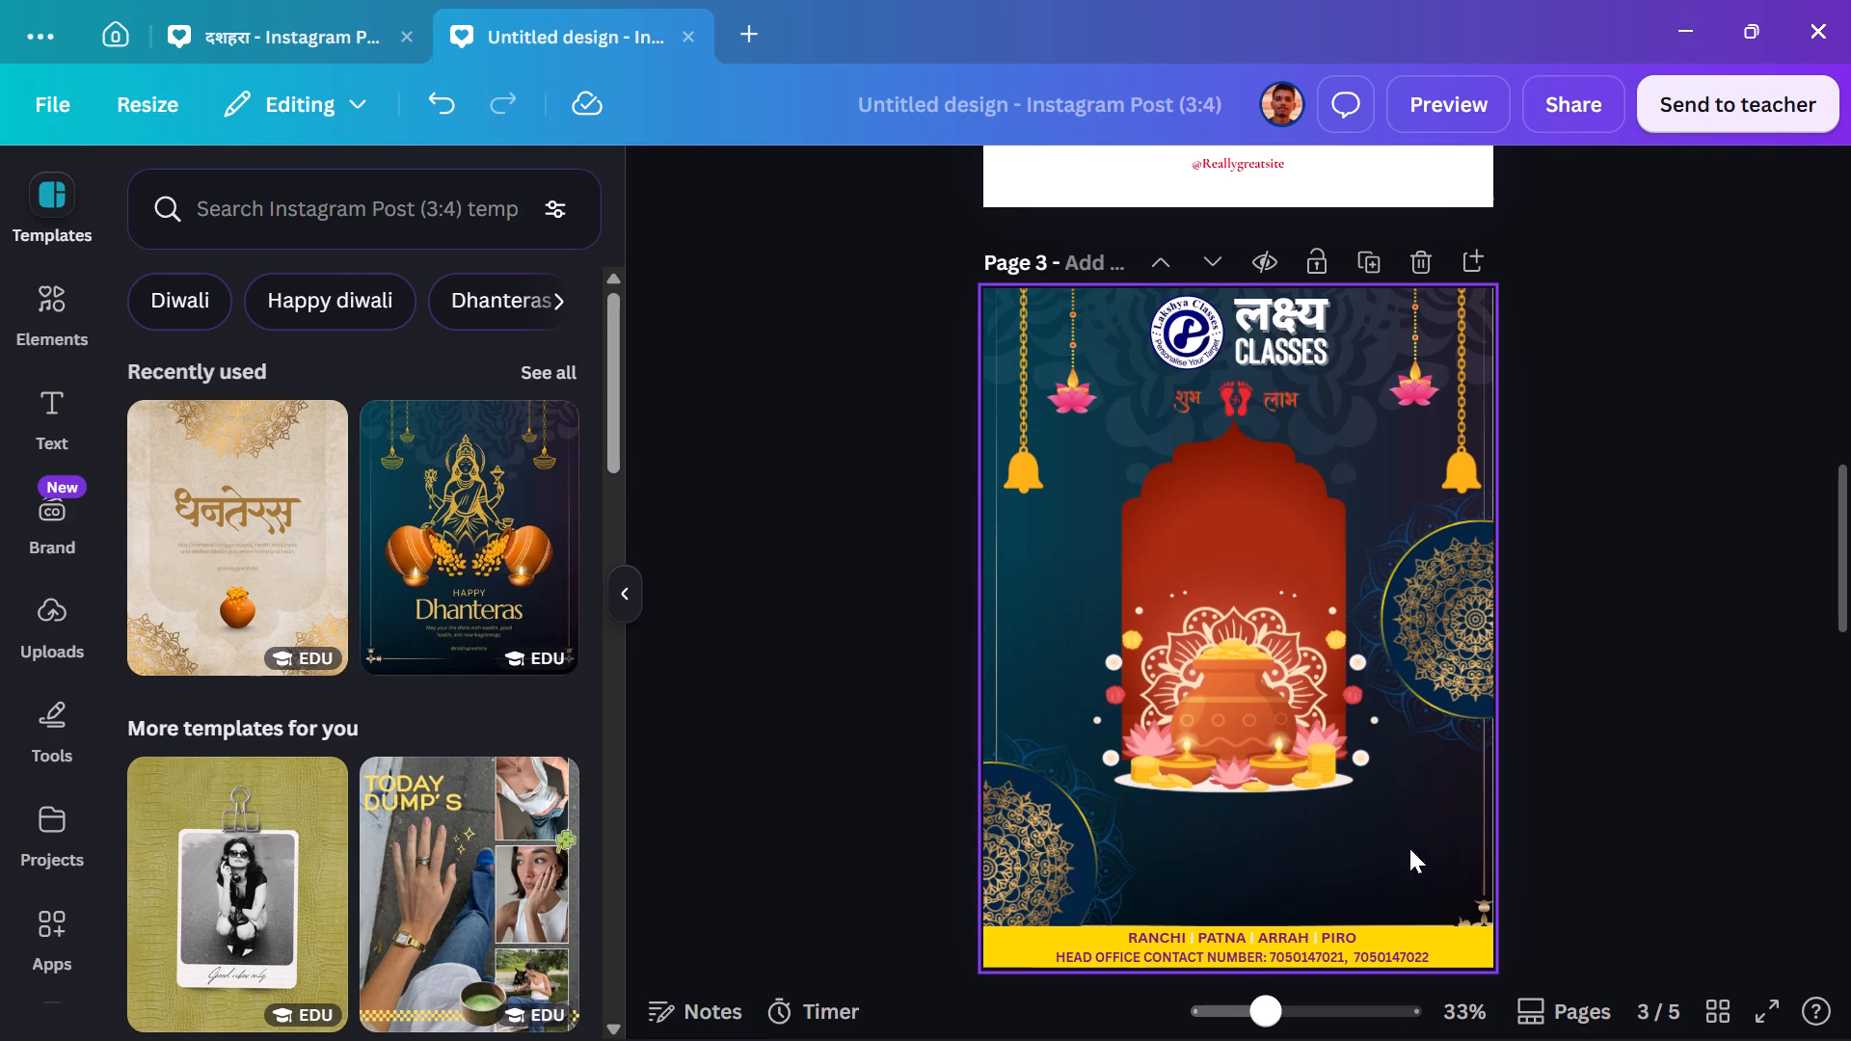
# Enlarge page 3's teal background image past the page's upper-left and lower-right corners to push its border ornaments outside.
pyautogui.click(1344, 841)
pyautogui.moveTo(979, 282); pyautogui.dragTo(971, 282)
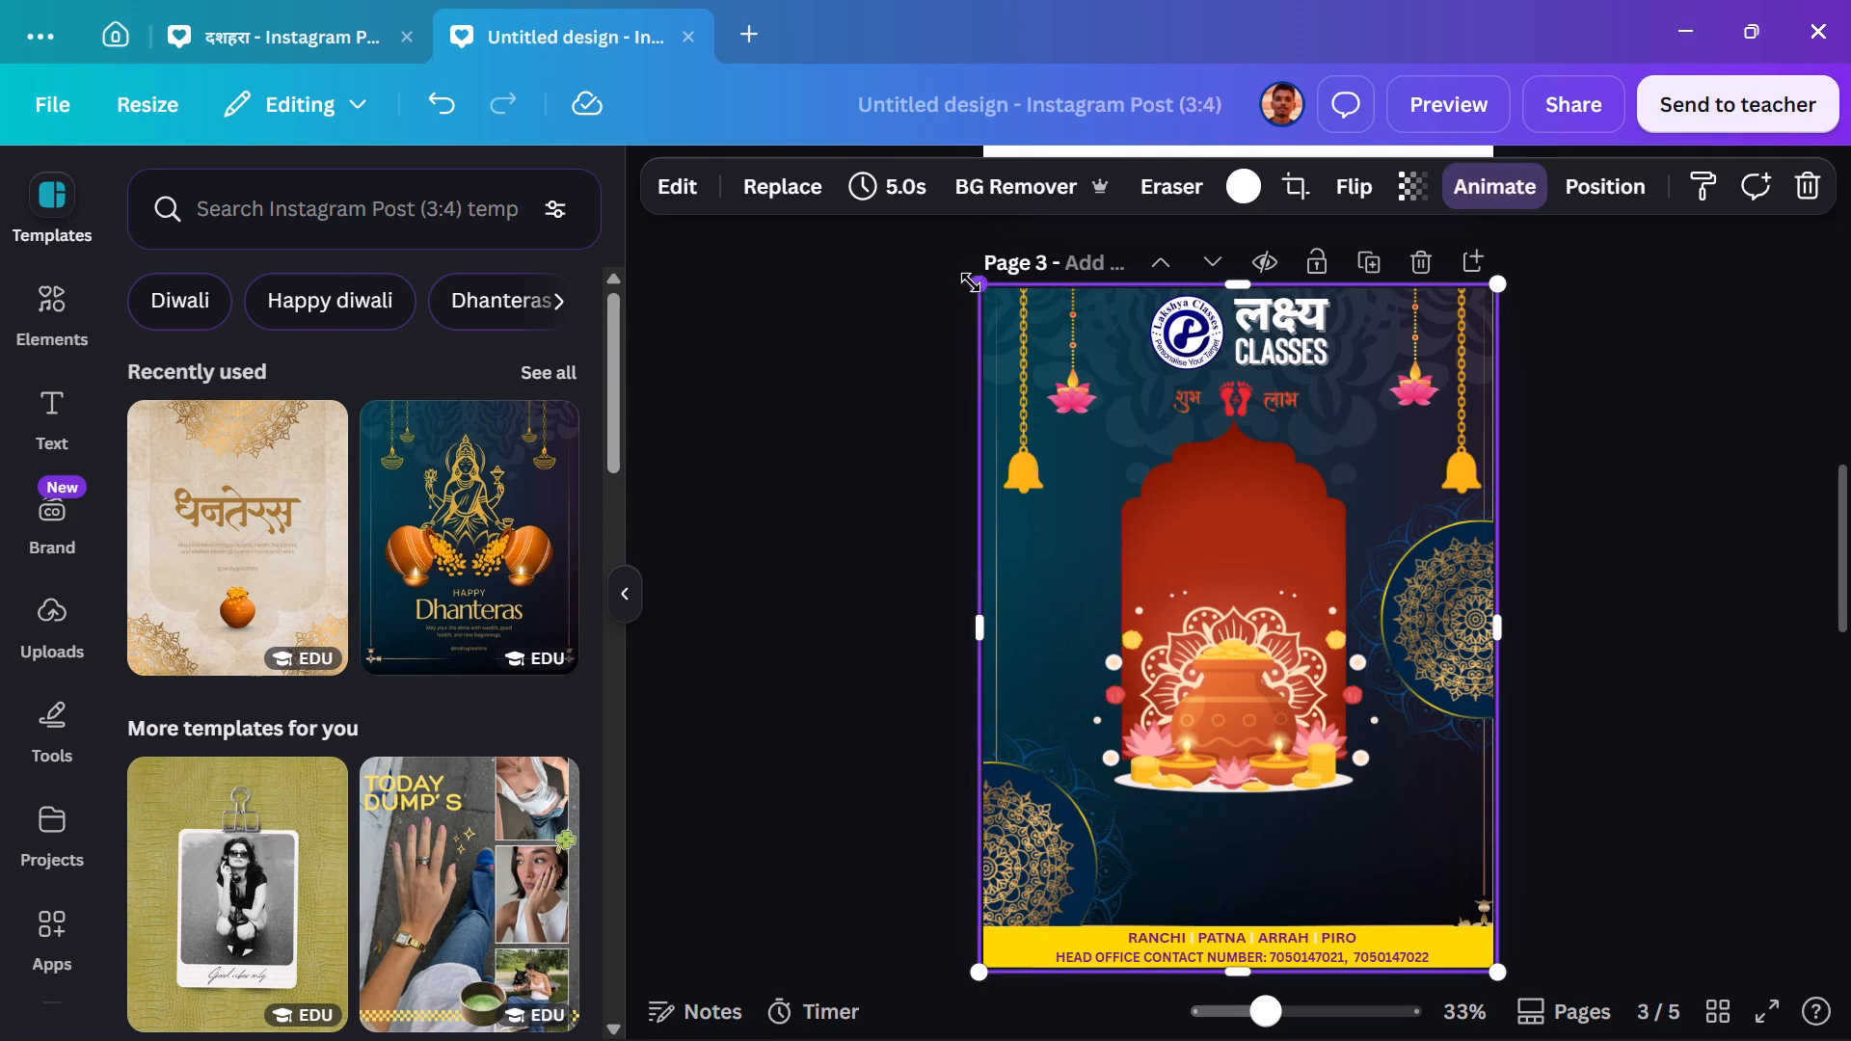
pyautogui.moveTo(971, 282); pyautogui.dragTo(938, 266)
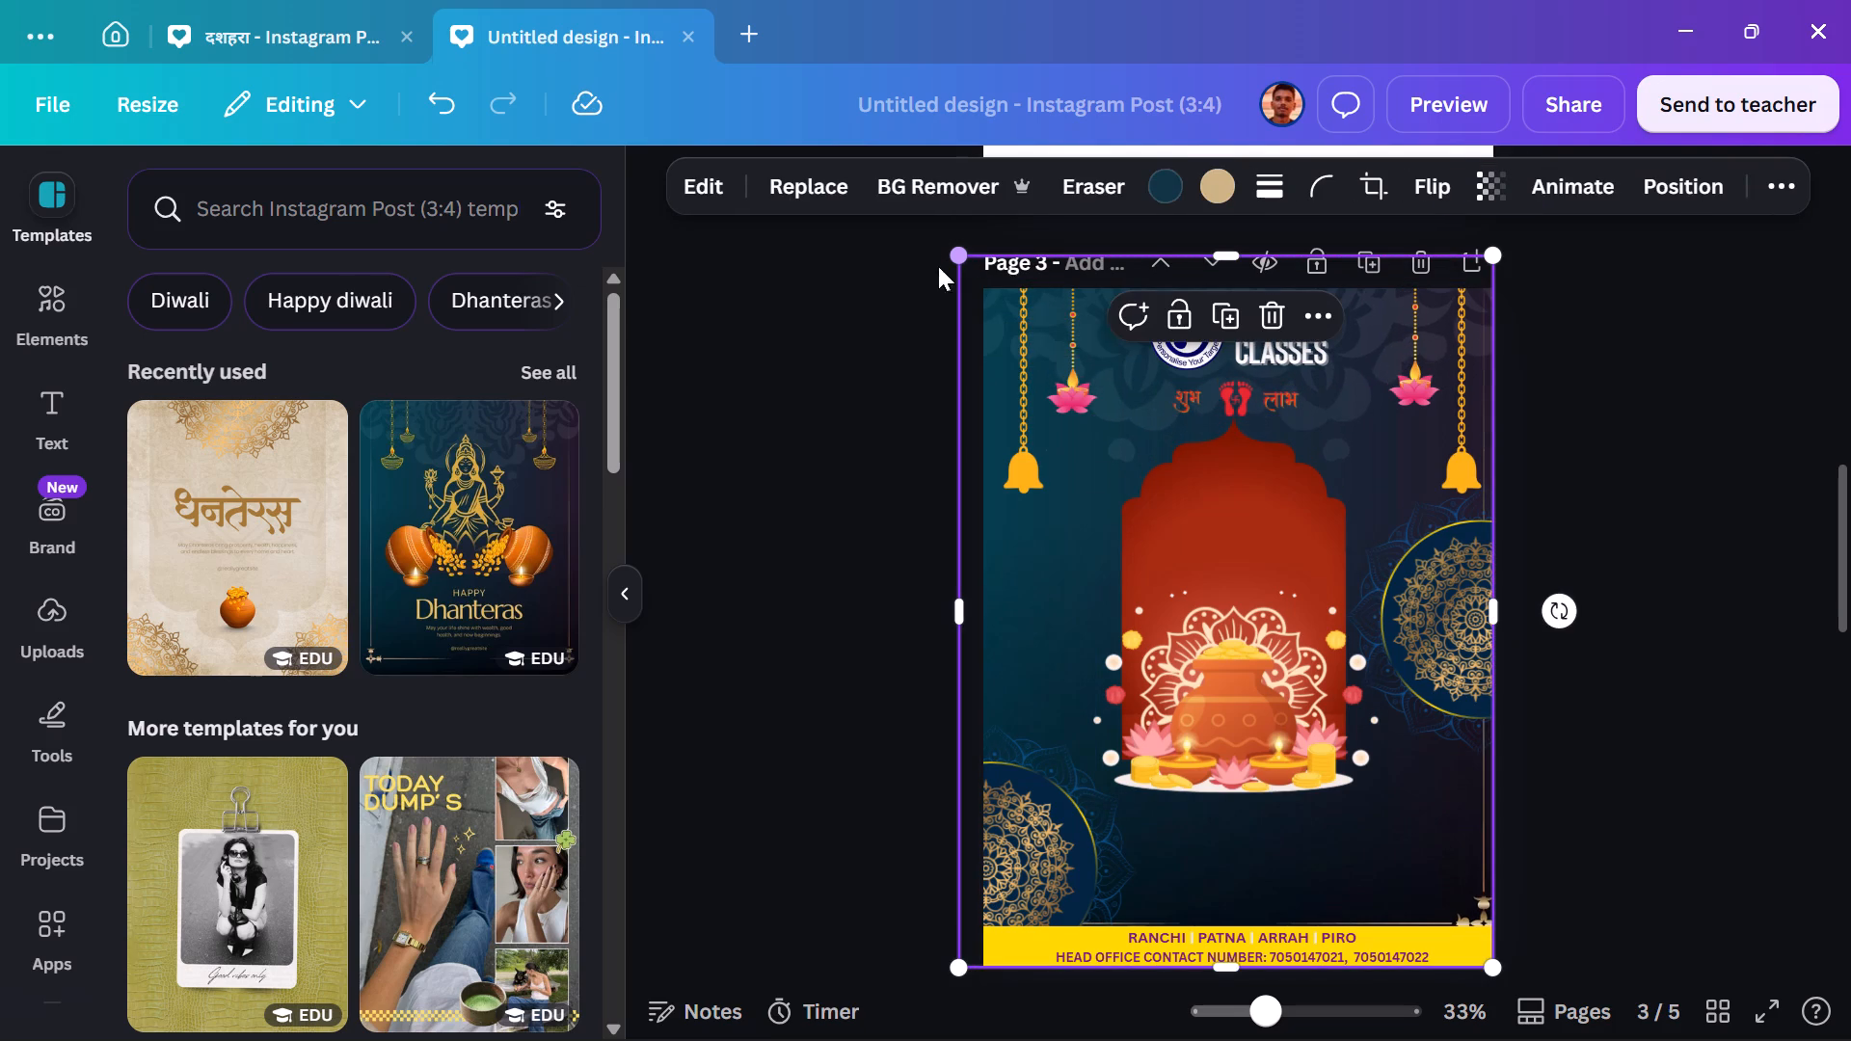
pyautogui.moveTo(1495, 973); pyautogui.dragTo(1501, 973)
pyautogui.moveTo(1501, 973); pyautogui.dragTo(1525, 985)
pyautogui.click(1624, 790)
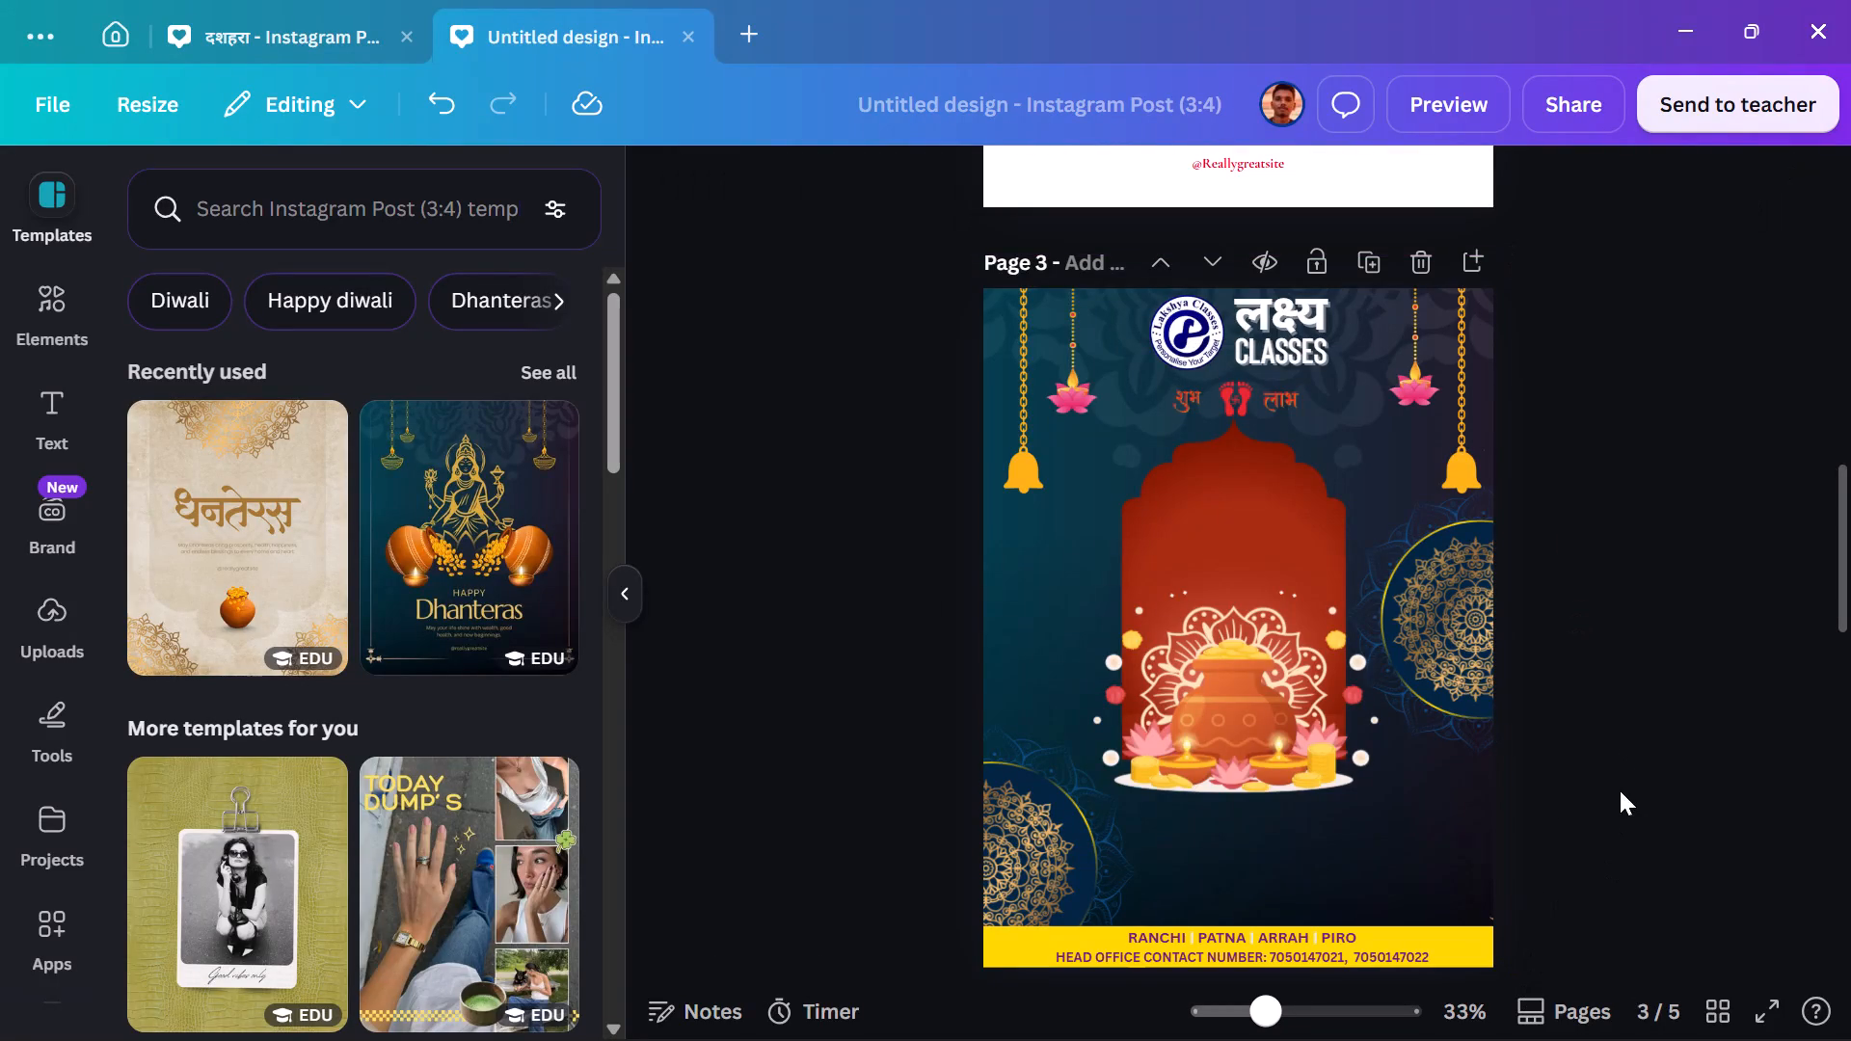
# Recolour the teal in page 3's patterned background image to orange #fcbb0a.
pyautogui.scroll(-1, 1715, 601)
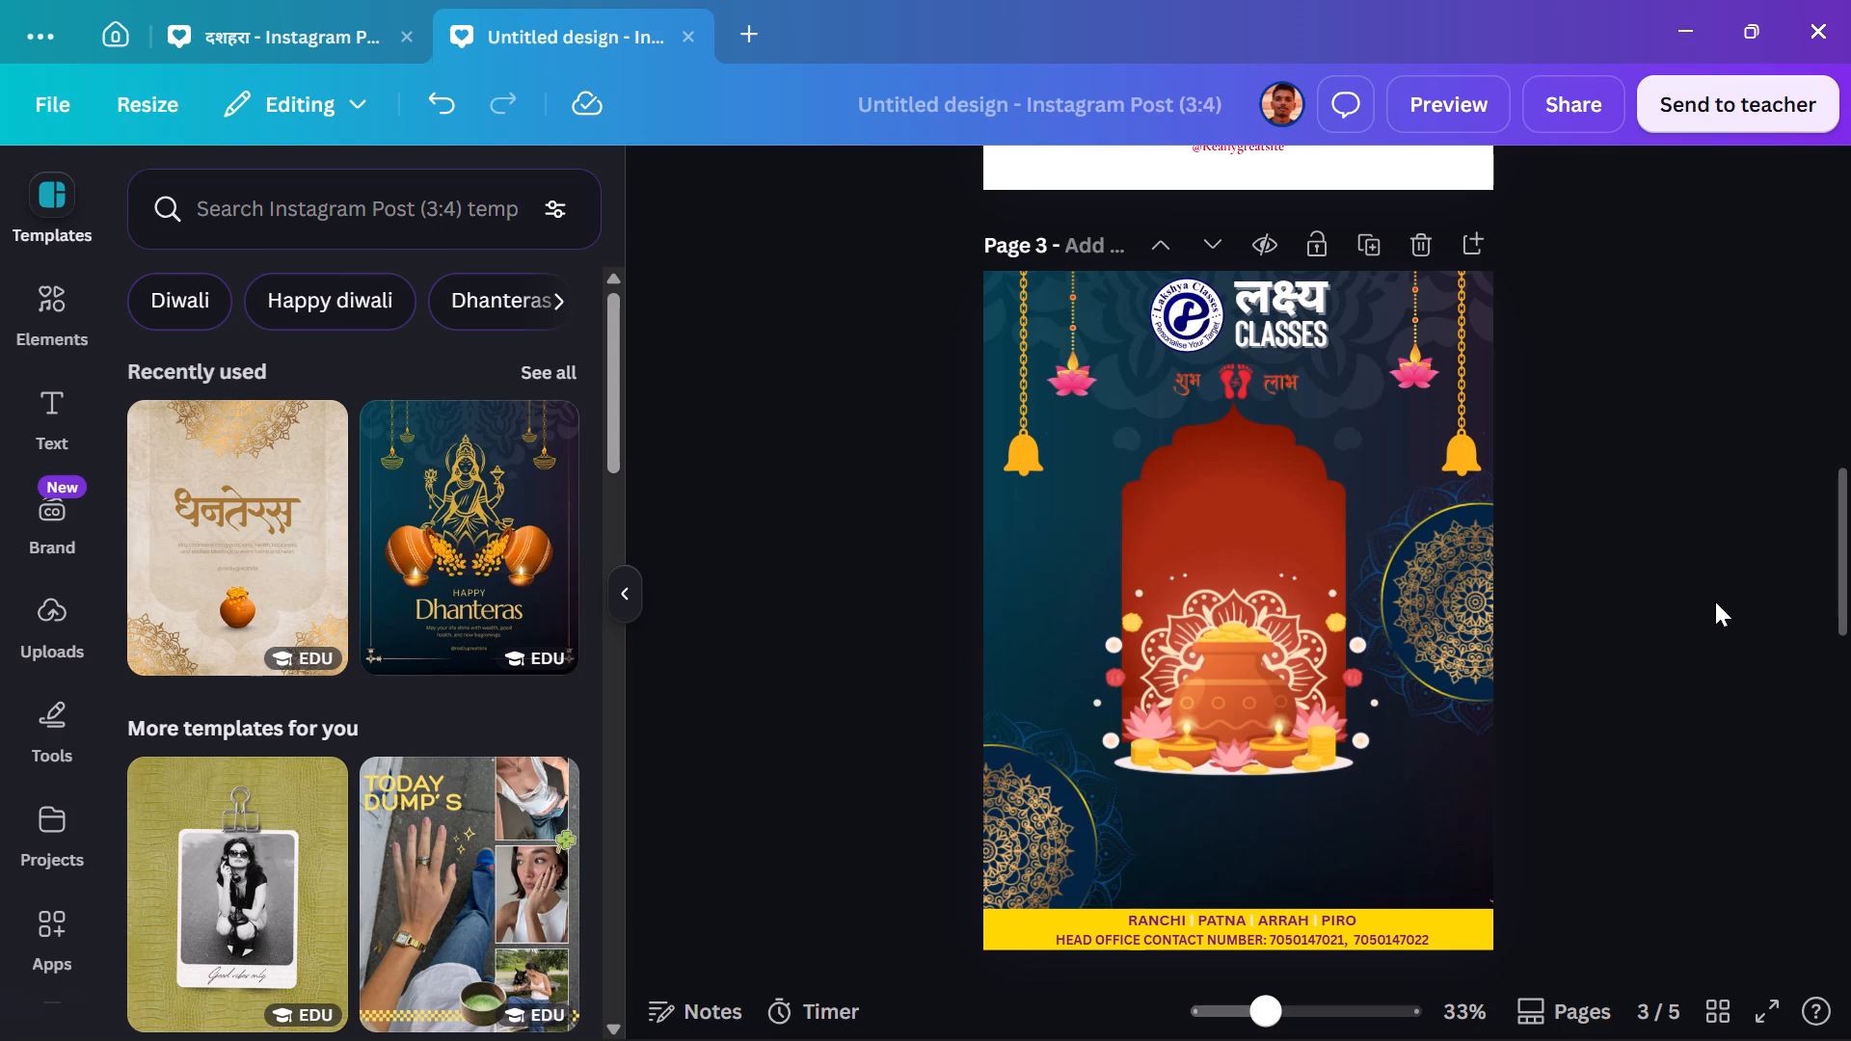
pyautogui.click(1042, 558)
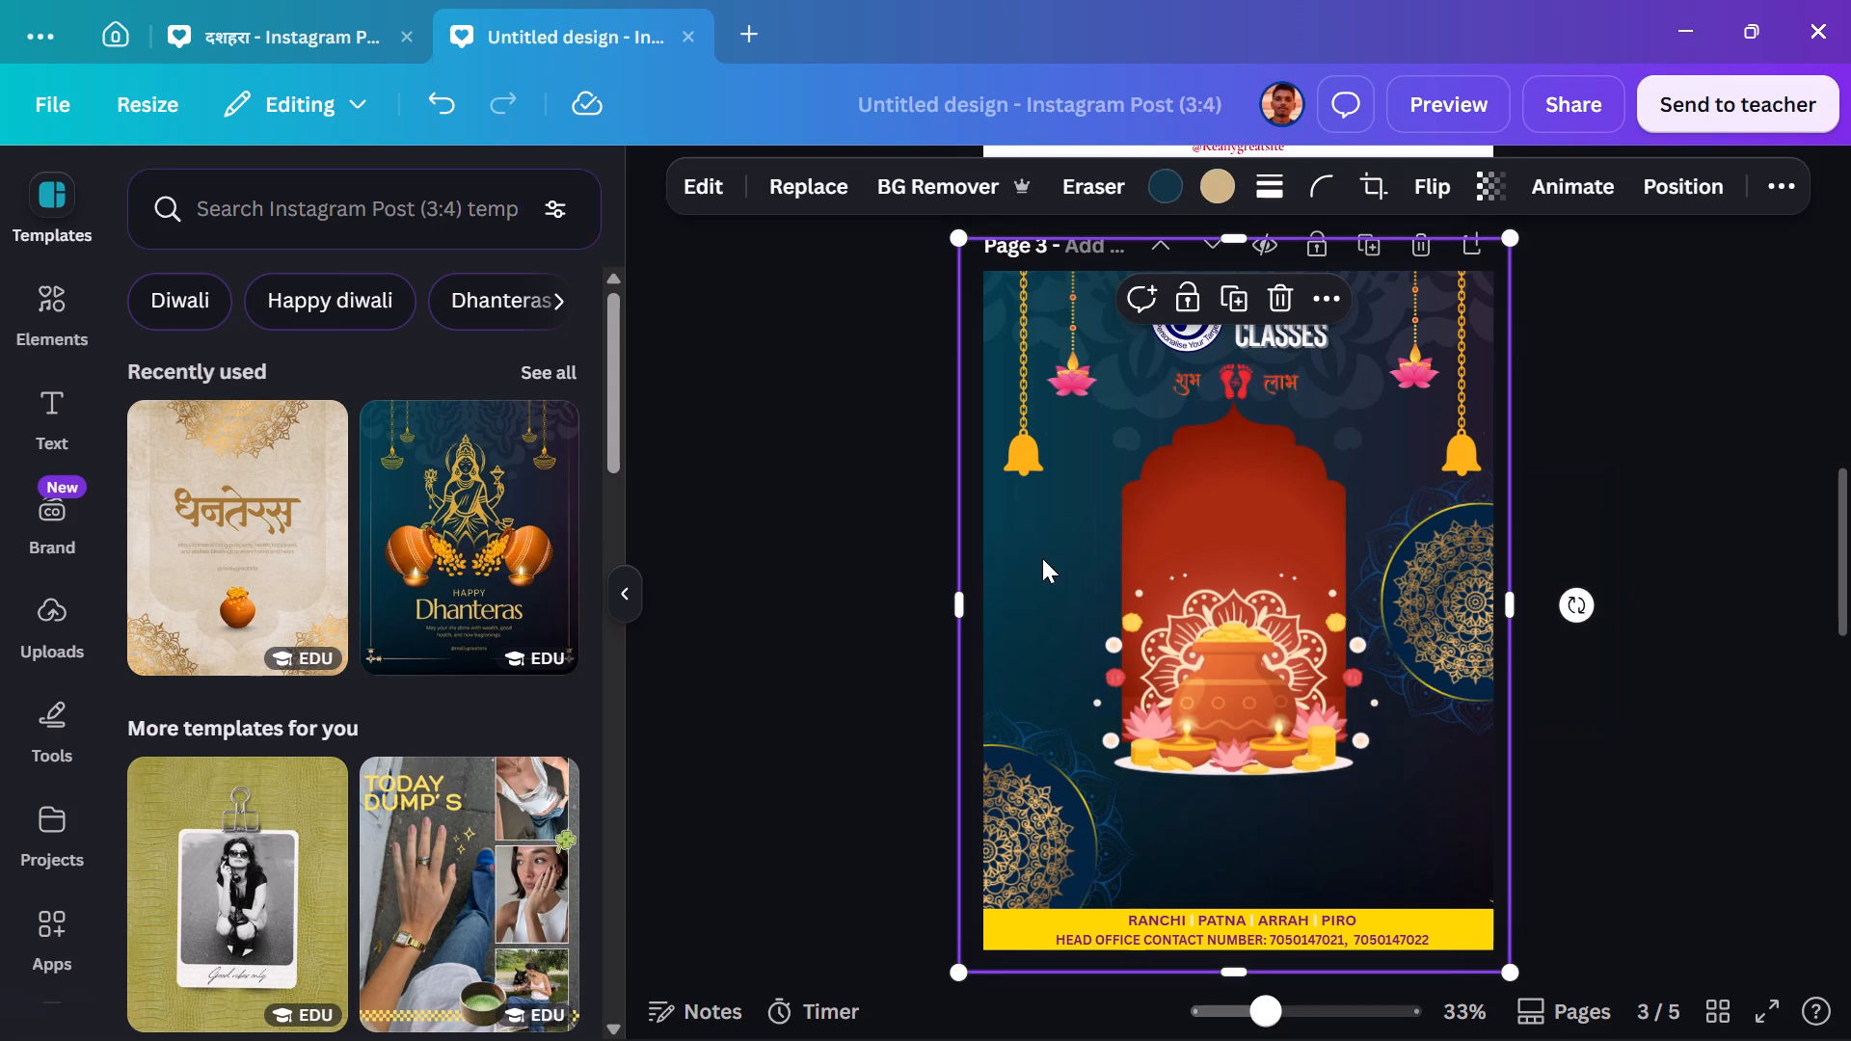
pyautogui.click(1175, 173)
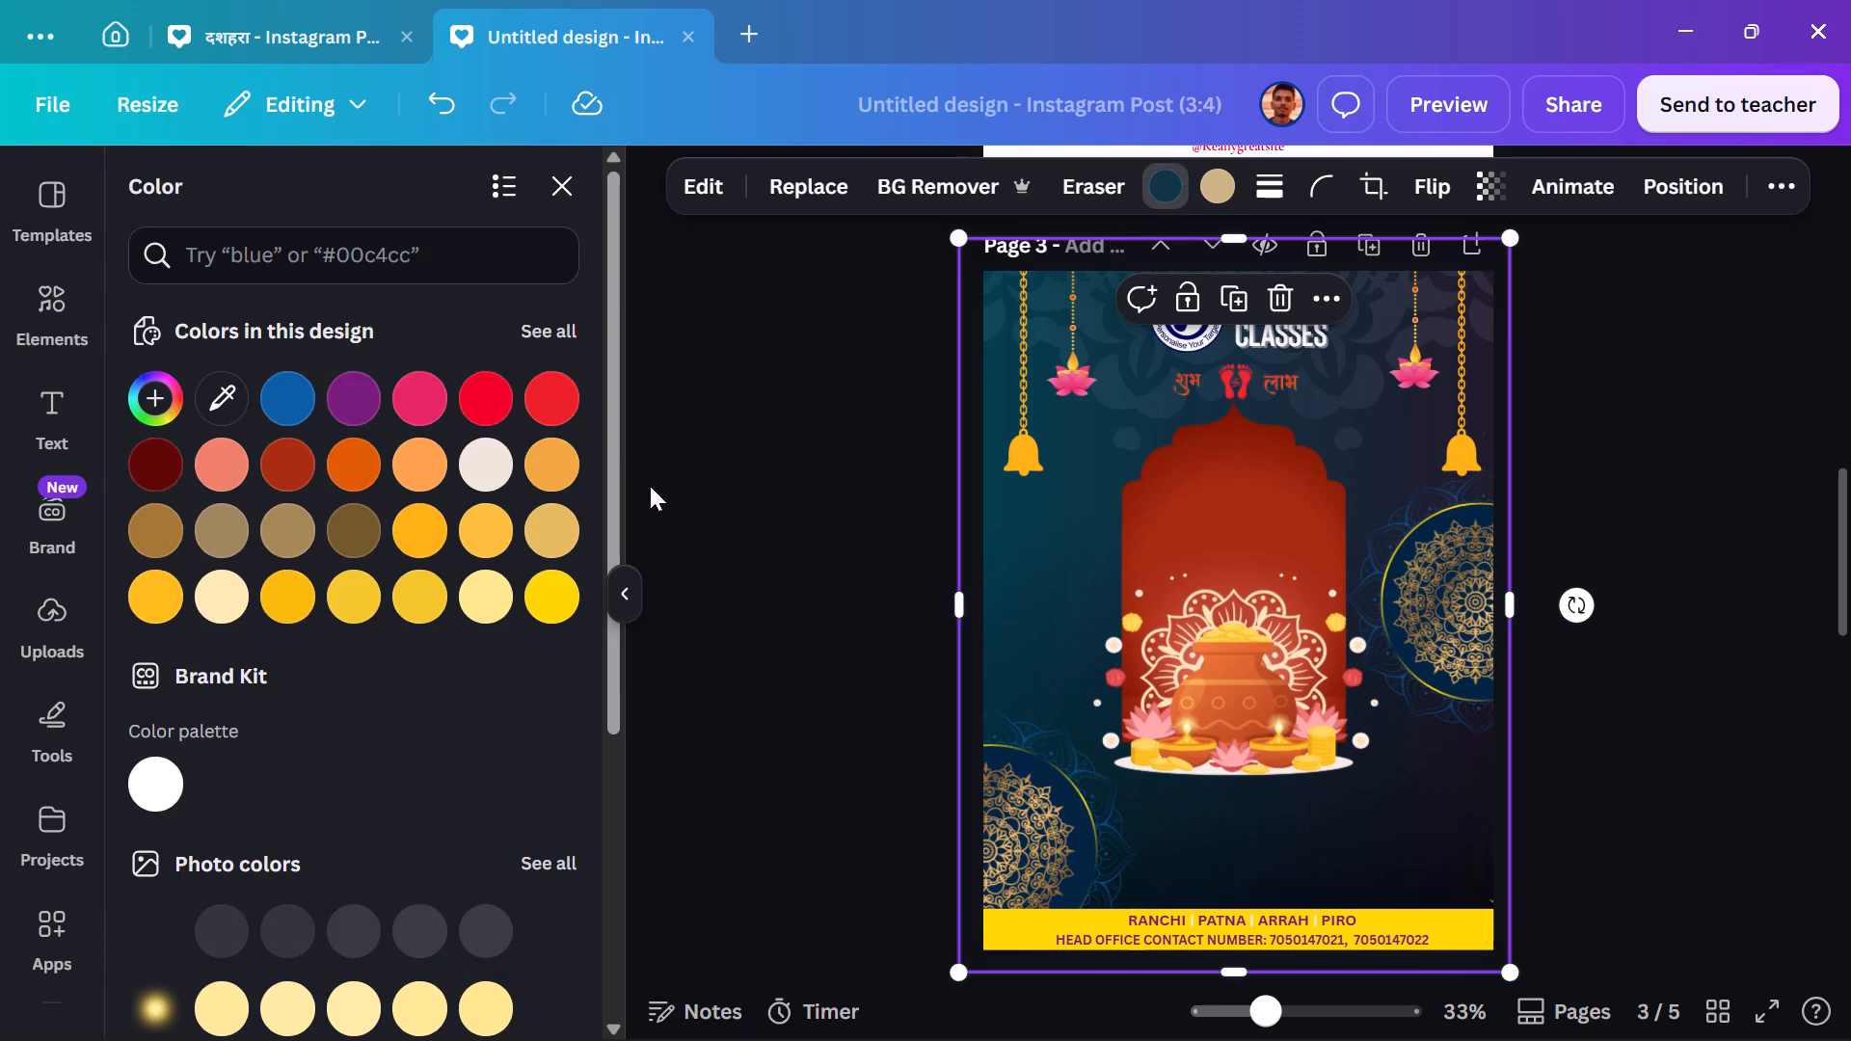
pyautogui.click(310, 598)
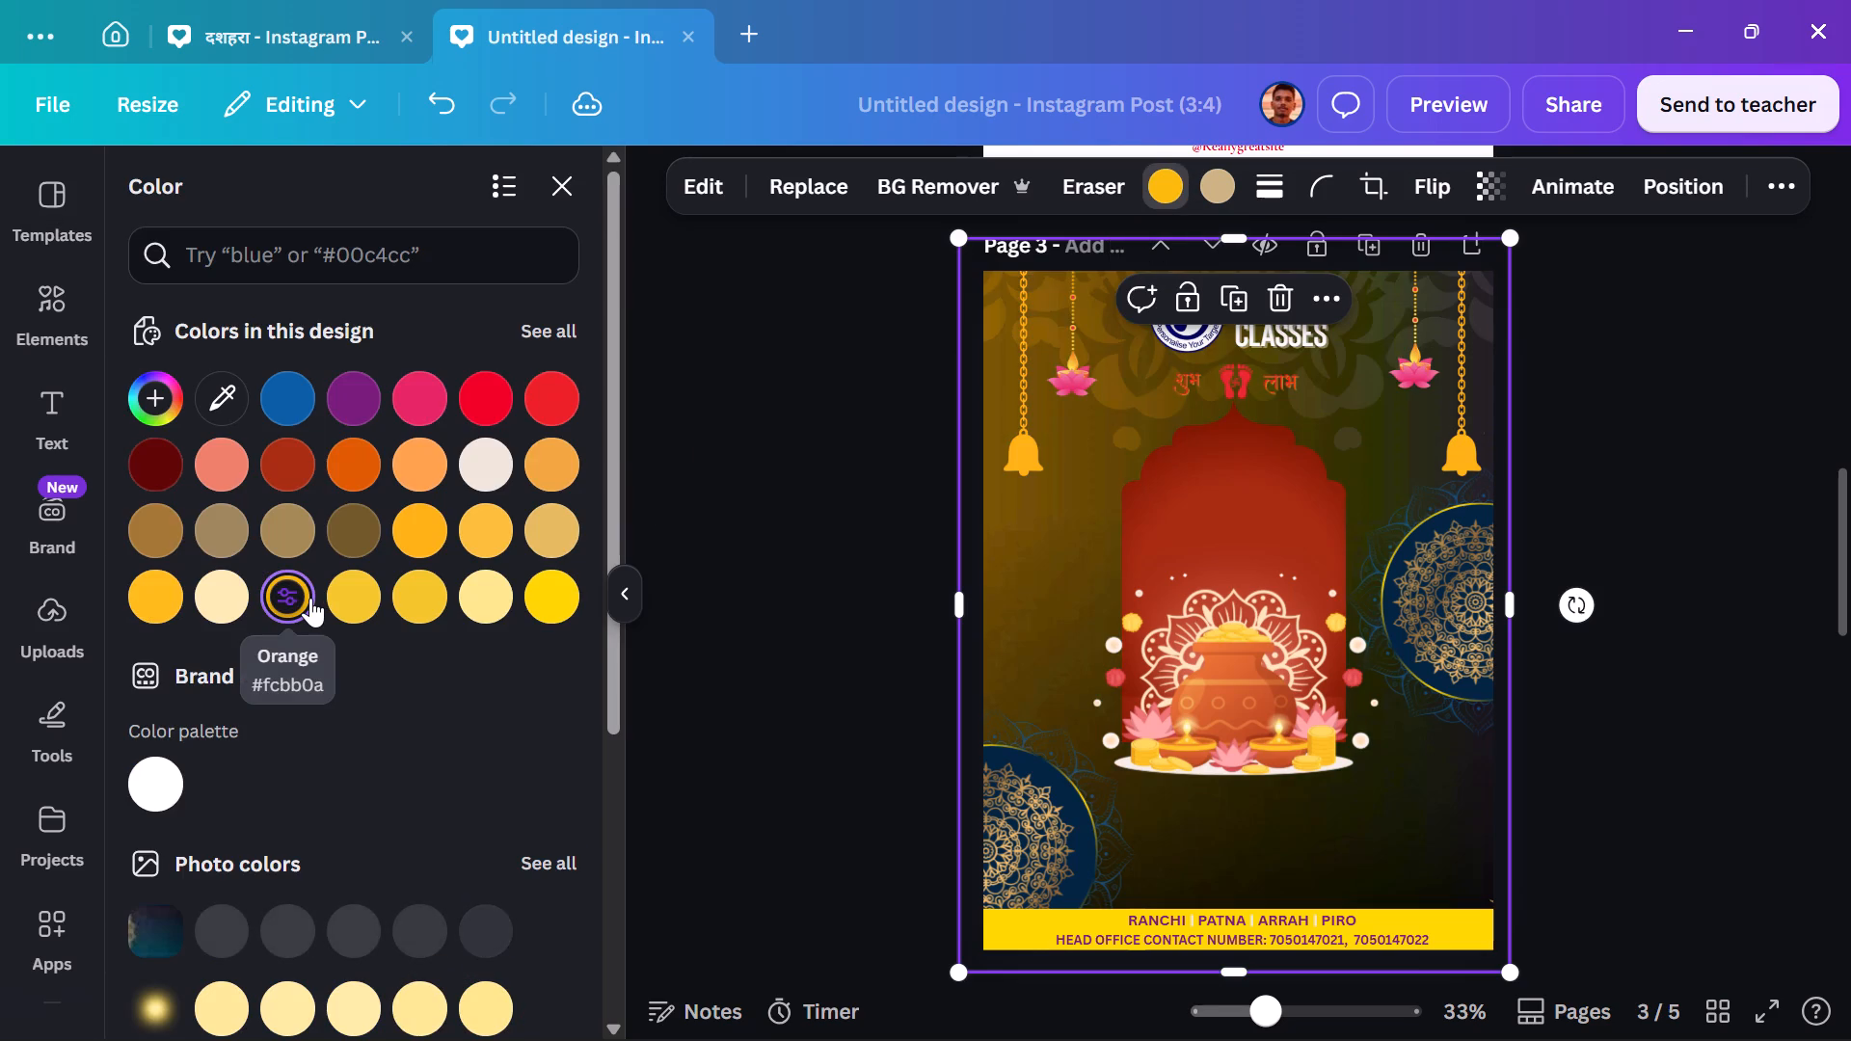
# Recolour the background image's second colour, tan, to orange #FFB115 and adjust its shade to a slightly darker golden orange.
pyautogui.click(1225, 186)
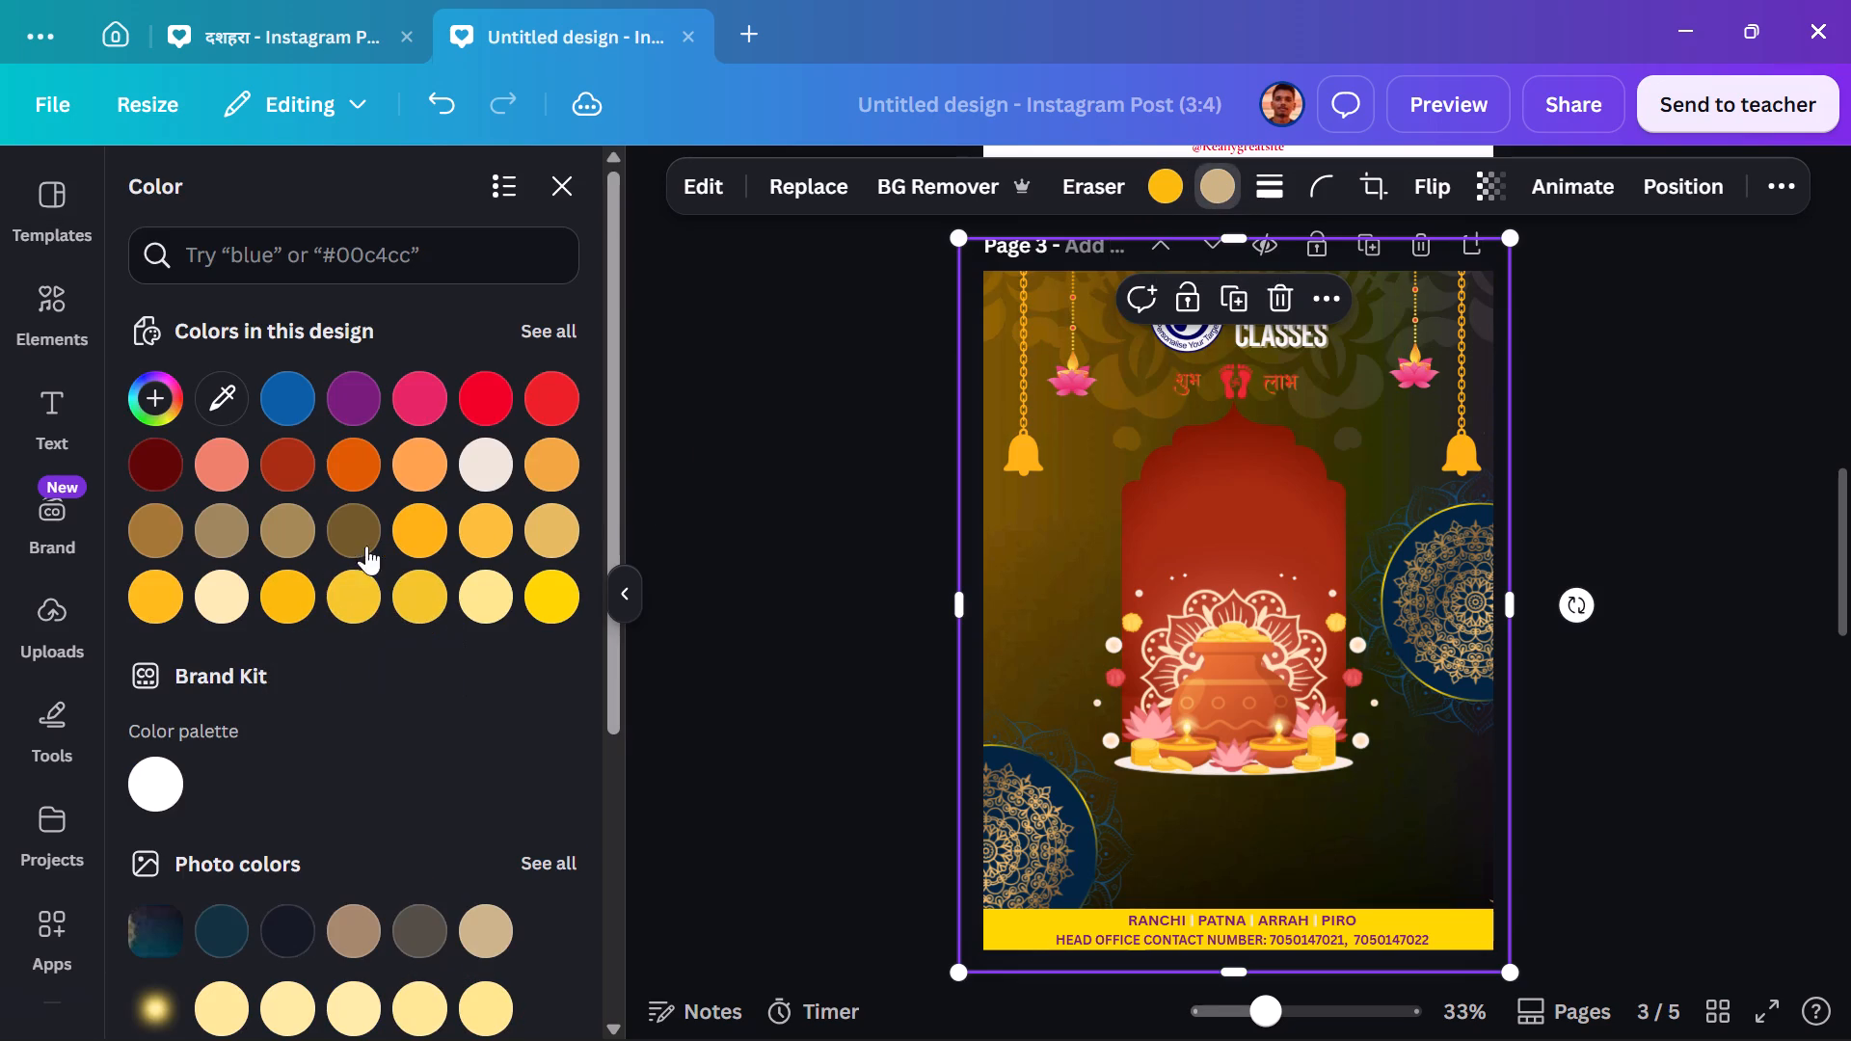
pyautogui.click(417, 529)
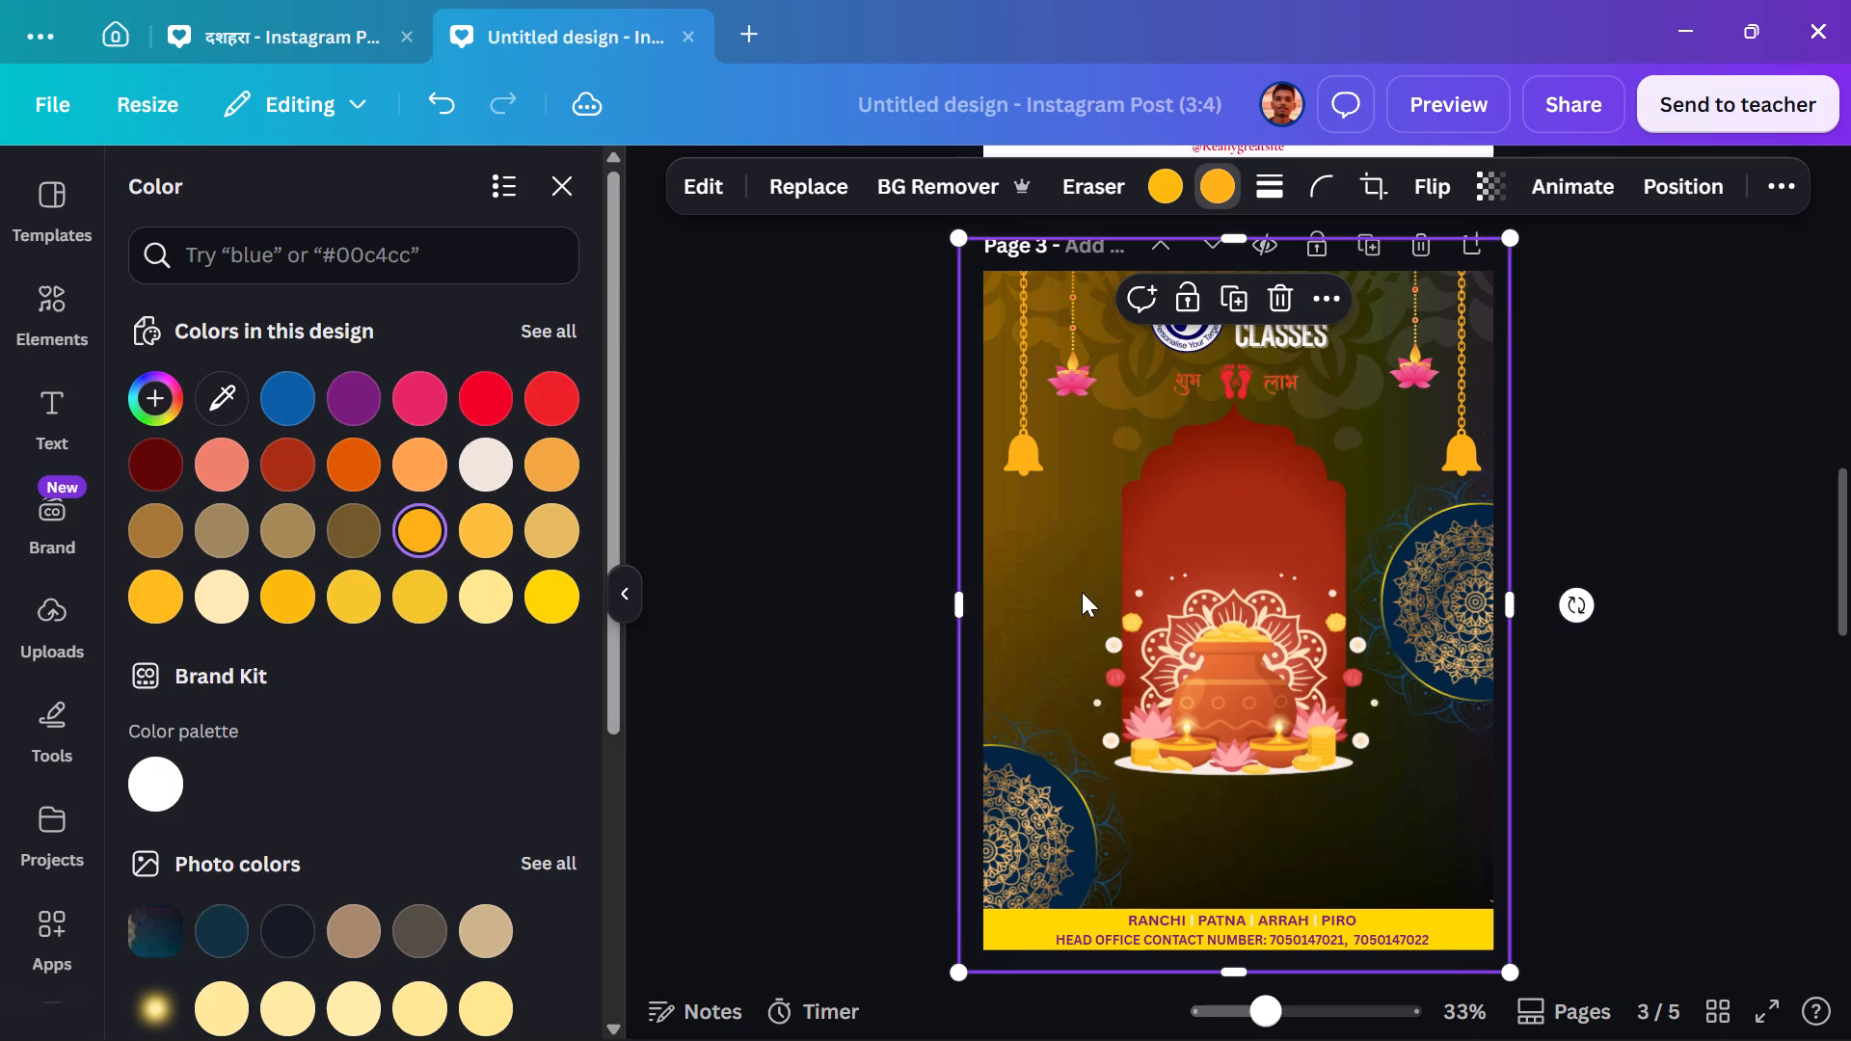
pyautogui.click(411, 537)
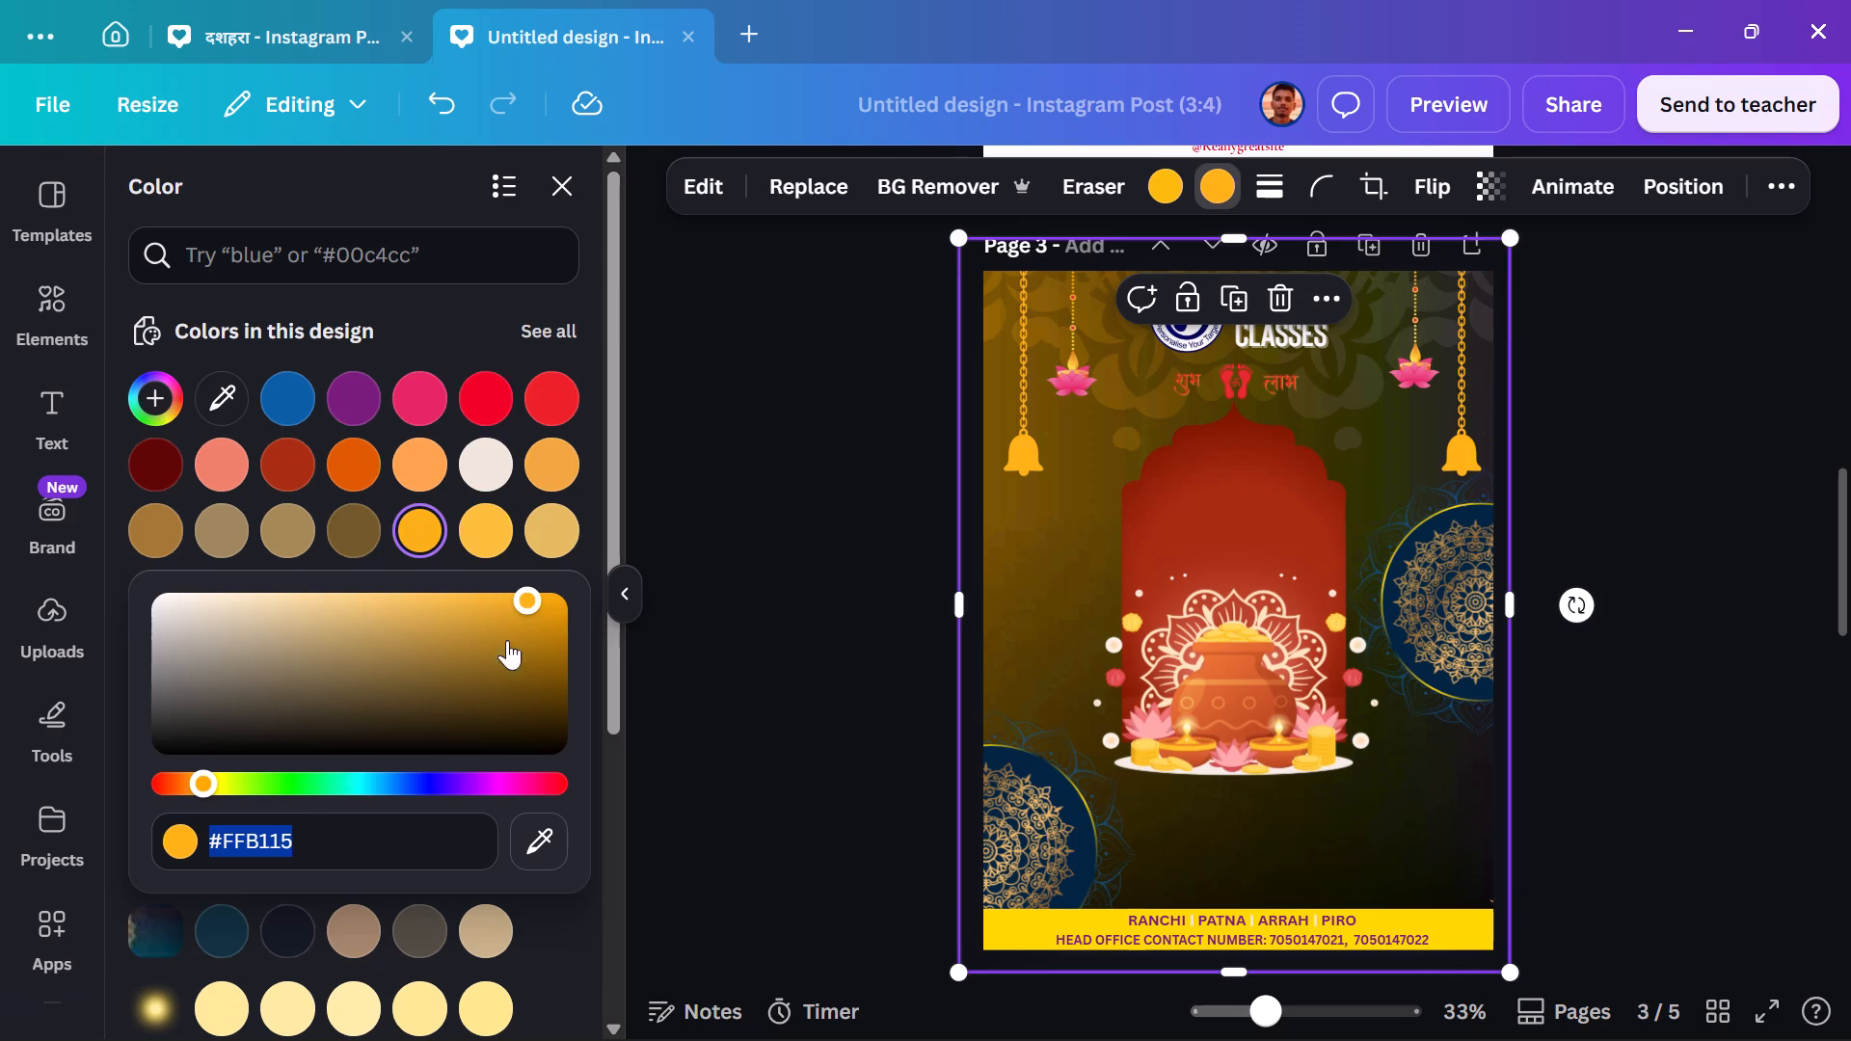
pyautogui.moveTo(536, 600); pyautogui.dragTo(203, 794)
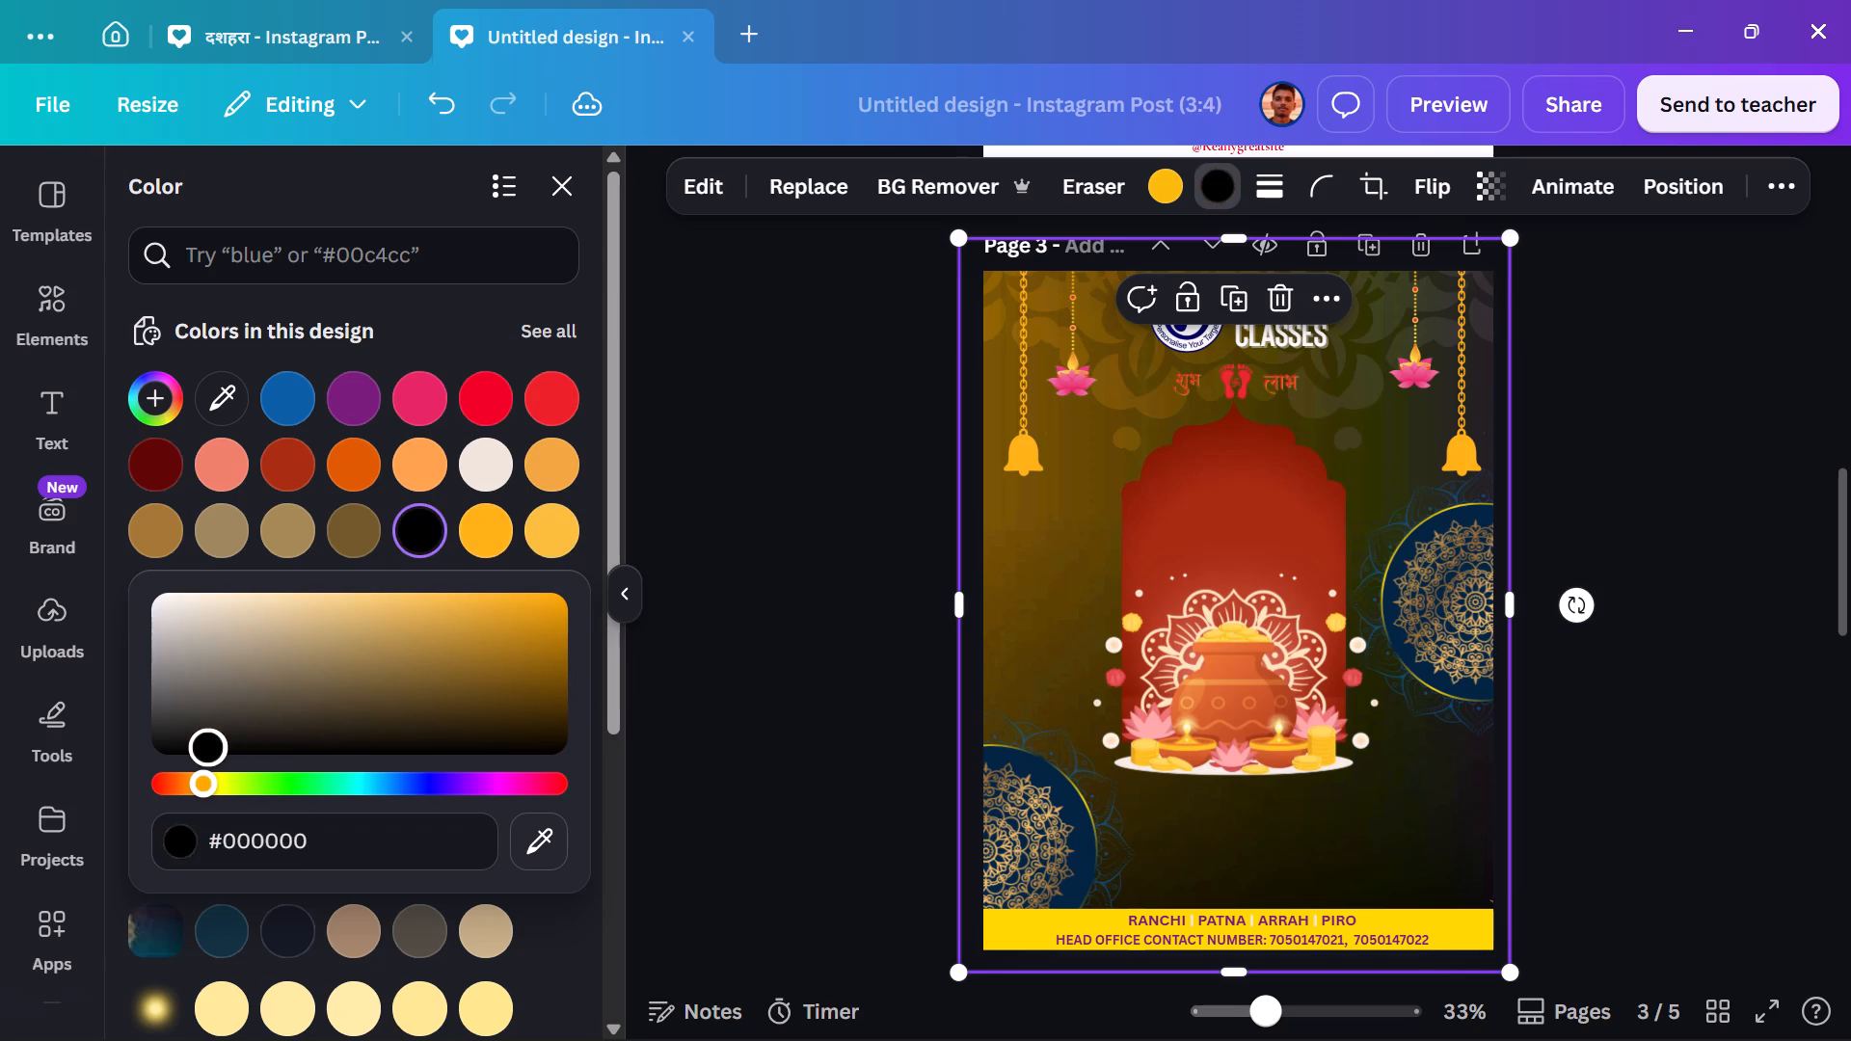
pyautogui.moveTo(203, 794); pyautogui.dragTo(544, 616)
pyautogui.click(683, 591)
# Shift the hue of the background image's first colour slightly to orange #FCB10A.
pyautogui.click(1167, 197)
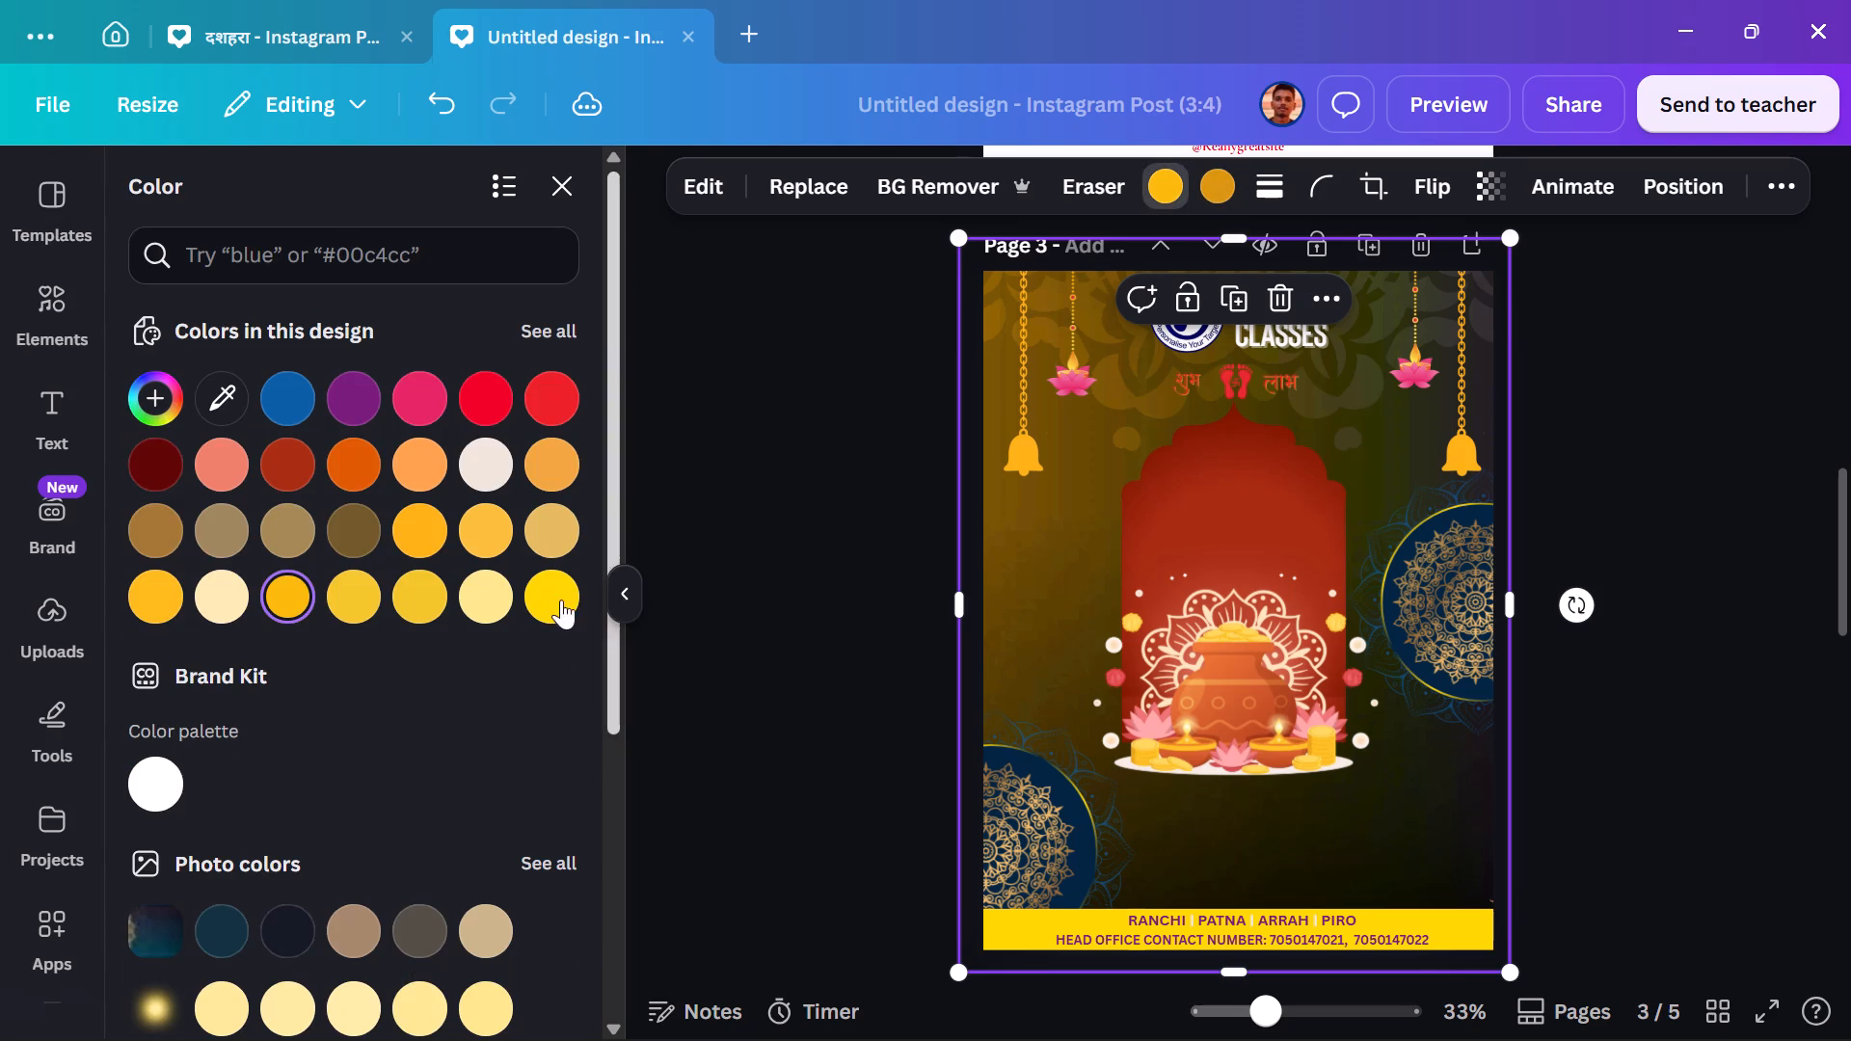
pyautogui.click(298, 599)
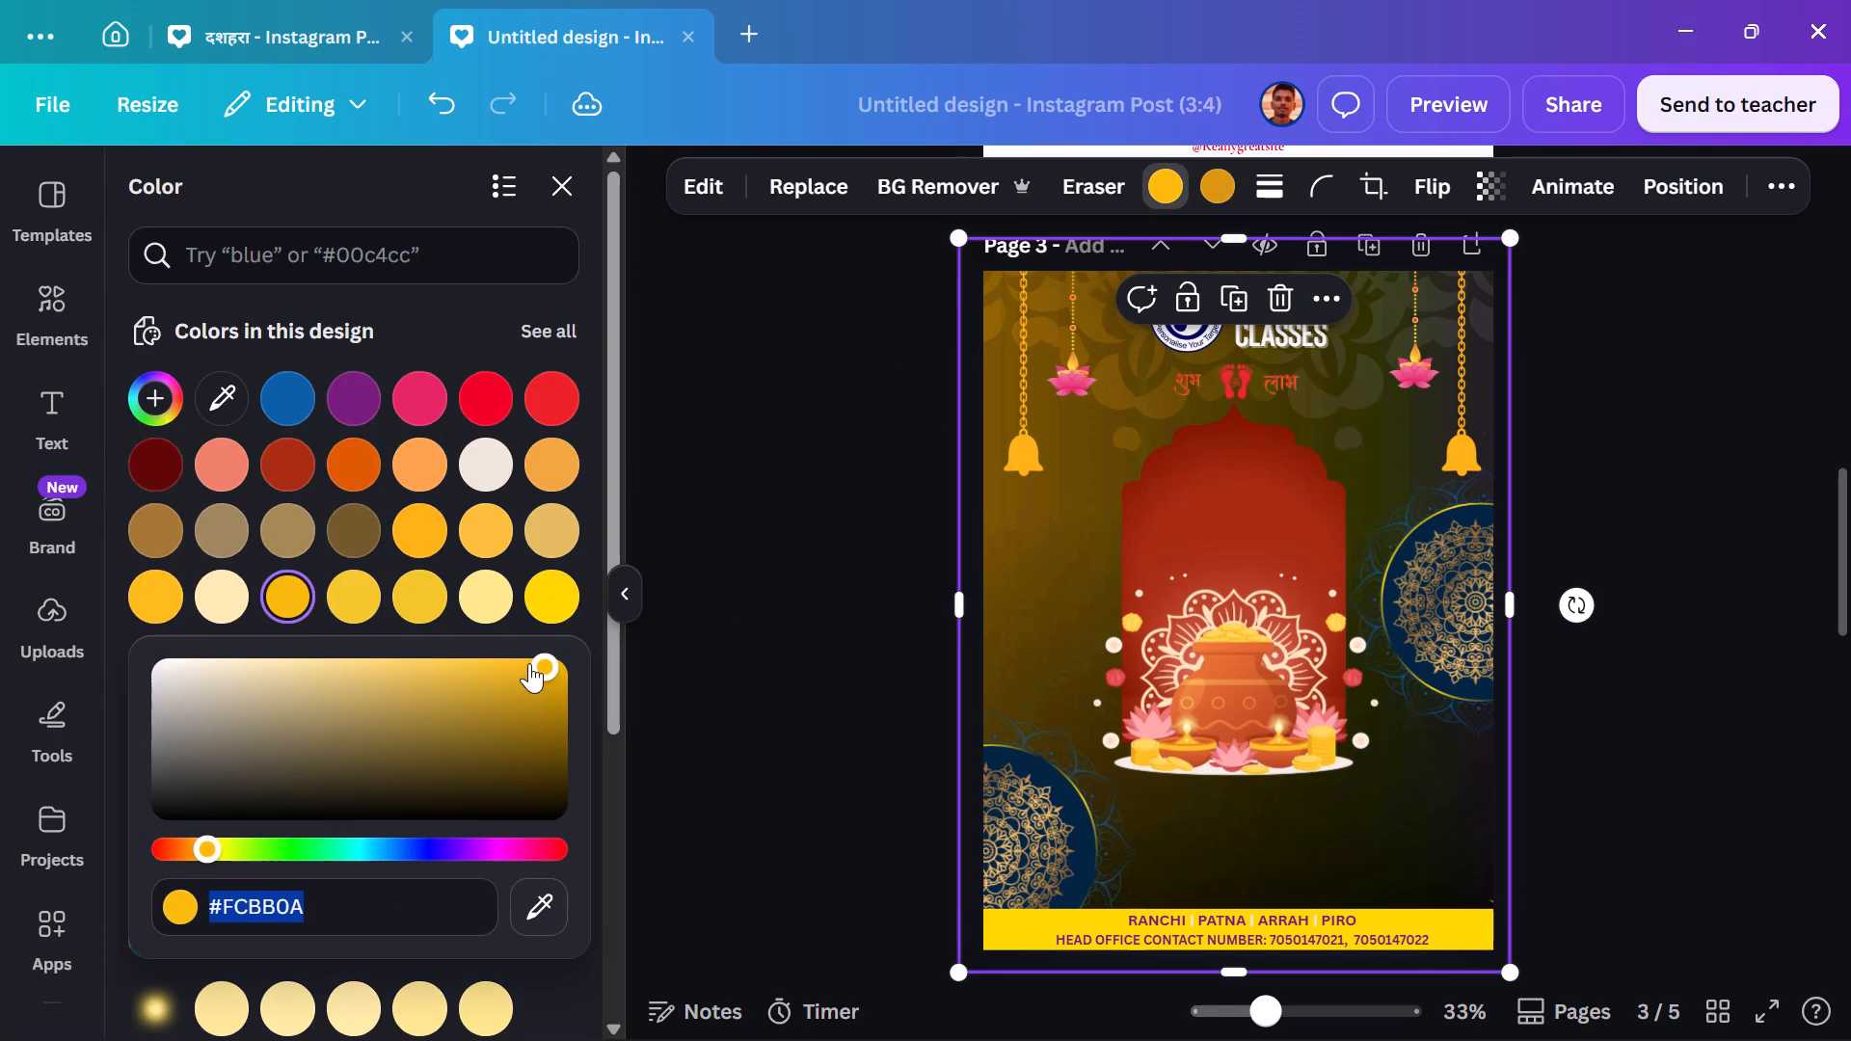
pyautogui.click(209, 845)
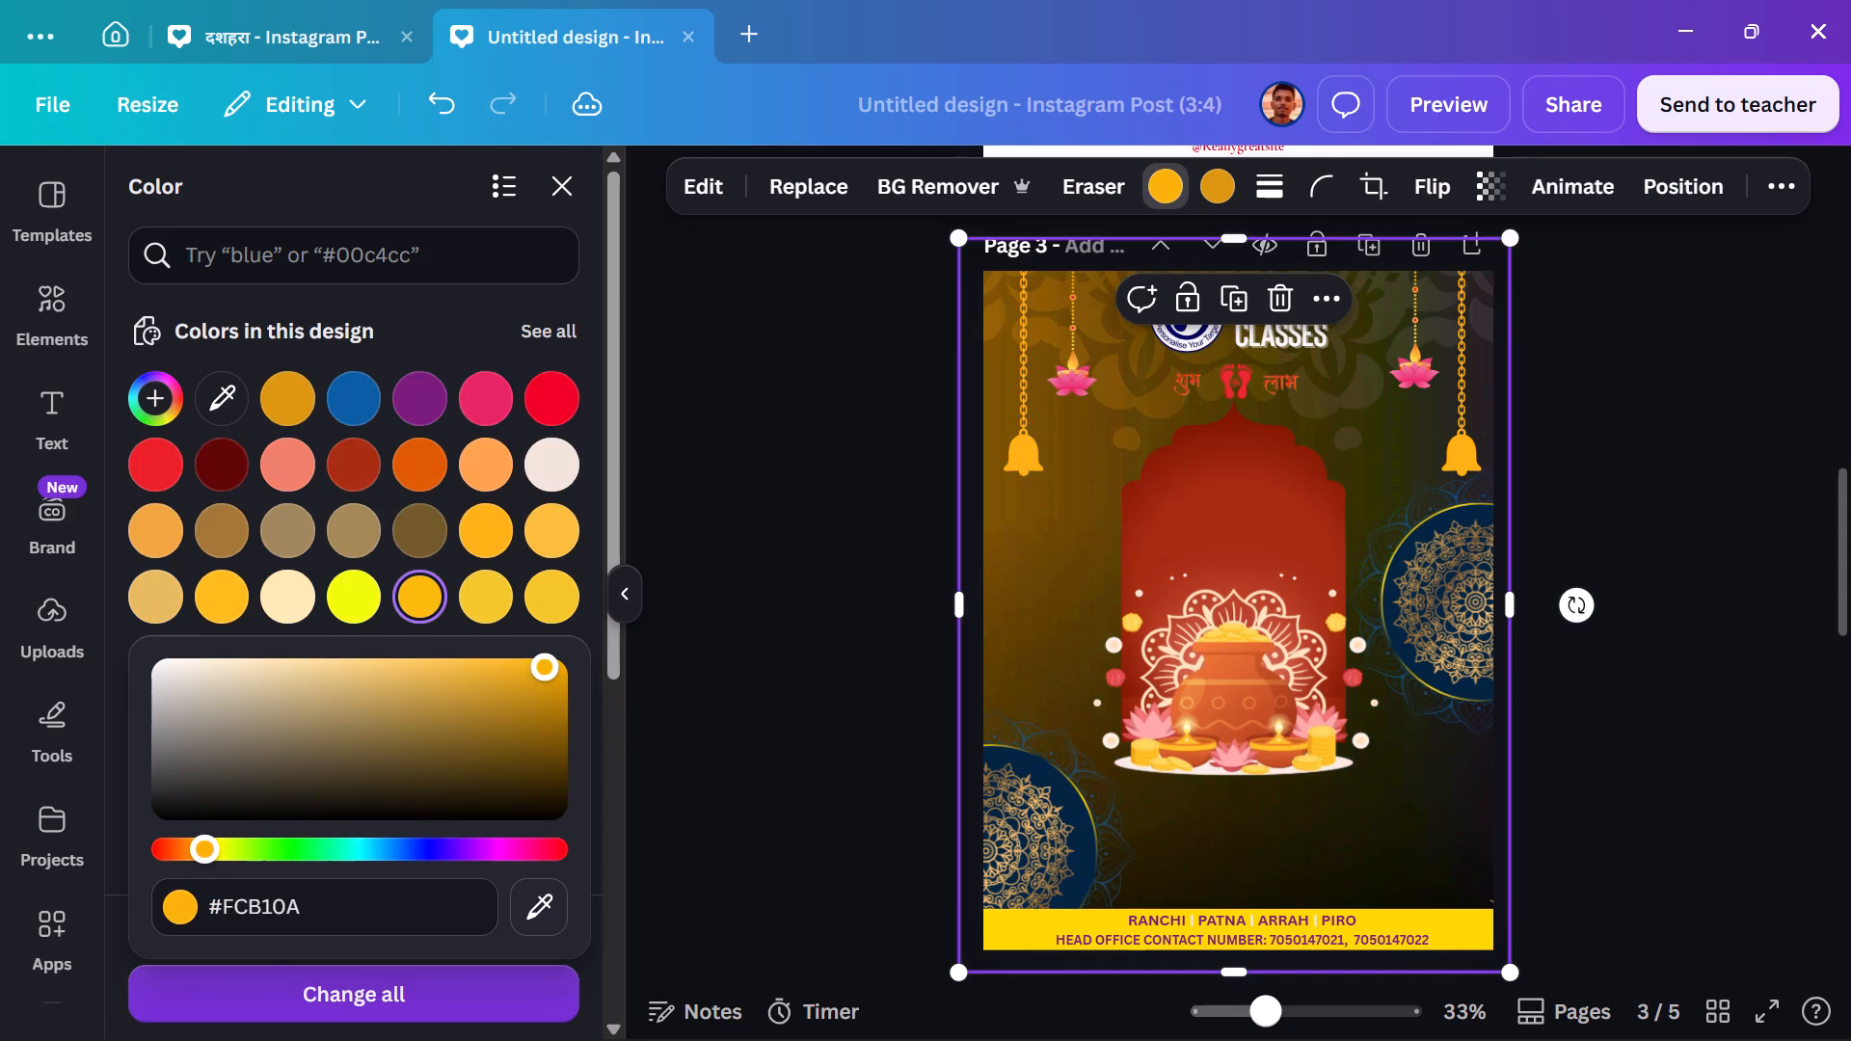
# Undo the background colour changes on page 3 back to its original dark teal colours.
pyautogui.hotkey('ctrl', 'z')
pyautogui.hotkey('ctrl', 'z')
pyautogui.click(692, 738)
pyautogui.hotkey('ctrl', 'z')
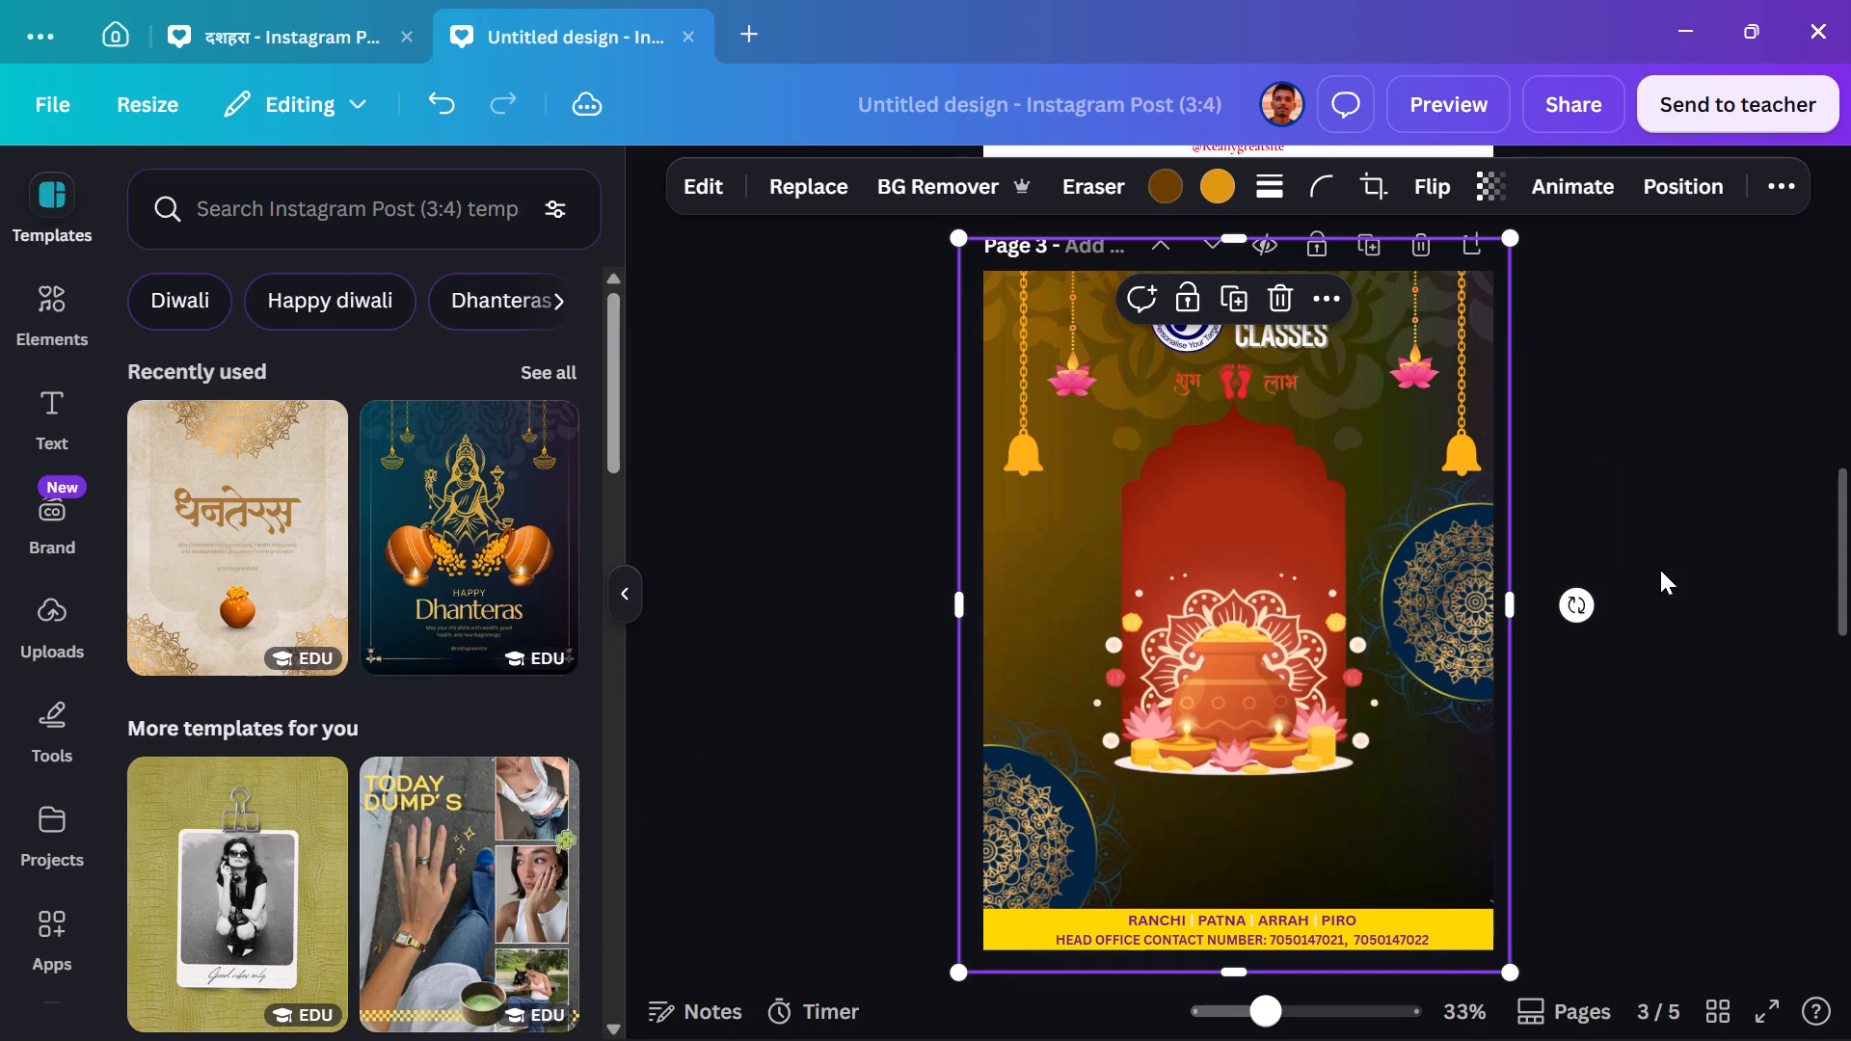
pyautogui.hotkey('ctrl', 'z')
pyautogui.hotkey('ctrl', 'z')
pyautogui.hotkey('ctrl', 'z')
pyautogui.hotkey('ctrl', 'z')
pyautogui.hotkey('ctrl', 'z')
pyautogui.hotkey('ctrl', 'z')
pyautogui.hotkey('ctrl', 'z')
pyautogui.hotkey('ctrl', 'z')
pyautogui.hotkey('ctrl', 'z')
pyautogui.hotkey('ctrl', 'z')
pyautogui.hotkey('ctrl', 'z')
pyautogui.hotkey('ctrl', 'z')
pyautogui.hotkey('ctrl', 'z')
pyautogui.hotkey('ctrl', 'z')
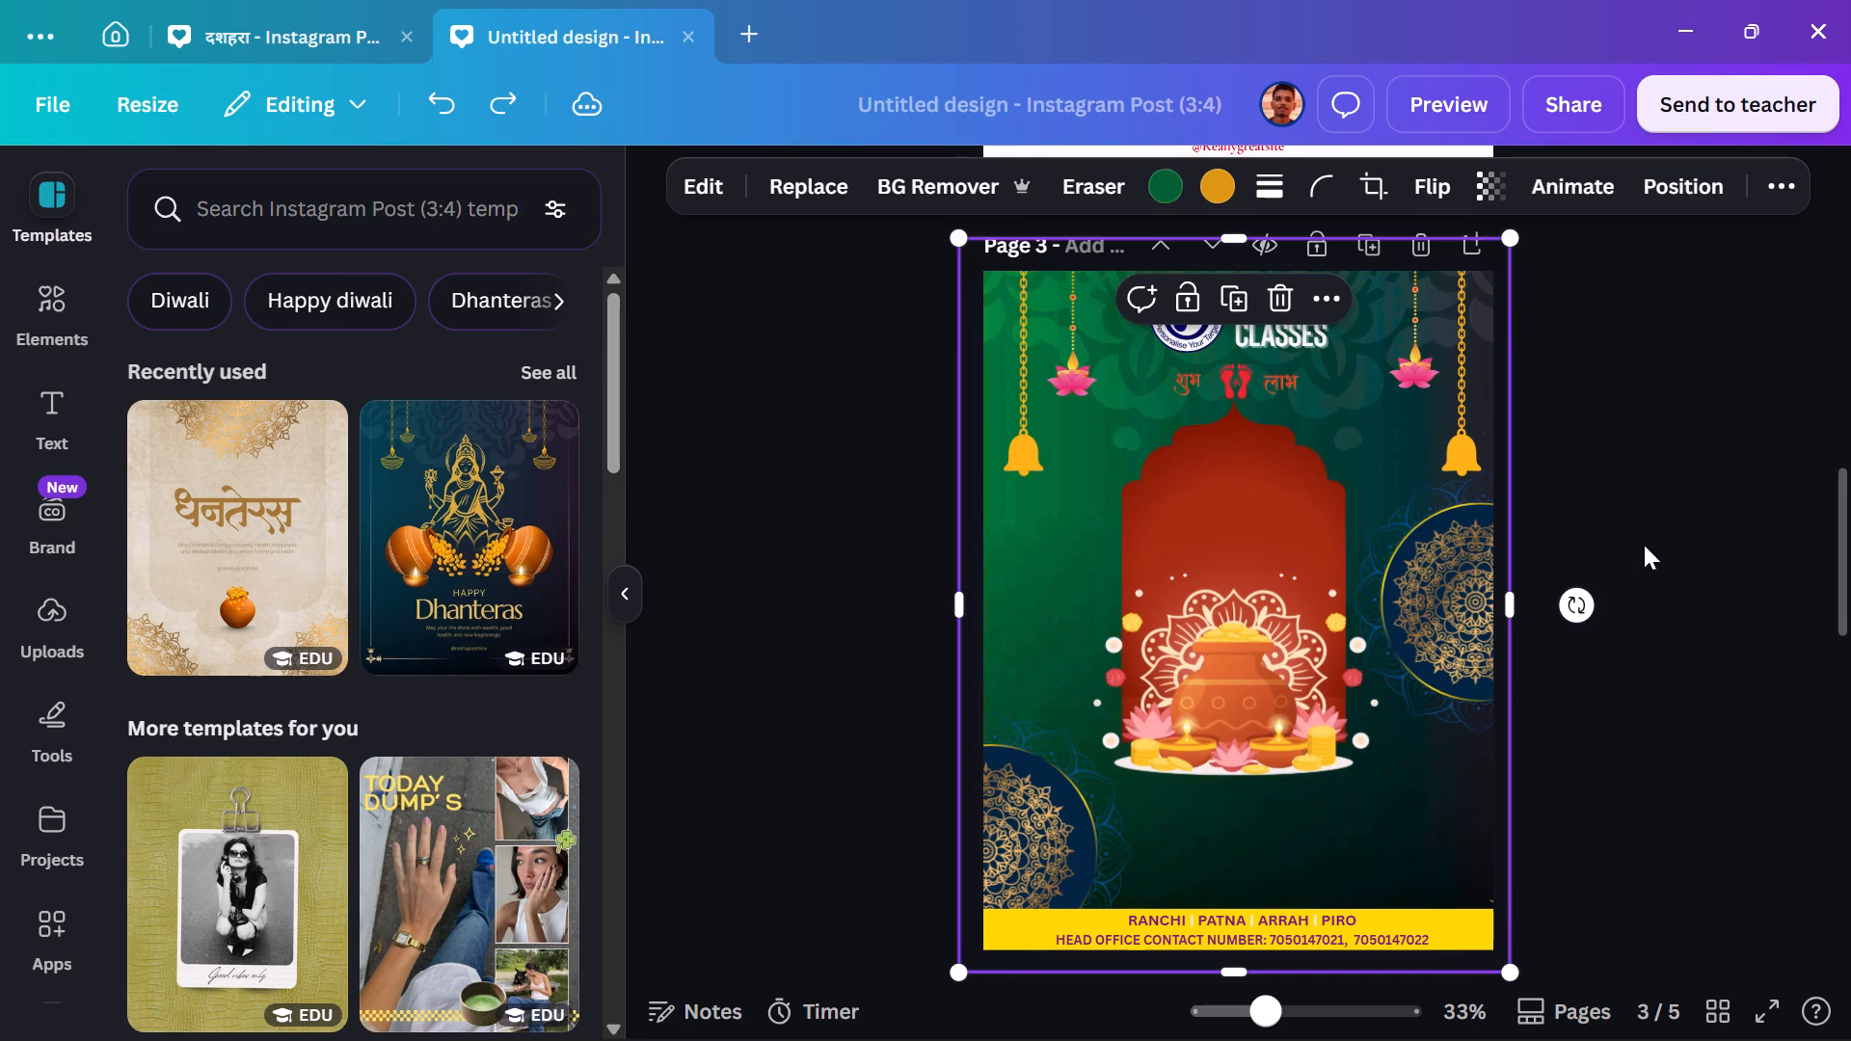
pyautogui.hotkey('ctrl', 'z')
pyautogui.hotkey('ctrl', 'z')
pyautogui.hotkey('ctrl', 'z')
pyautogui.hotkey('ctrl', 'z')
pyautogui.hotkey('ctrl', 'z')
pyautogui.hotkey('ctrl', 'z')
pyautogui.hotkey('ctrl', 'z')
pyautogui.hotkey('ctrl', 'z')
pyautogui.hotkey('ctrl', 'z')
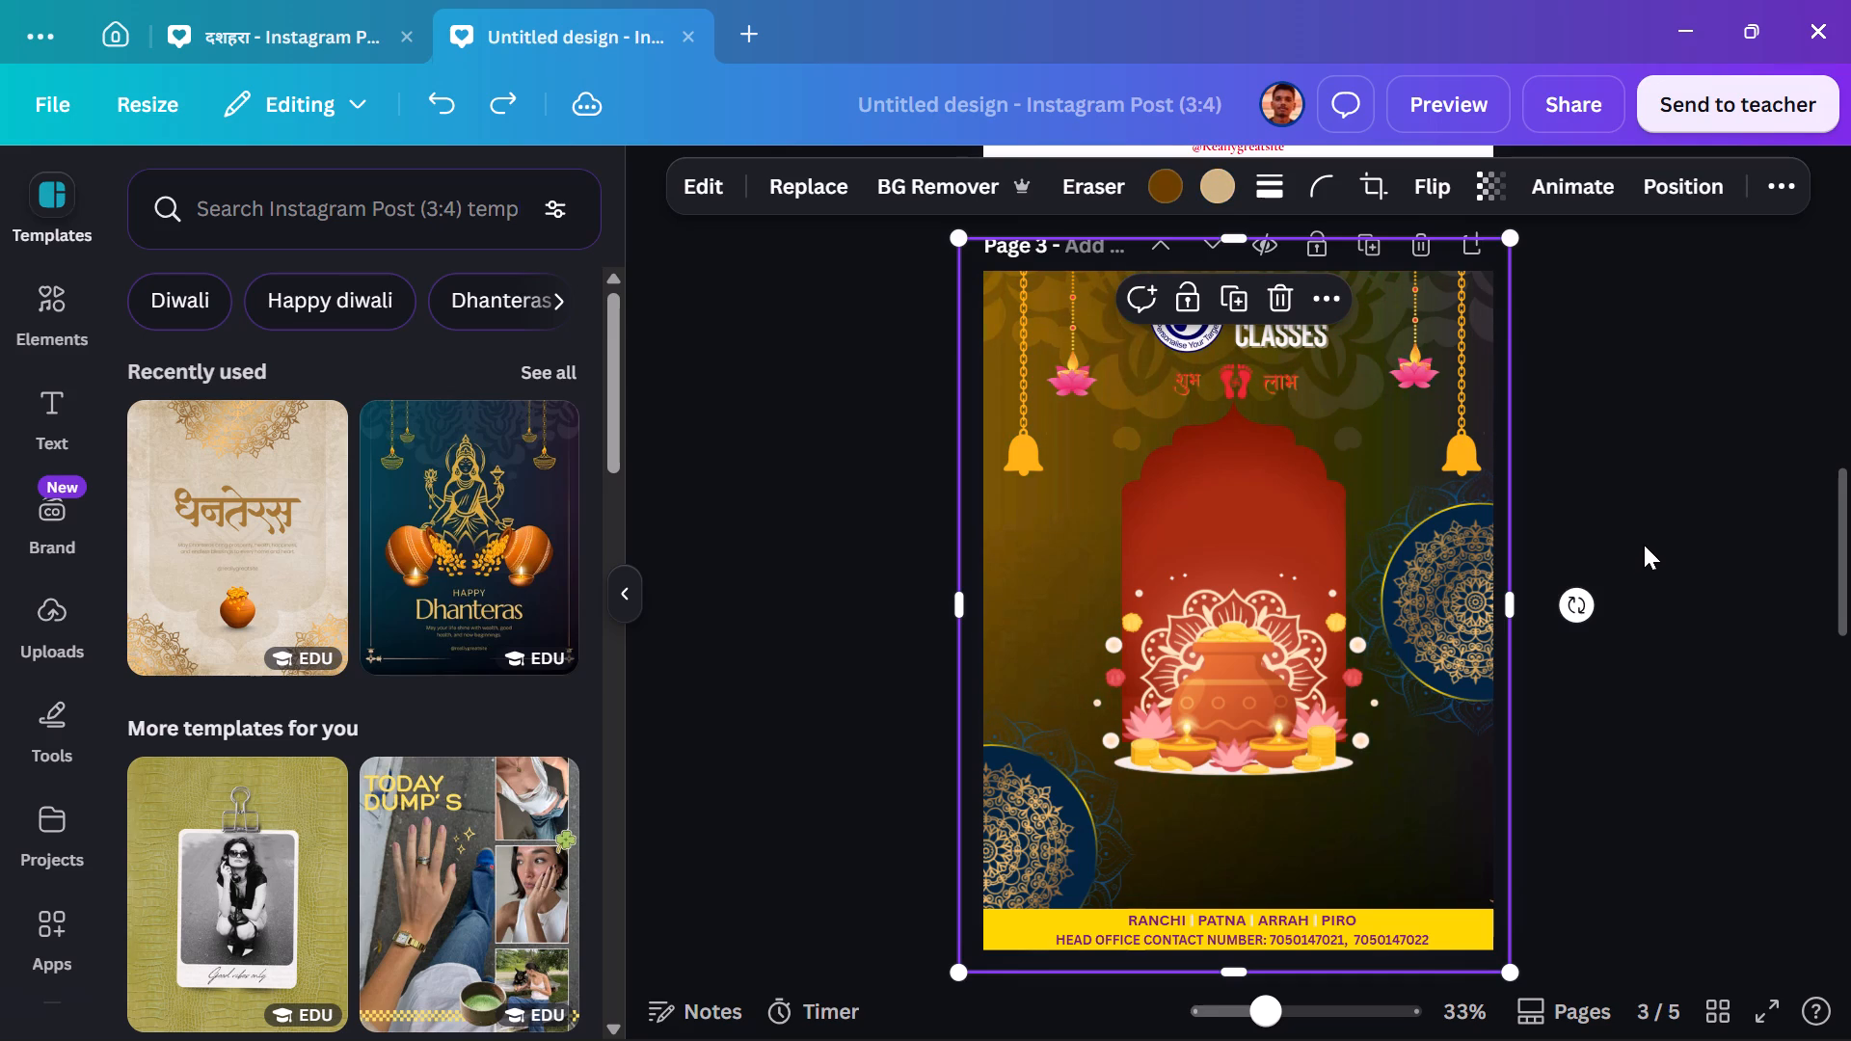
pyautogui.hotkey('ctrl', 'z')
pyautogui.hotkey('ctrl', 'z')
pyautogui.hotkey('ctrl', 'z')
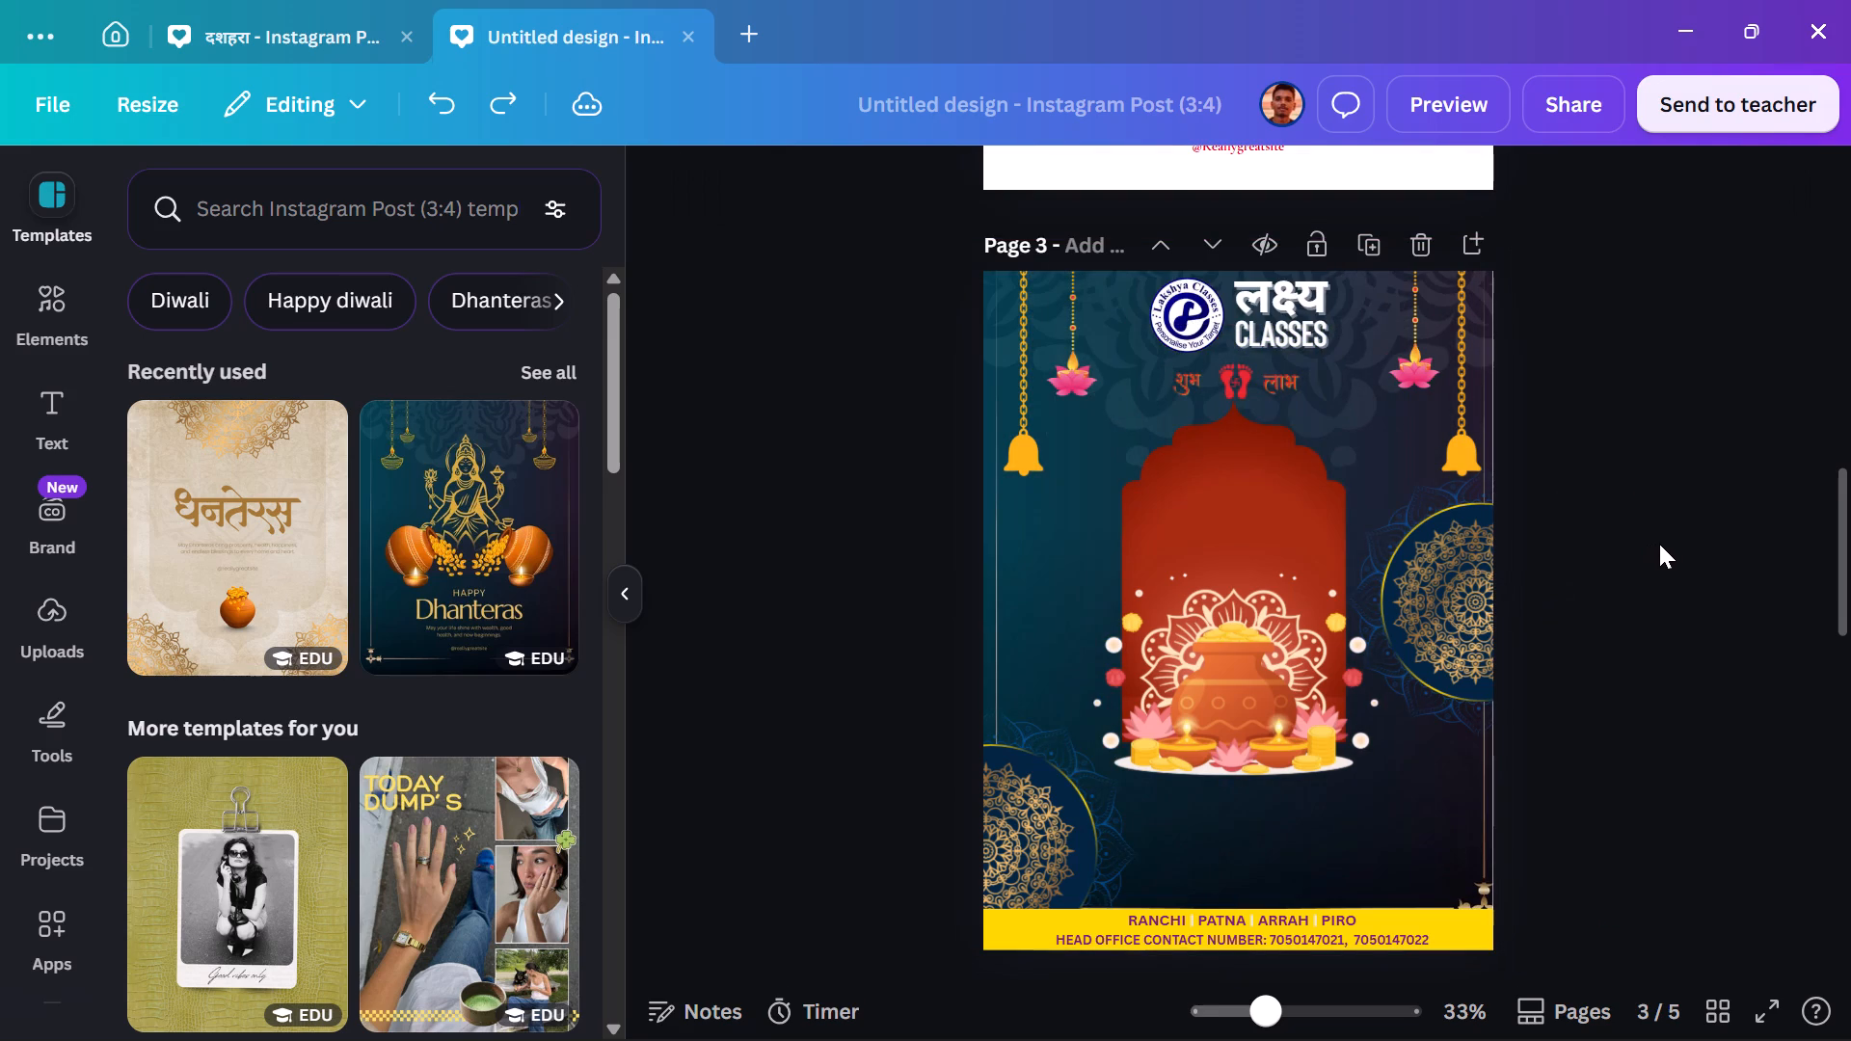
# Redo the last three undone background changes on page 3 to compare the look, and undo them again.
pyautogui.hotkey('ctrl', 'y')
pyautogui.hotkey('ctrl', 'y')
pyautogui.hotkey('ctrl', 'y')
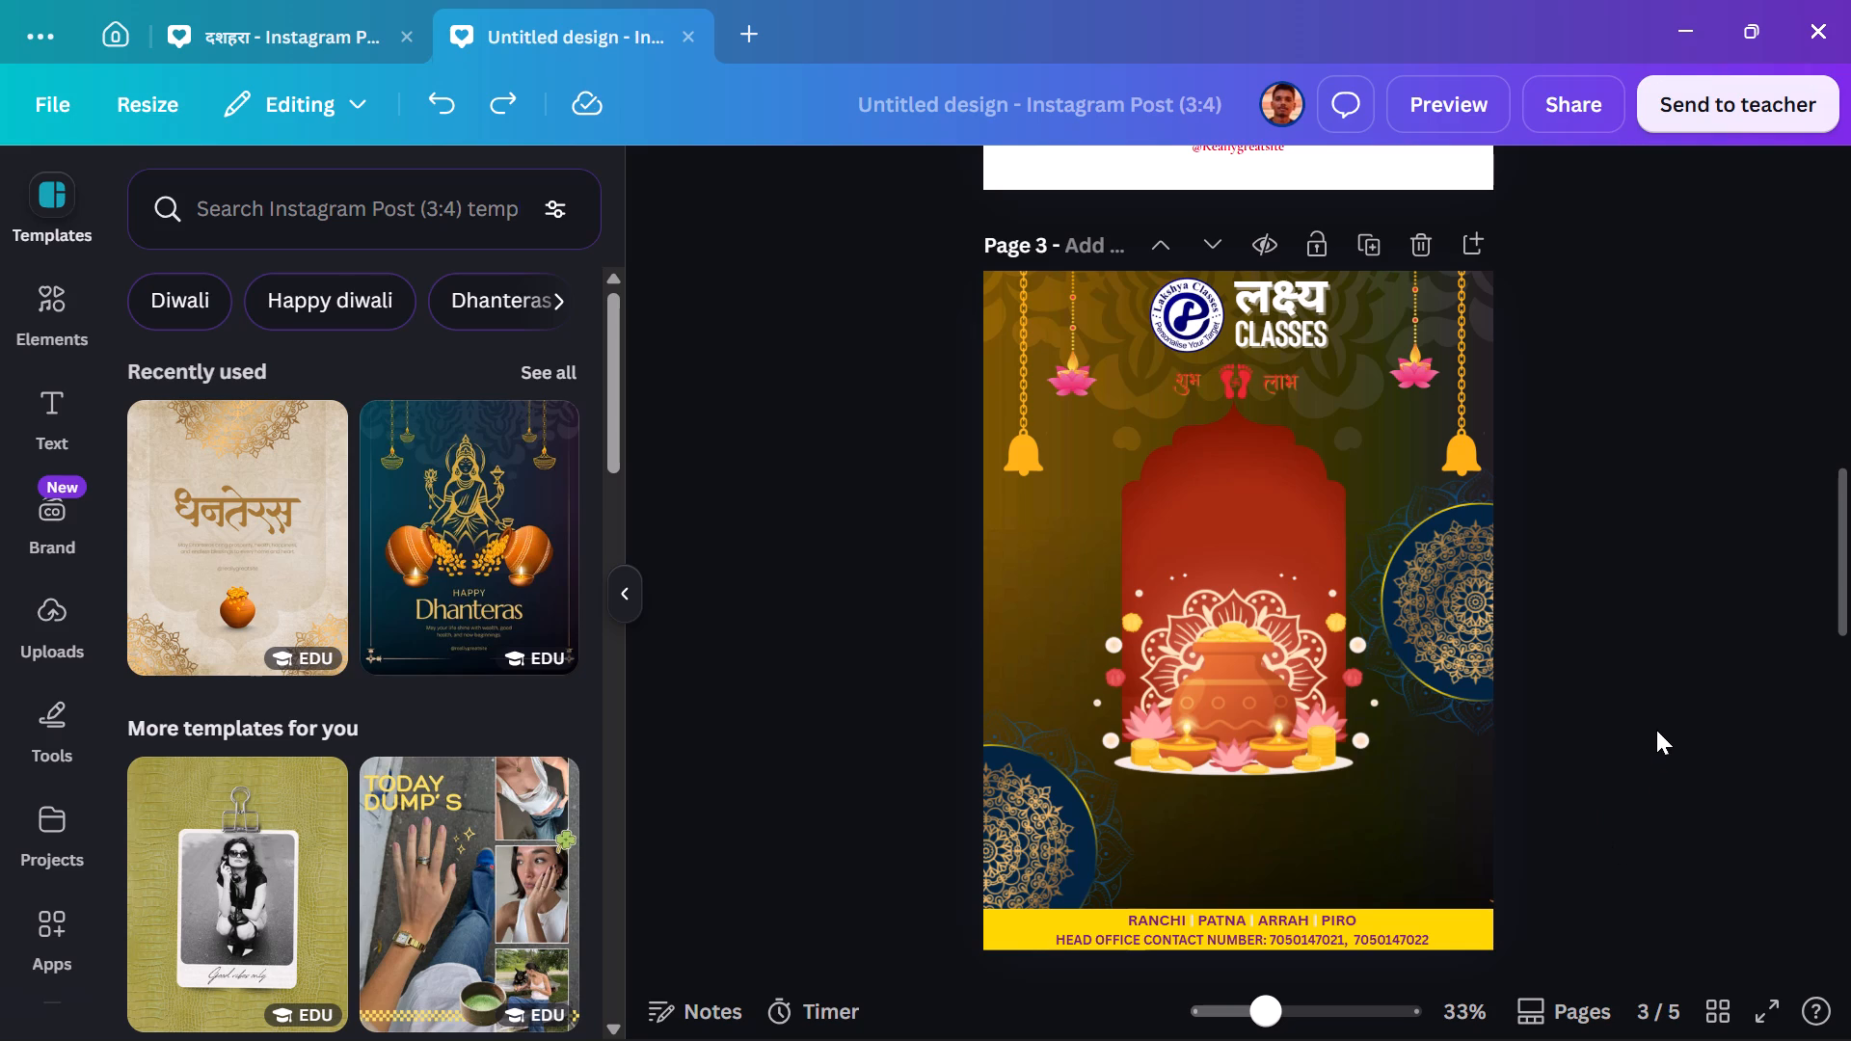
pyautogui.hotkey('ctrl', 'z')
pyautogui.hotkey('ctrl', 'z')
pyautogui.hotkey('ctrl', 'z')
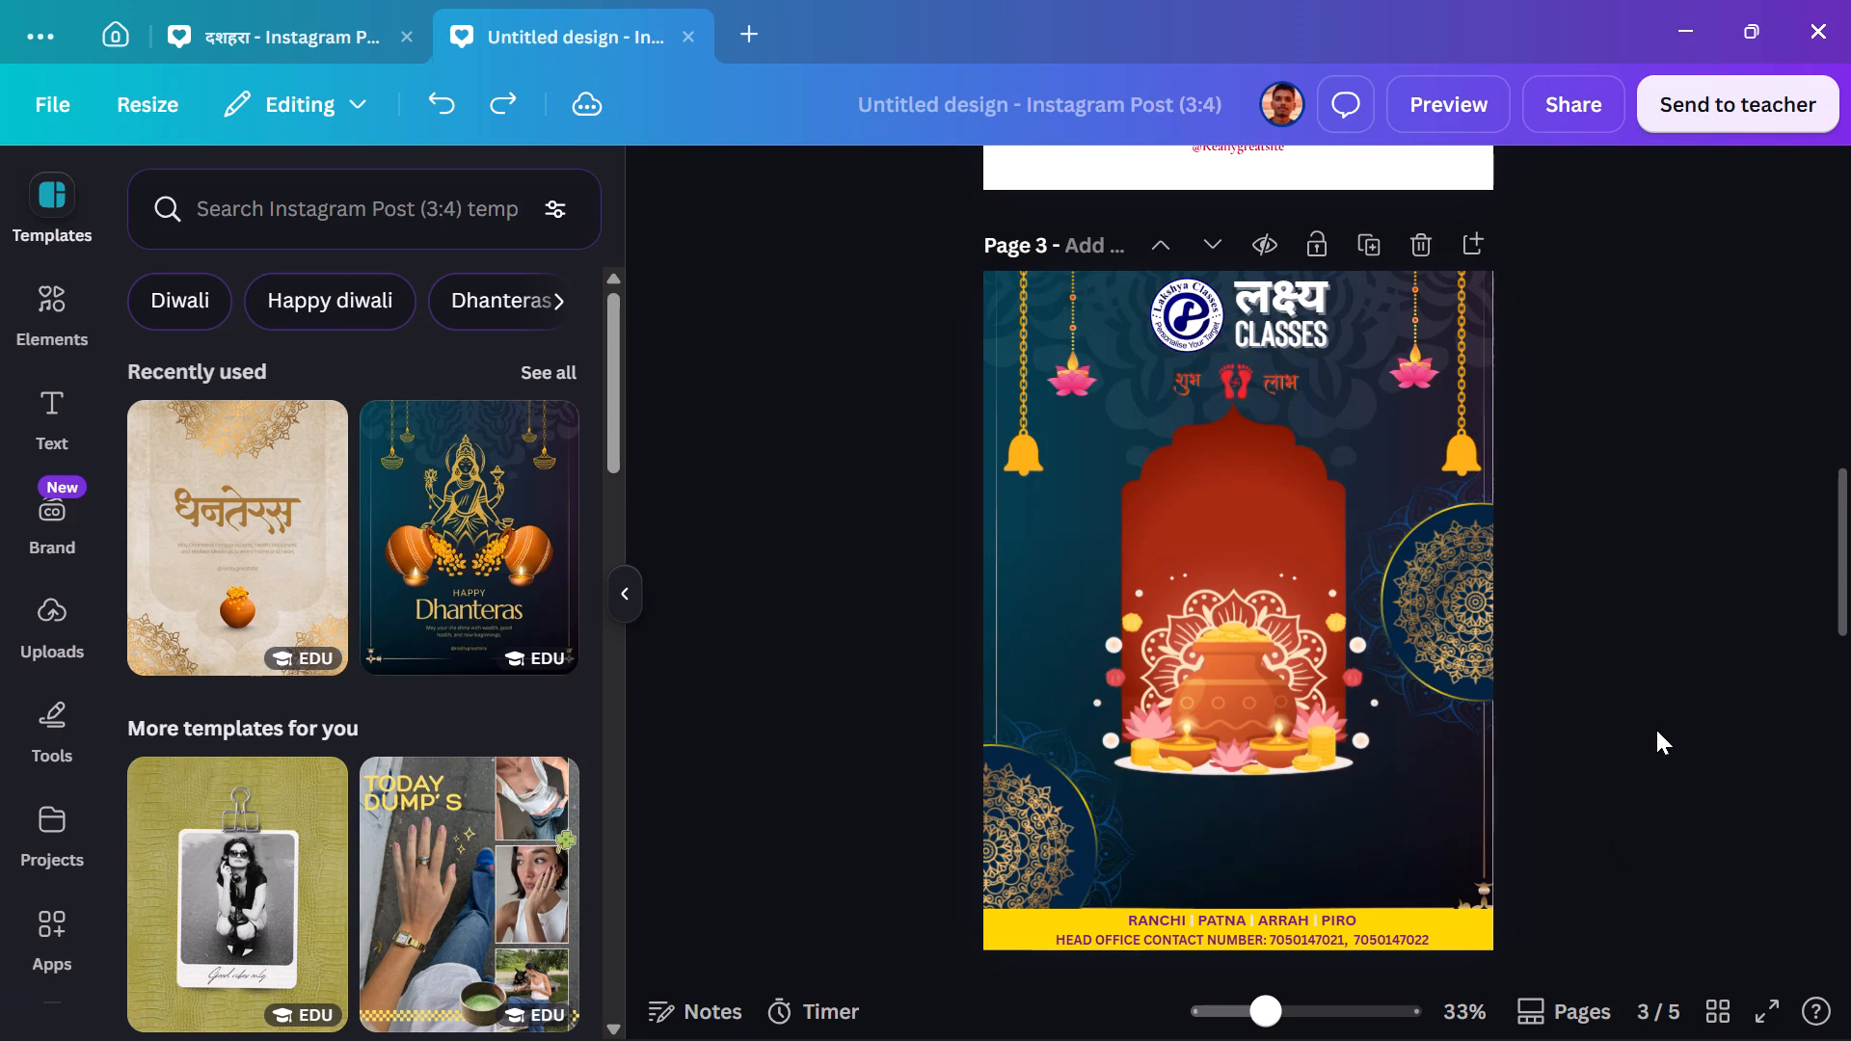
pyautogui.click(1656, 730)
# Enlarge page 3's teal background image beyond the page corners so its border lines and corner ornament fall outside.
pyautogui.click(1409, 817)
pyautogui.moveTo(986, 272); pyautogui.dragTo(959, 261)
pyautogui.moveTo(1494, 944); pyautogui.dragTo(1511, 956)
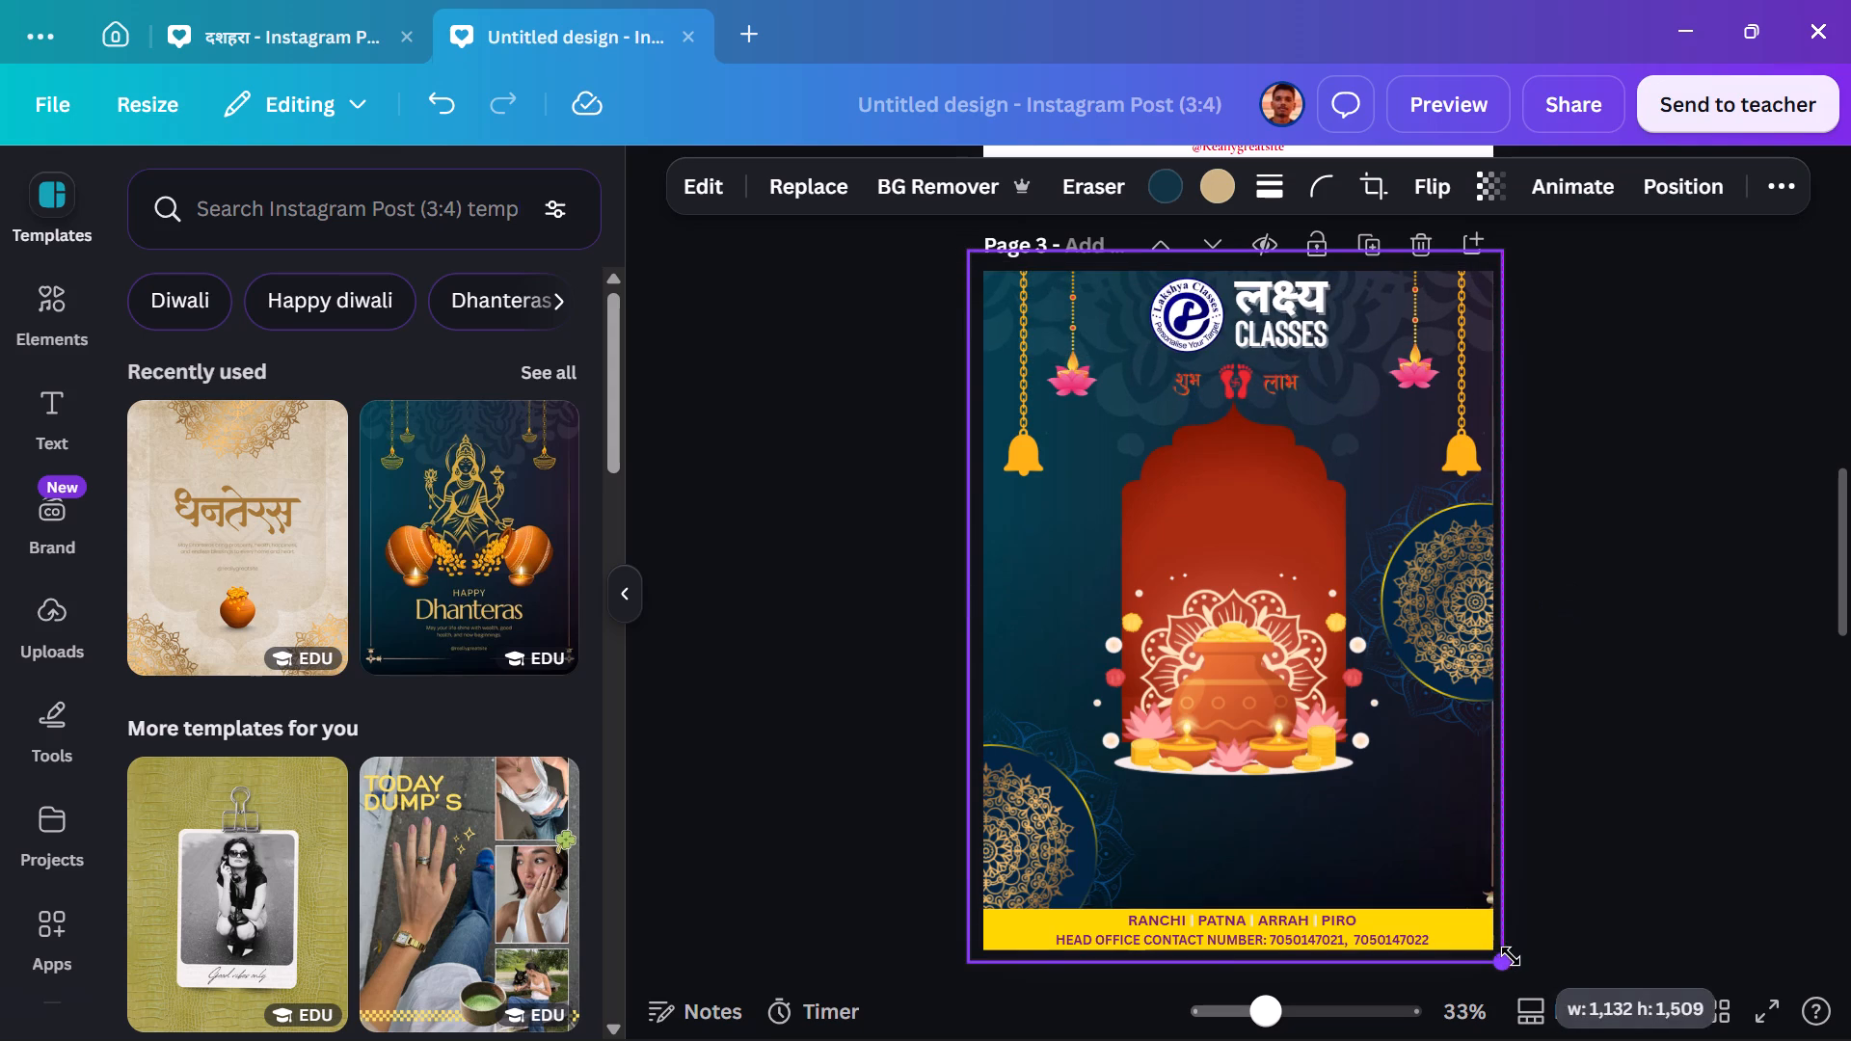
# Enlarge page 3's teal background image slightly more so the remaining border line and corner ornament fall outside the page.
pyautogui.moveTo(1511, 956); pyautogui.dragTo(1524, 968)
pyautogui.click(1679, 767)
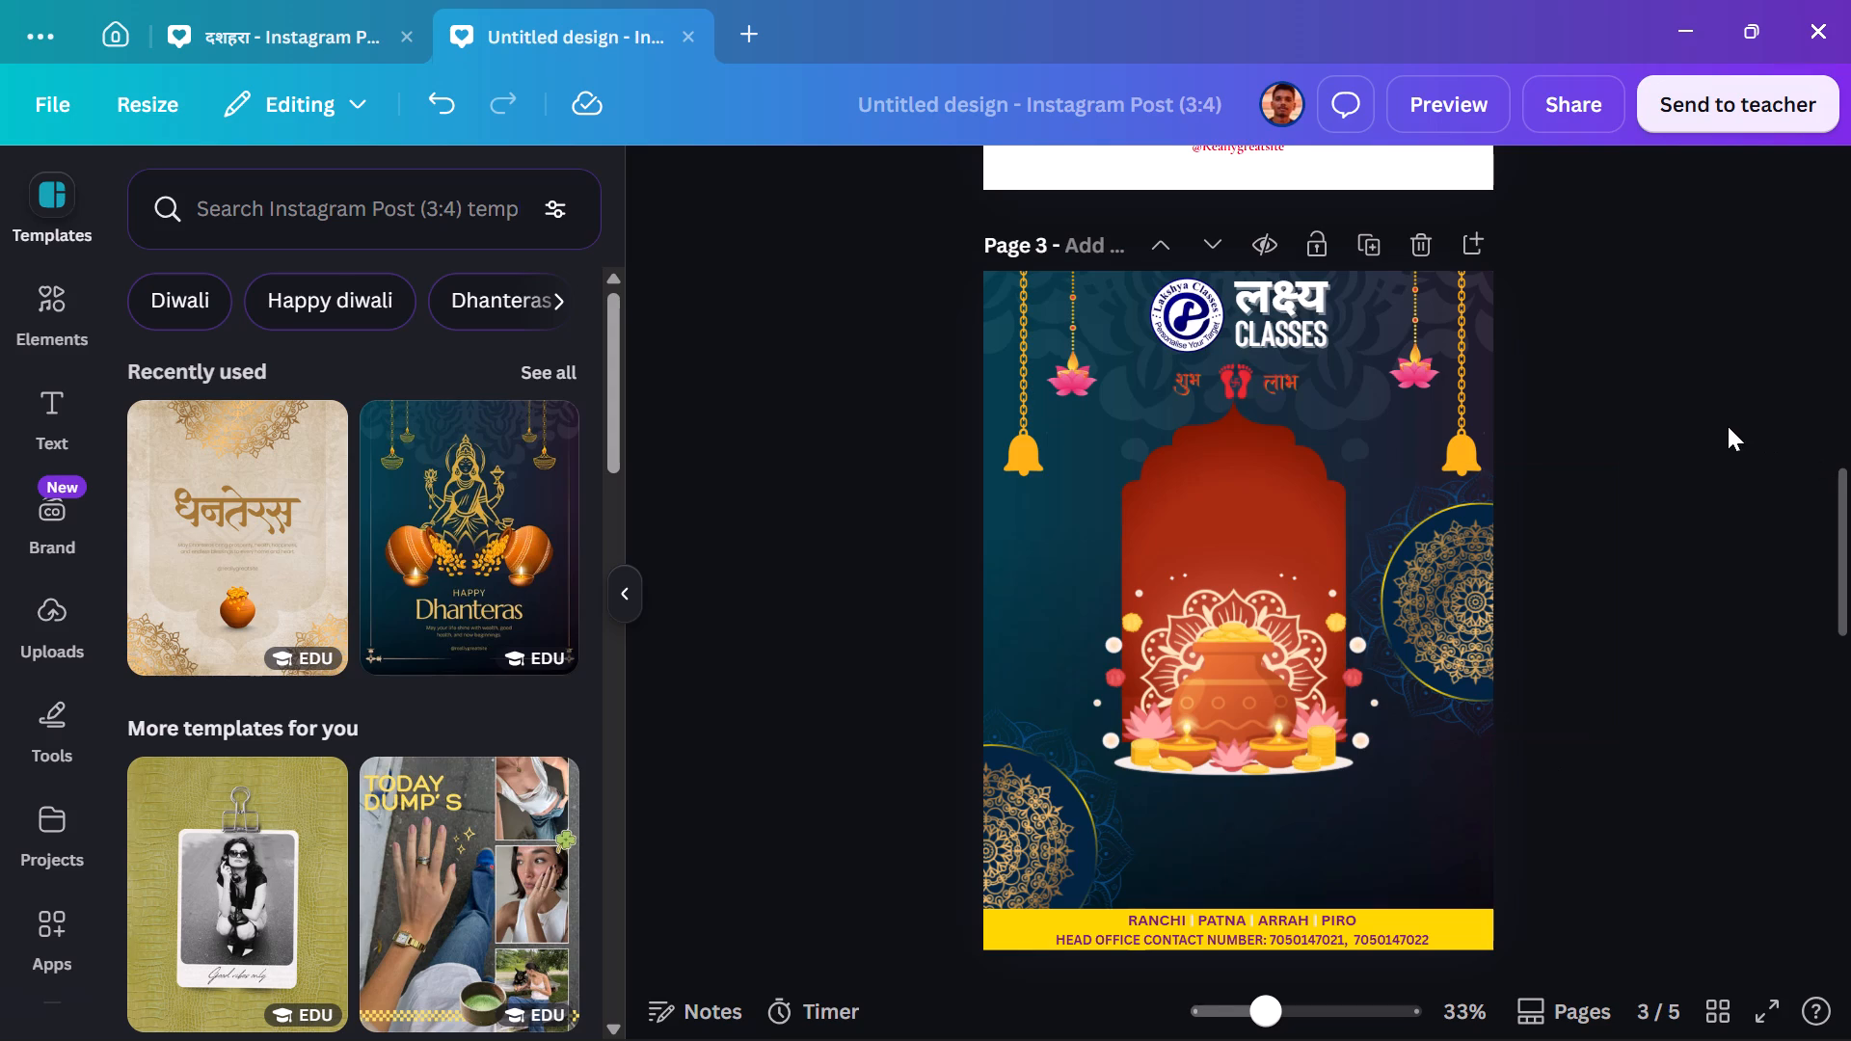
# Ungroup the golden pot and red arch artwork in the centre of page 3 and select the red arch separately.
pyautogui.click(1198, 665)
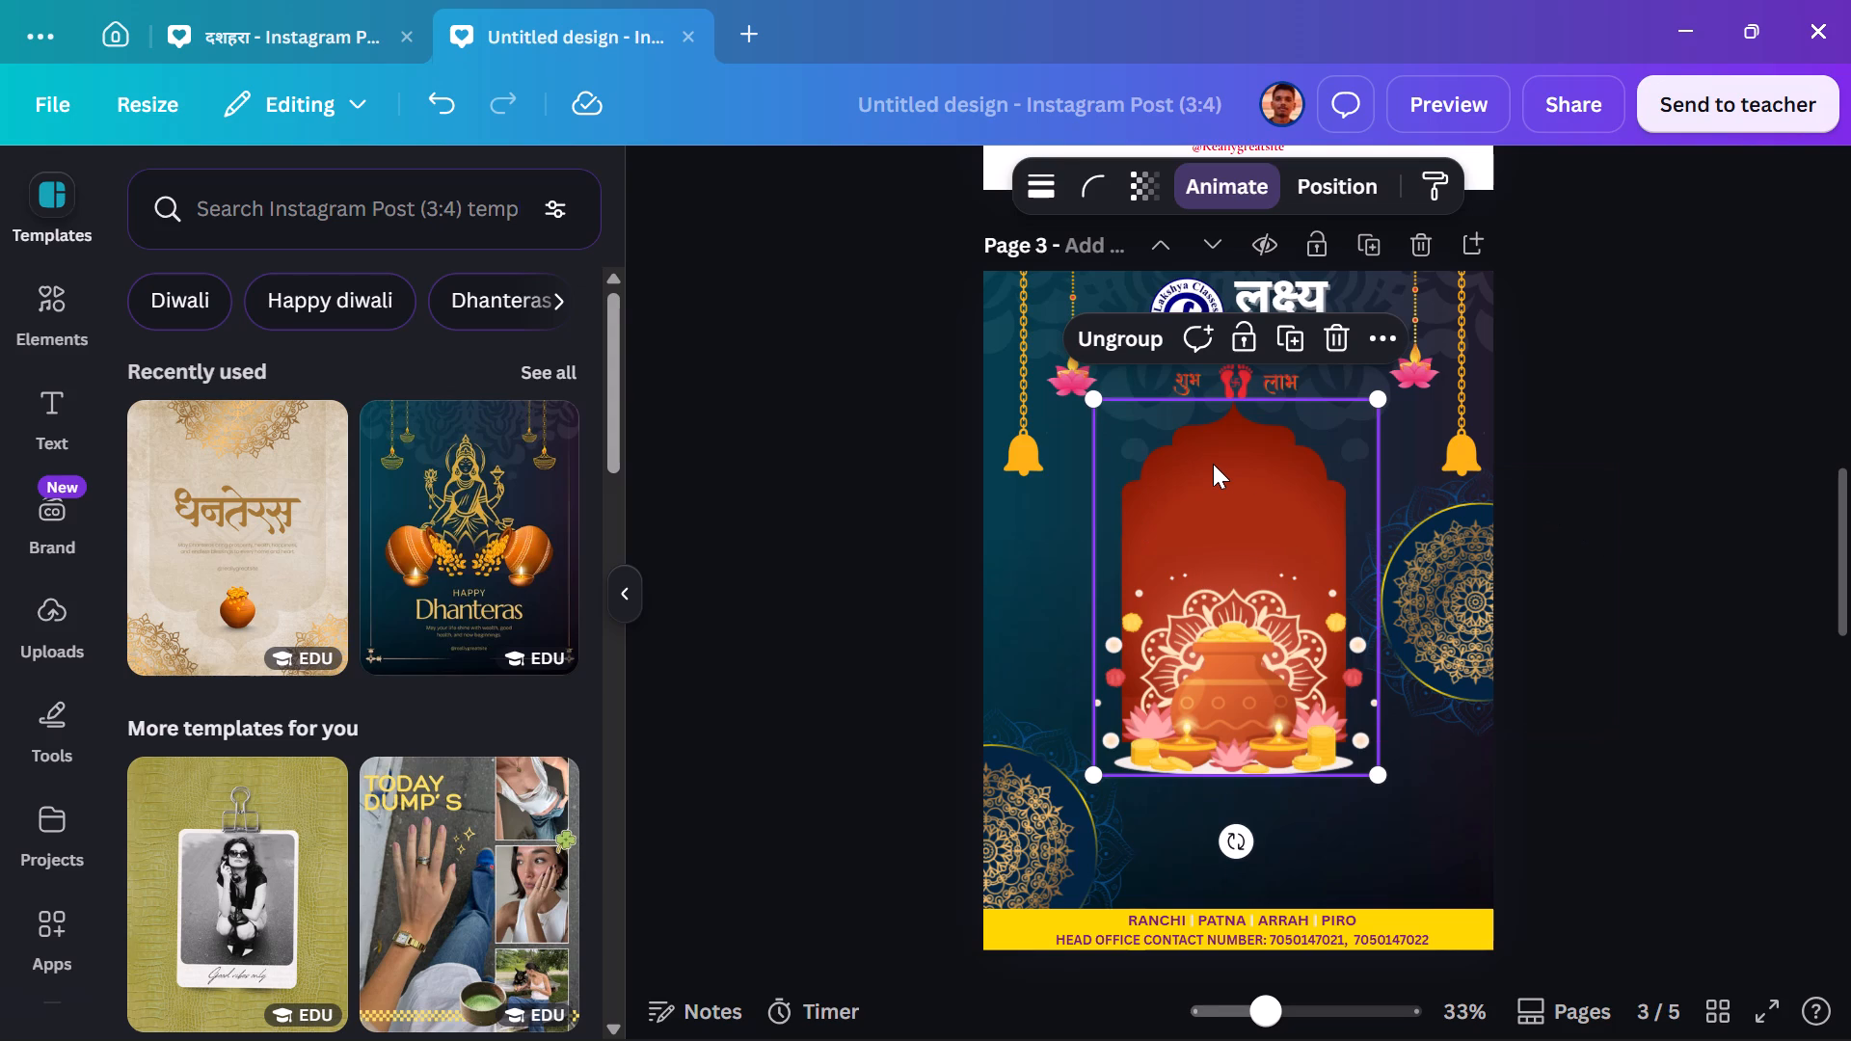
pyautogui.click(1129, 338)
pyautogui.click(1743, 420)
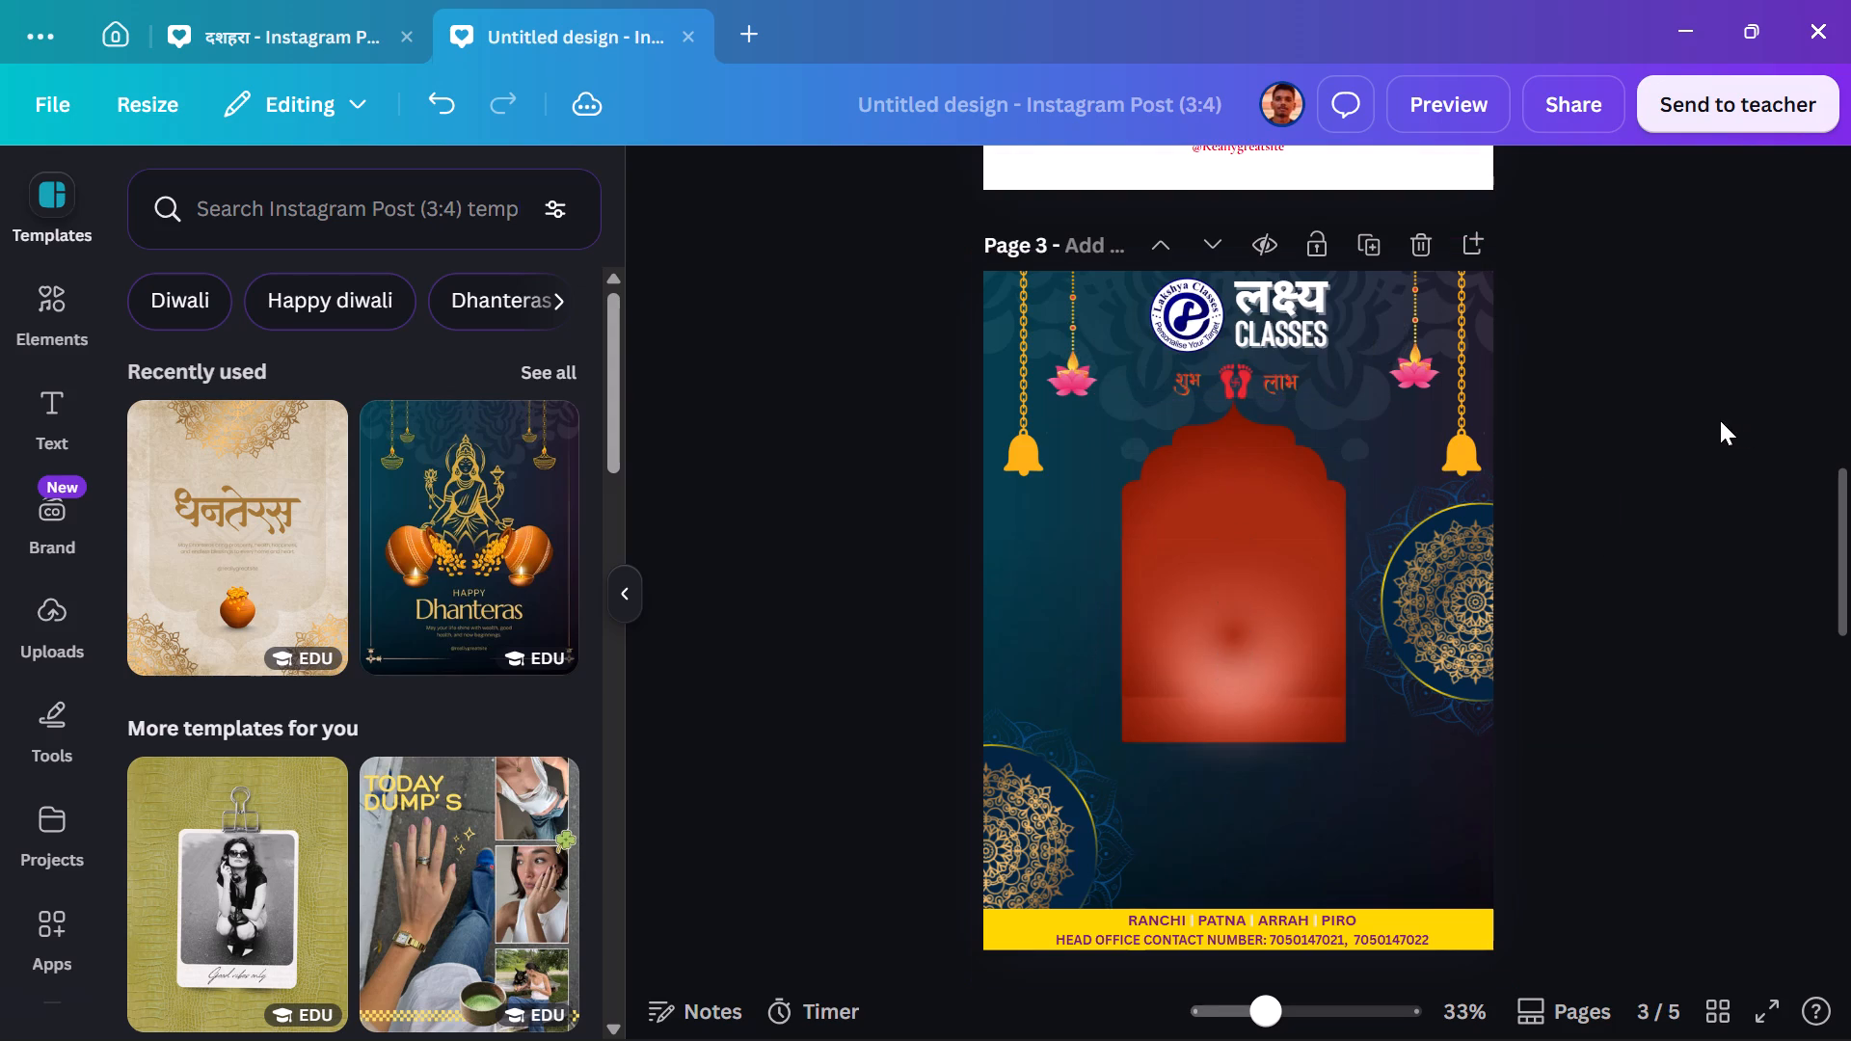
pyautogui.click(1276, 455)
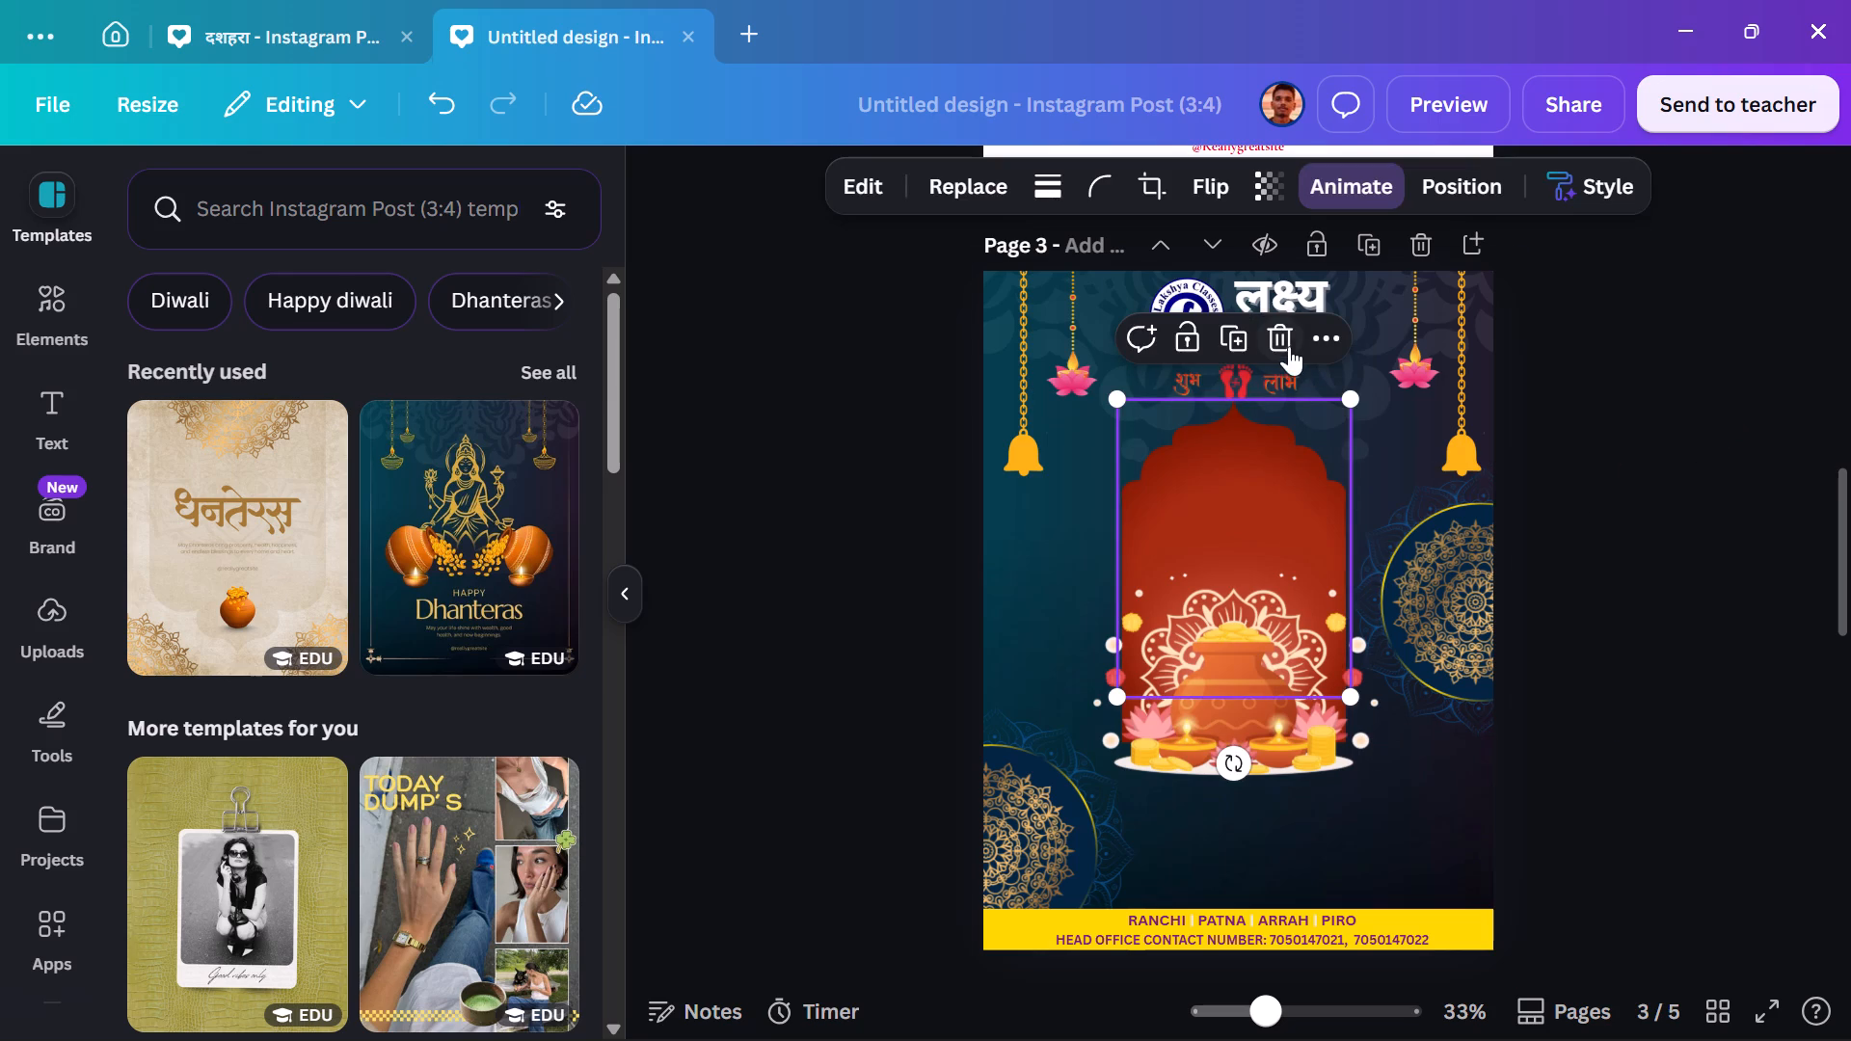
# Delete the layered red arch shapes behind the pot illustration on page 3.
pyautogui.click(1285, 345)
pyautogui.click(1322, 536)
pyautogui.click(1287, 384)
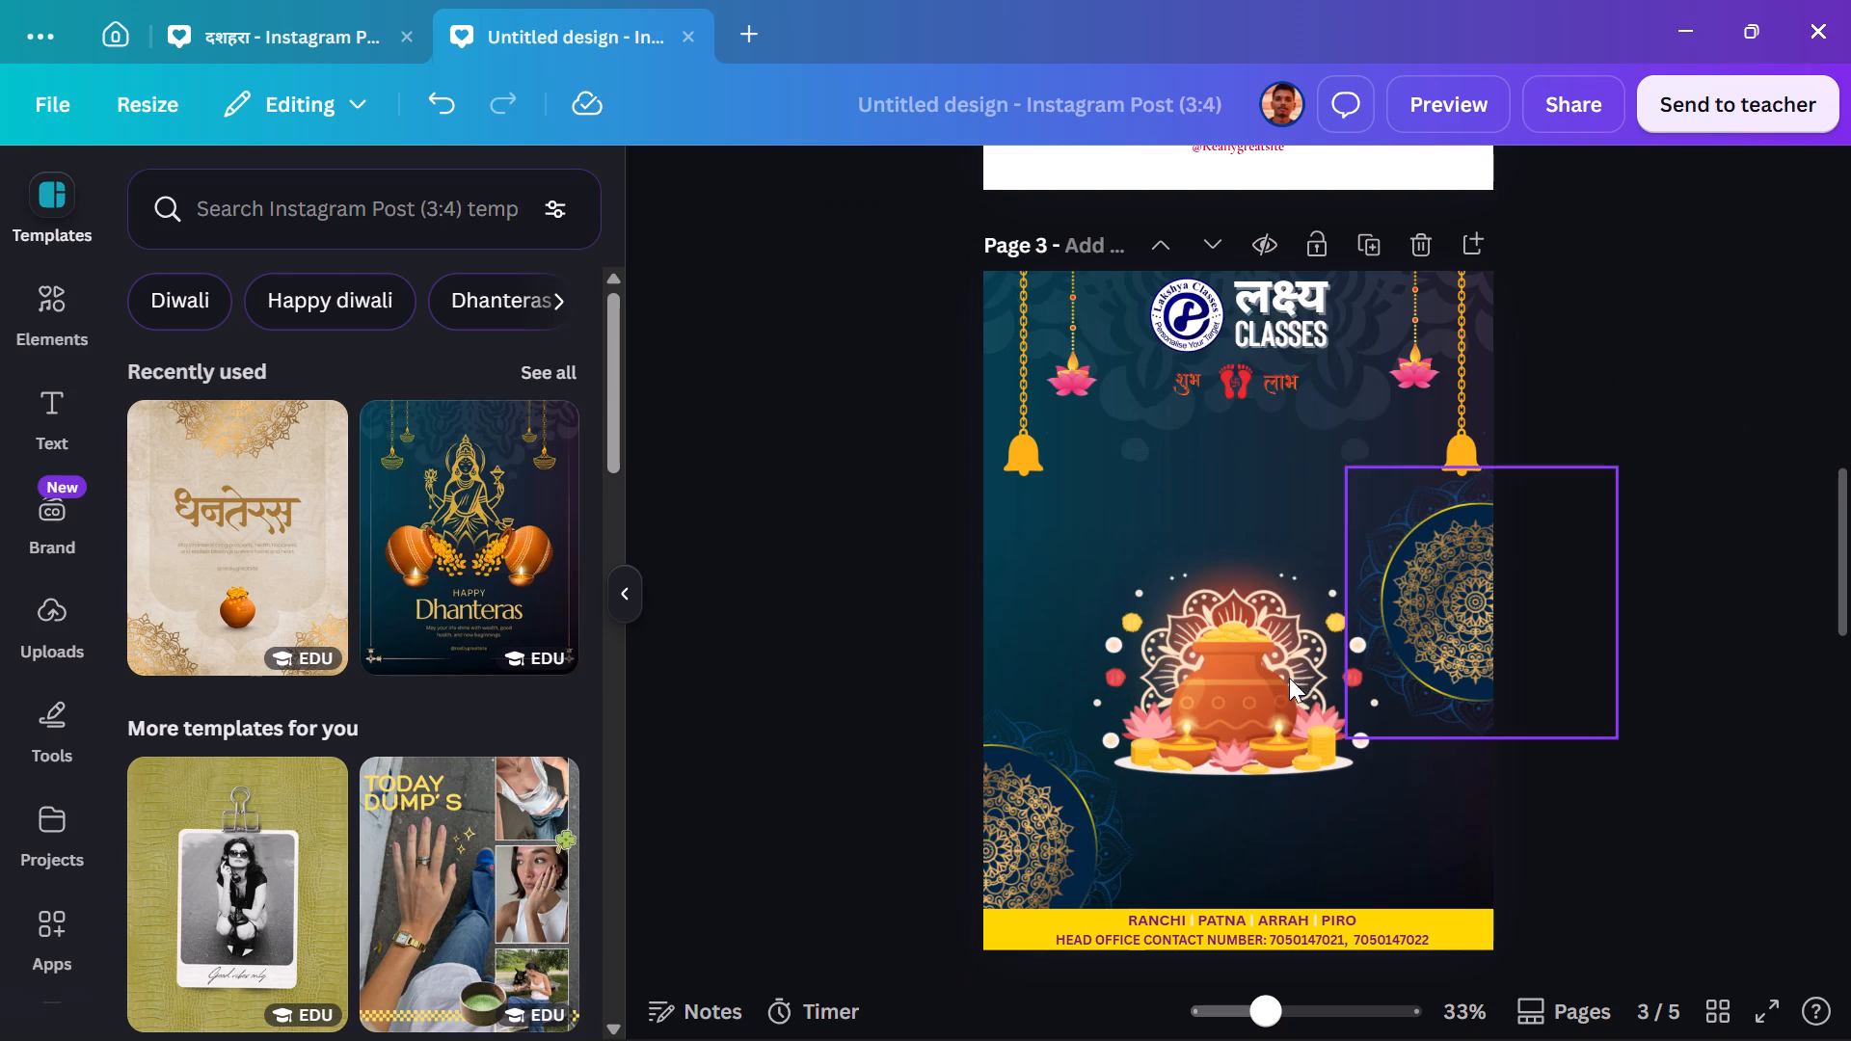
# Enlarge page 3's pot illustration to span most of the page width and centre it between the two mandalas.
pyautogui.click(1213, 694)
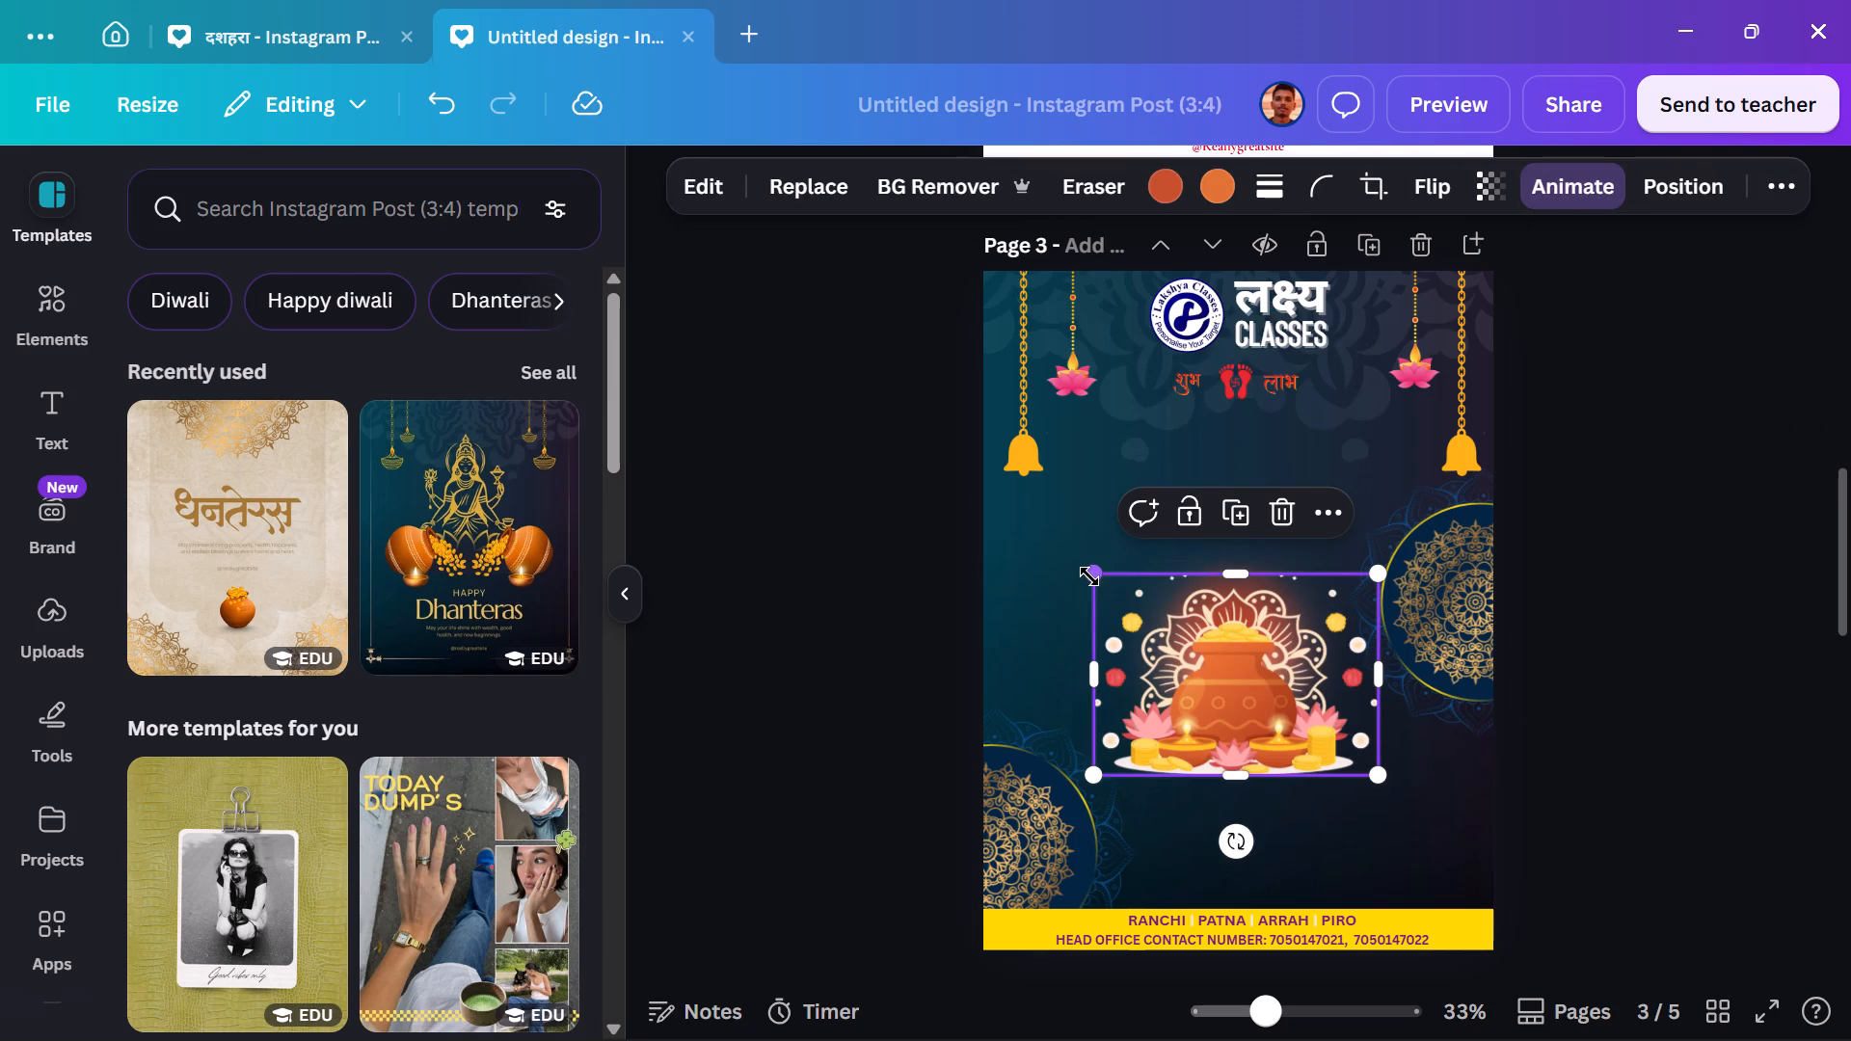
pyautogui.moveTo(1088, 576); pyautogui.dragTo(985, 490)
pyautogui.moveTo(1174, 656); pyautogui.dragTo(1246, 662)
pyautogui.click(1638, 685)
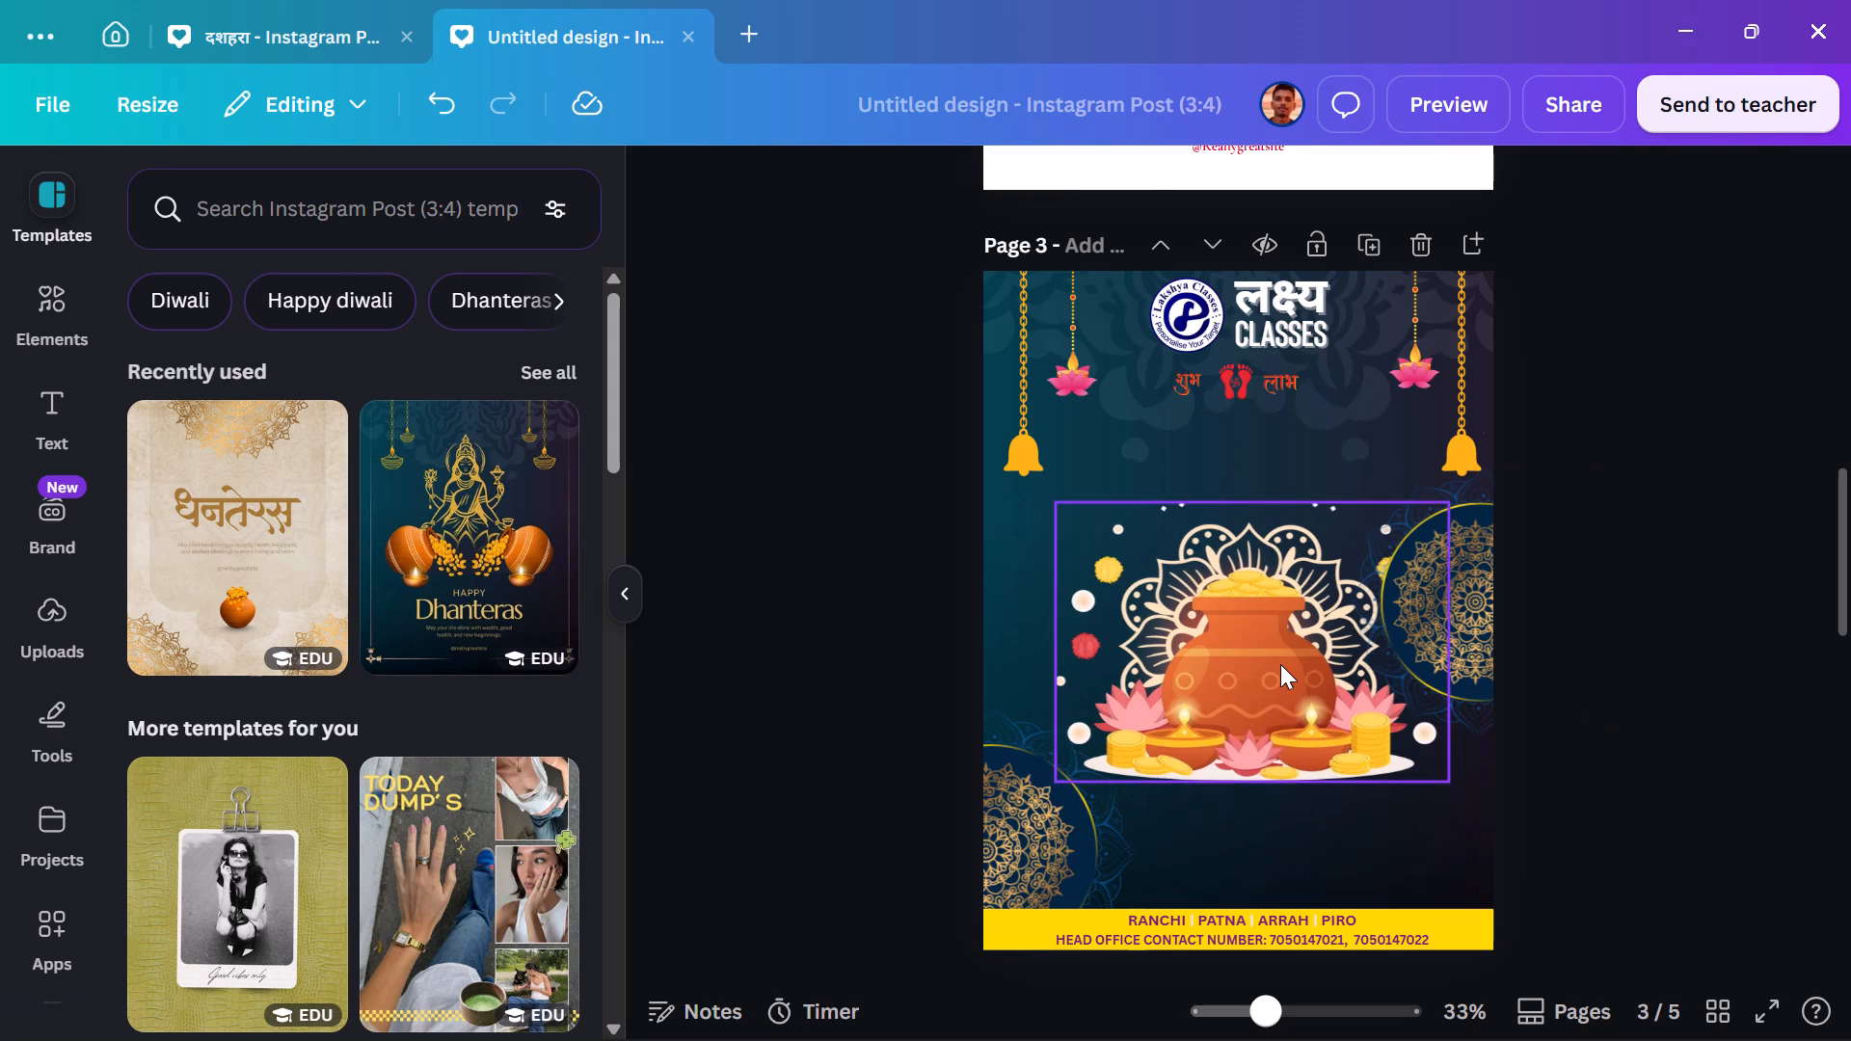
pyautogui.moveTo(1280, 664); pyautogui.dragTo(1280, 663)
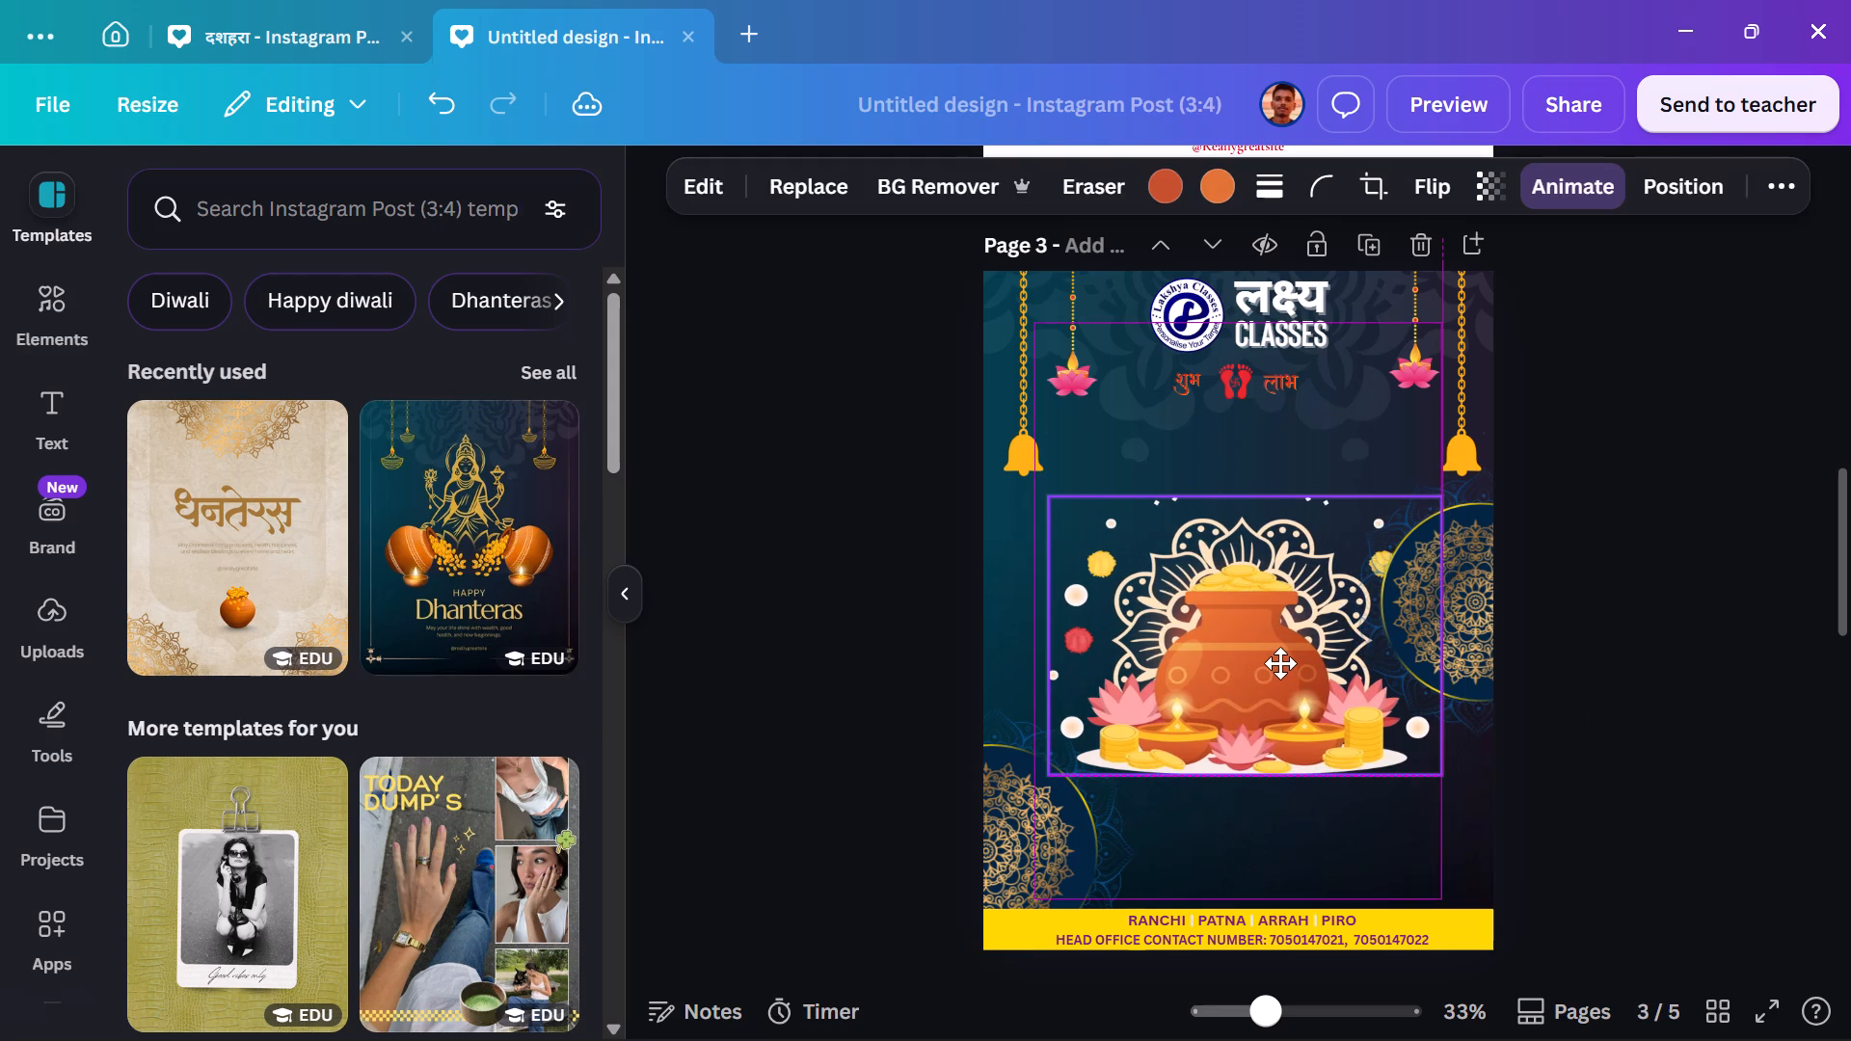
pyautogui.moveTo(1280, 663); pyautogui.dragTo(1271, 663)
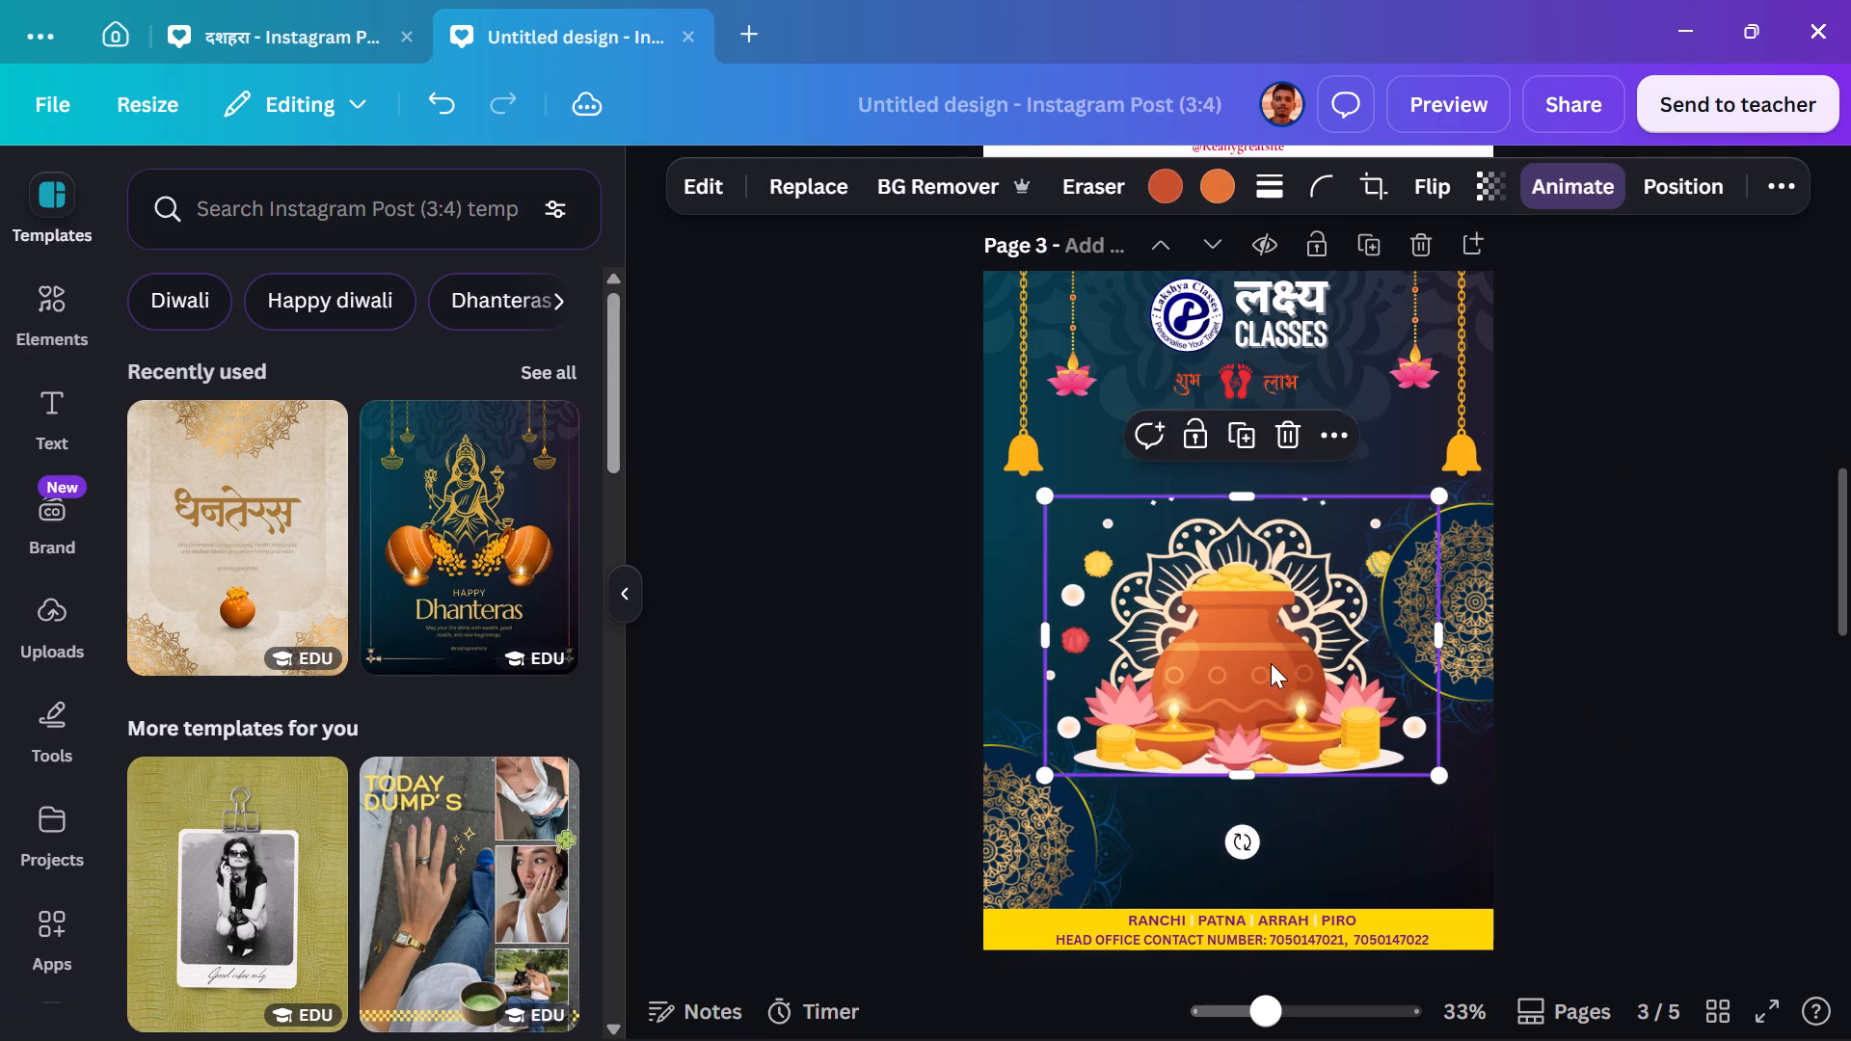
pyautogui.click(1609, 652)
# Look through the other pages of the design for a Dhanteras title to reuse on page 3.
pyautogui.scroll(-1, 1661, 642)
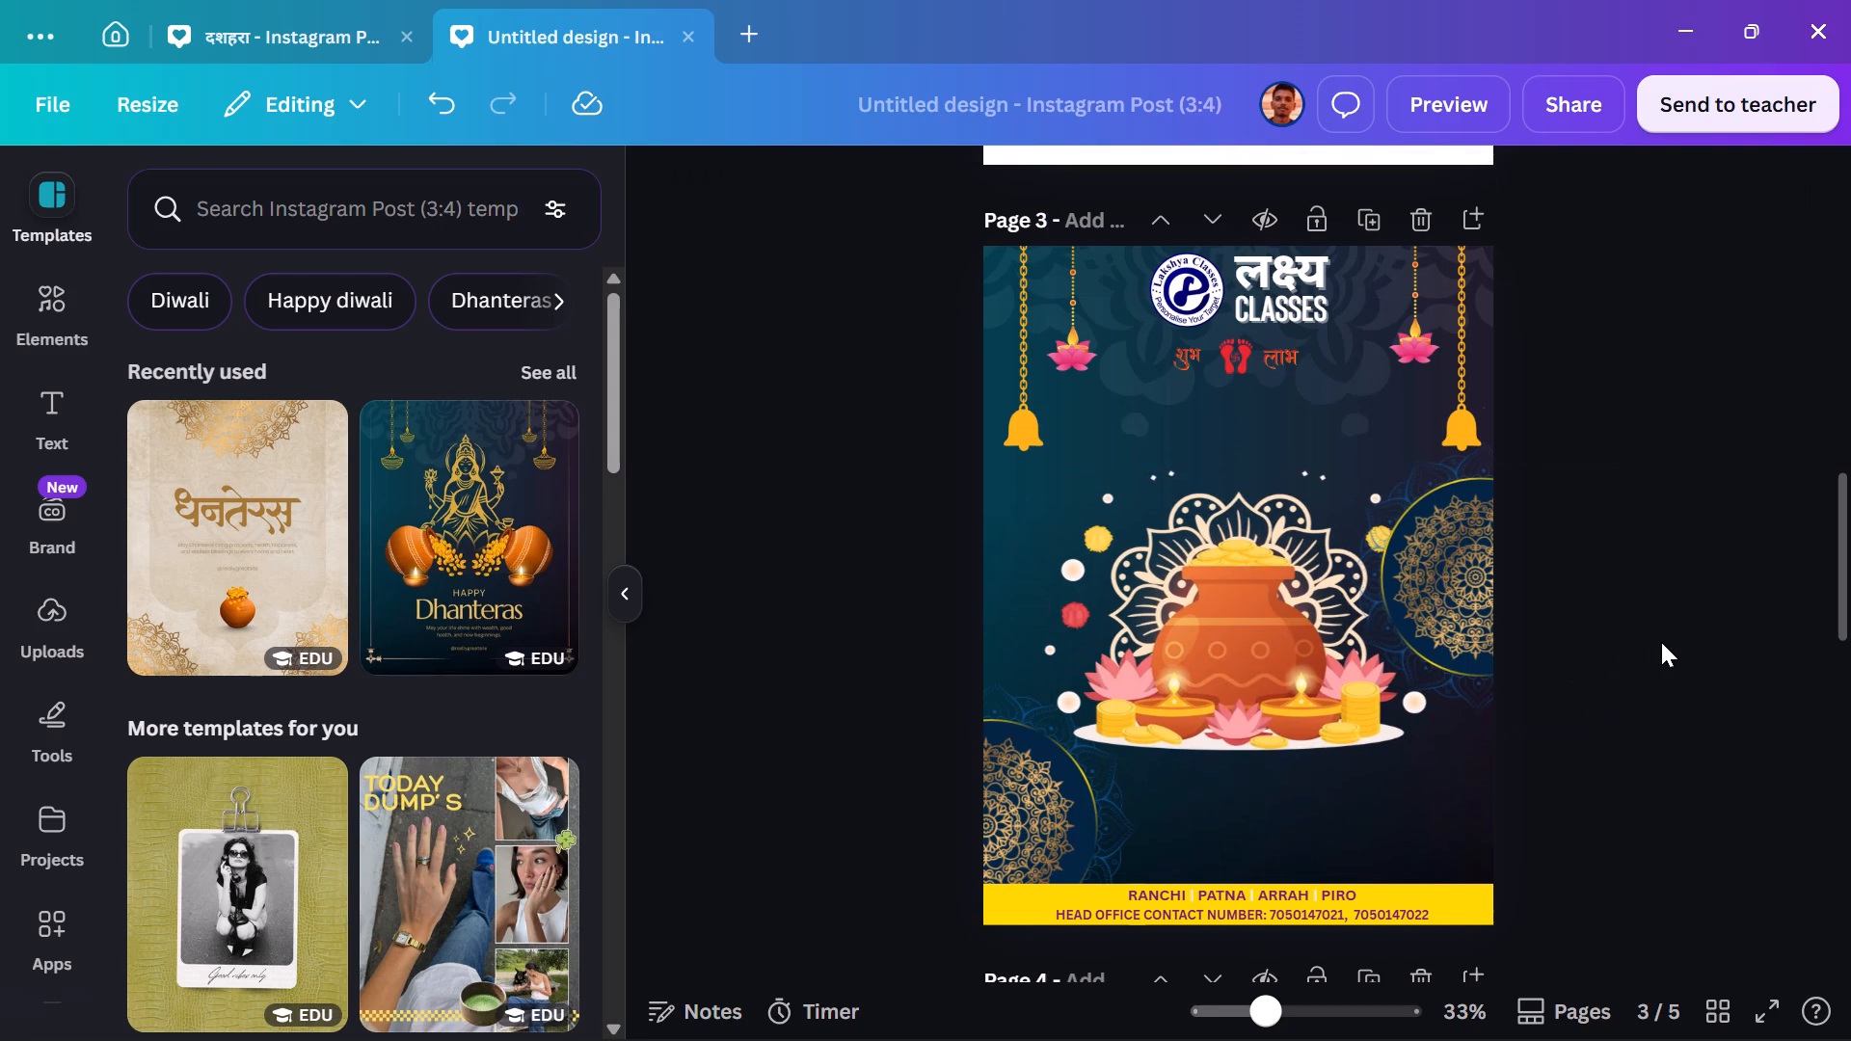
pyautogui.scroll(-1, 1661, 642)
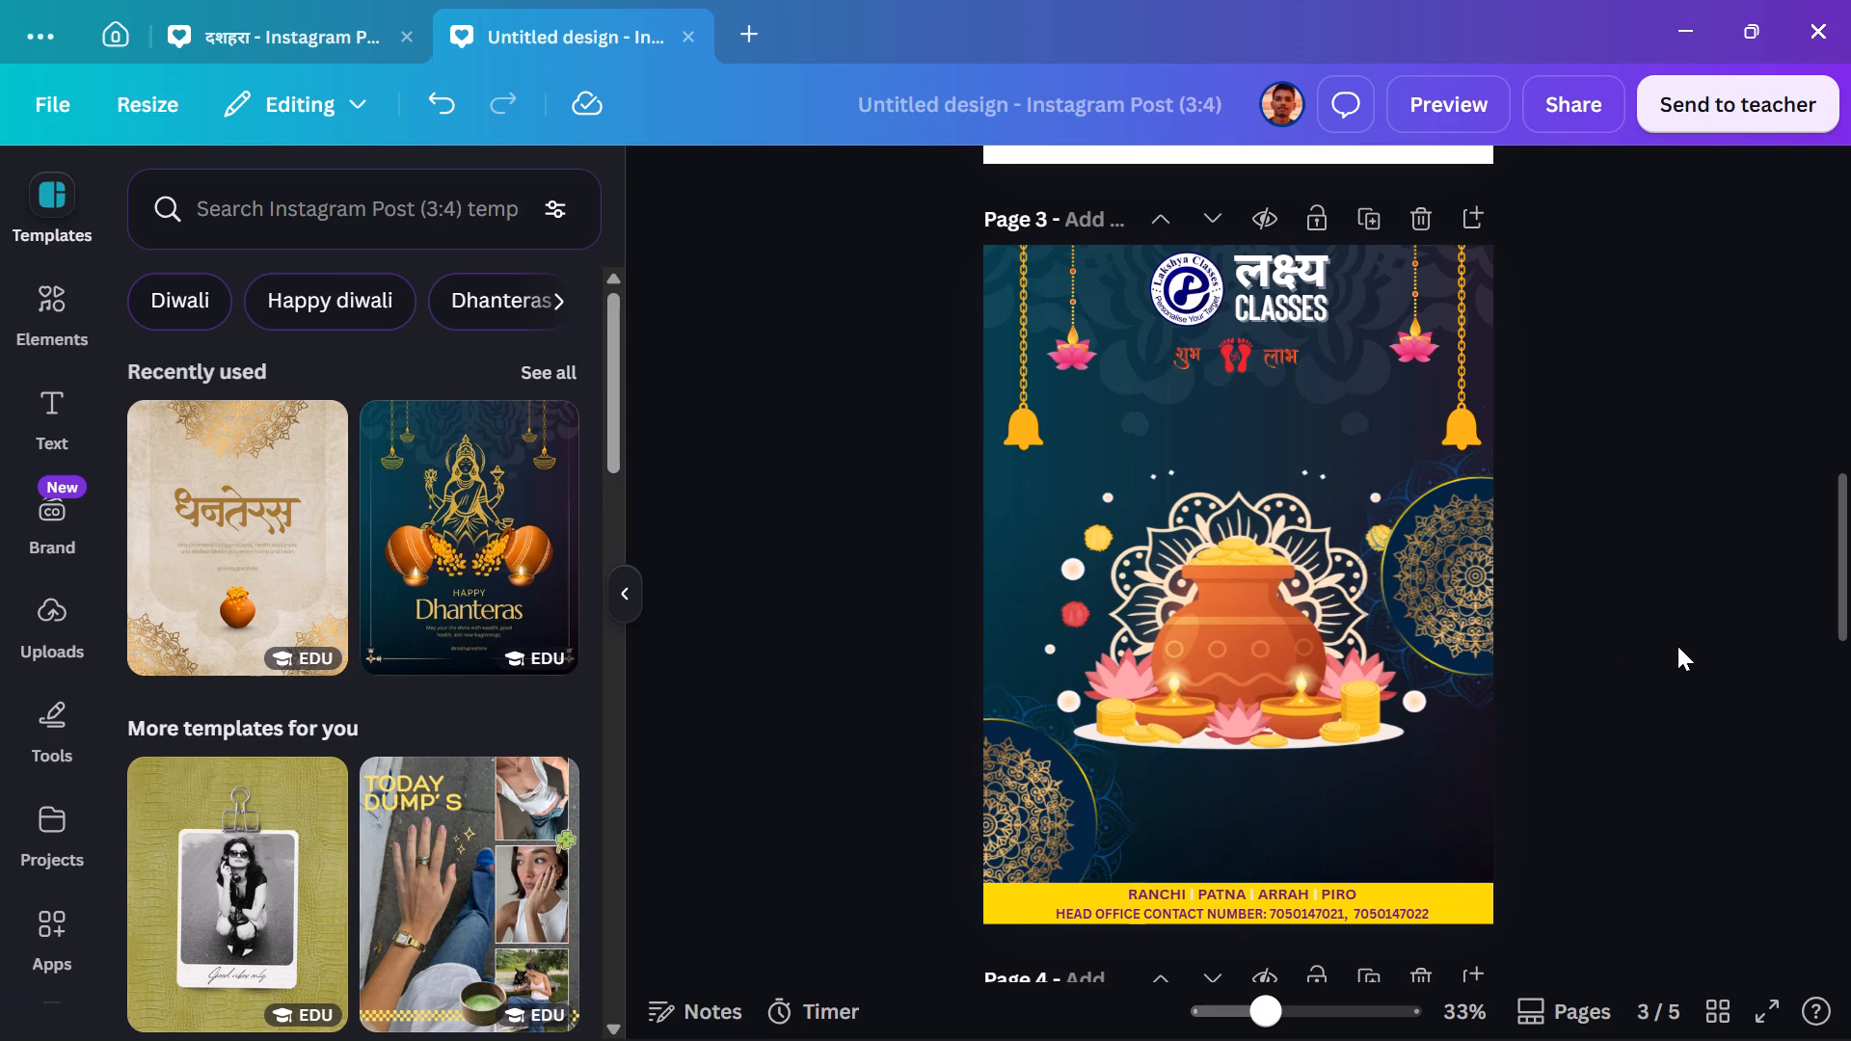
pyautogui.scroll(-3, 1121, 777)
pyautogui.scroll(-2, 1280, 722)
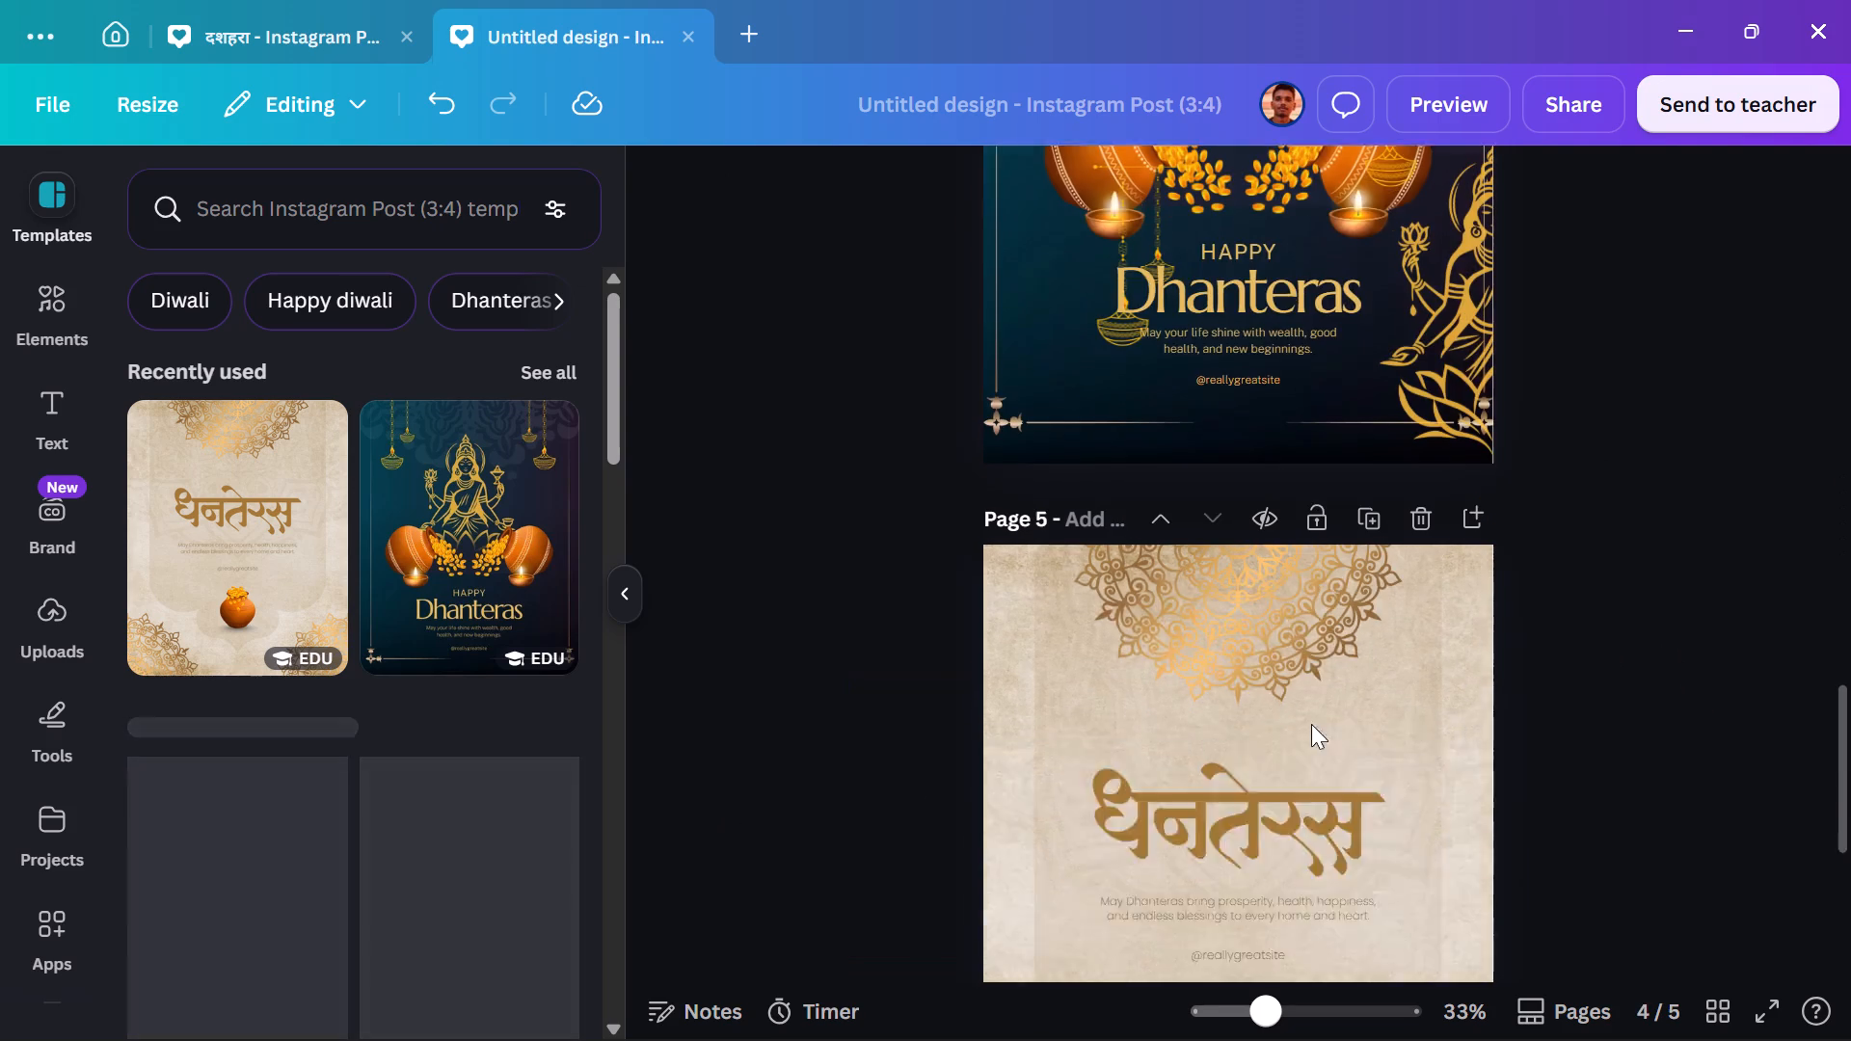
pyautogui.scroll(-2, 1311, 724)
pyautogui.scroll(14, 1579, 691)
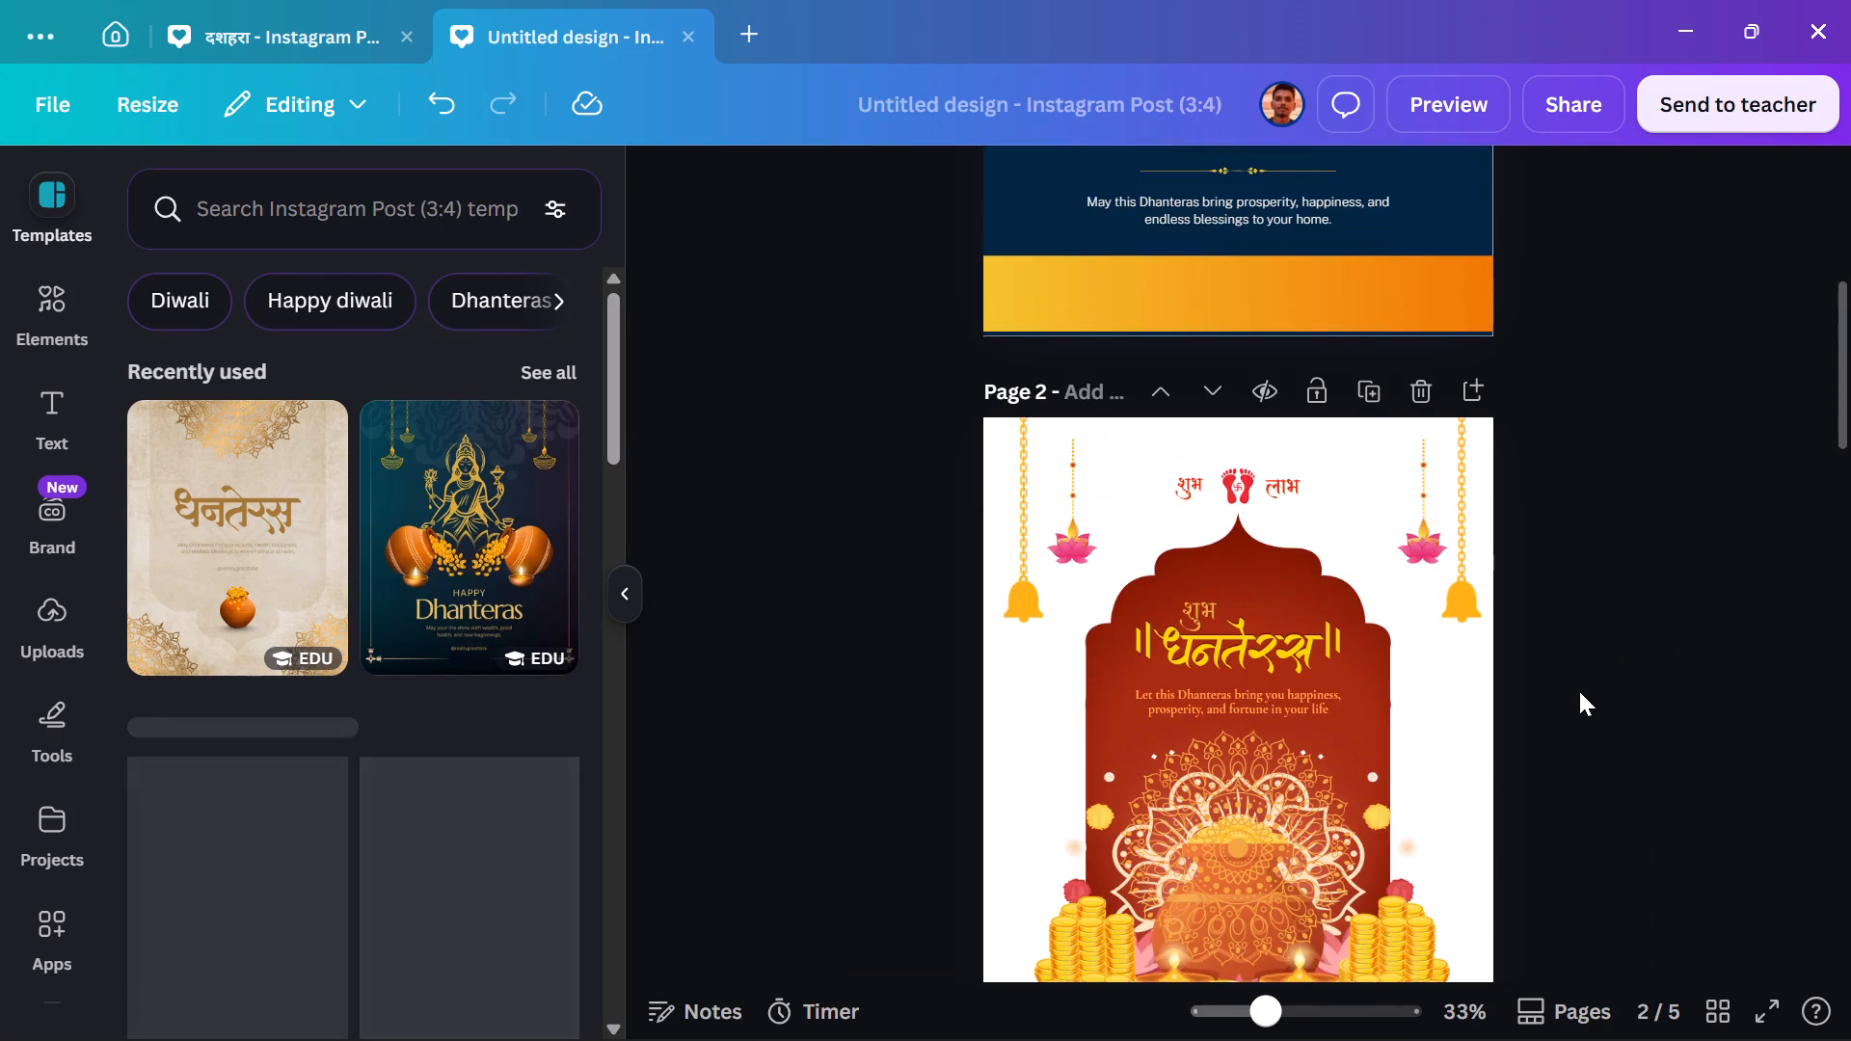
pyautogui.scroll(6, 1579, 691)
pyautogui.scroll(-4, 1579, 691)
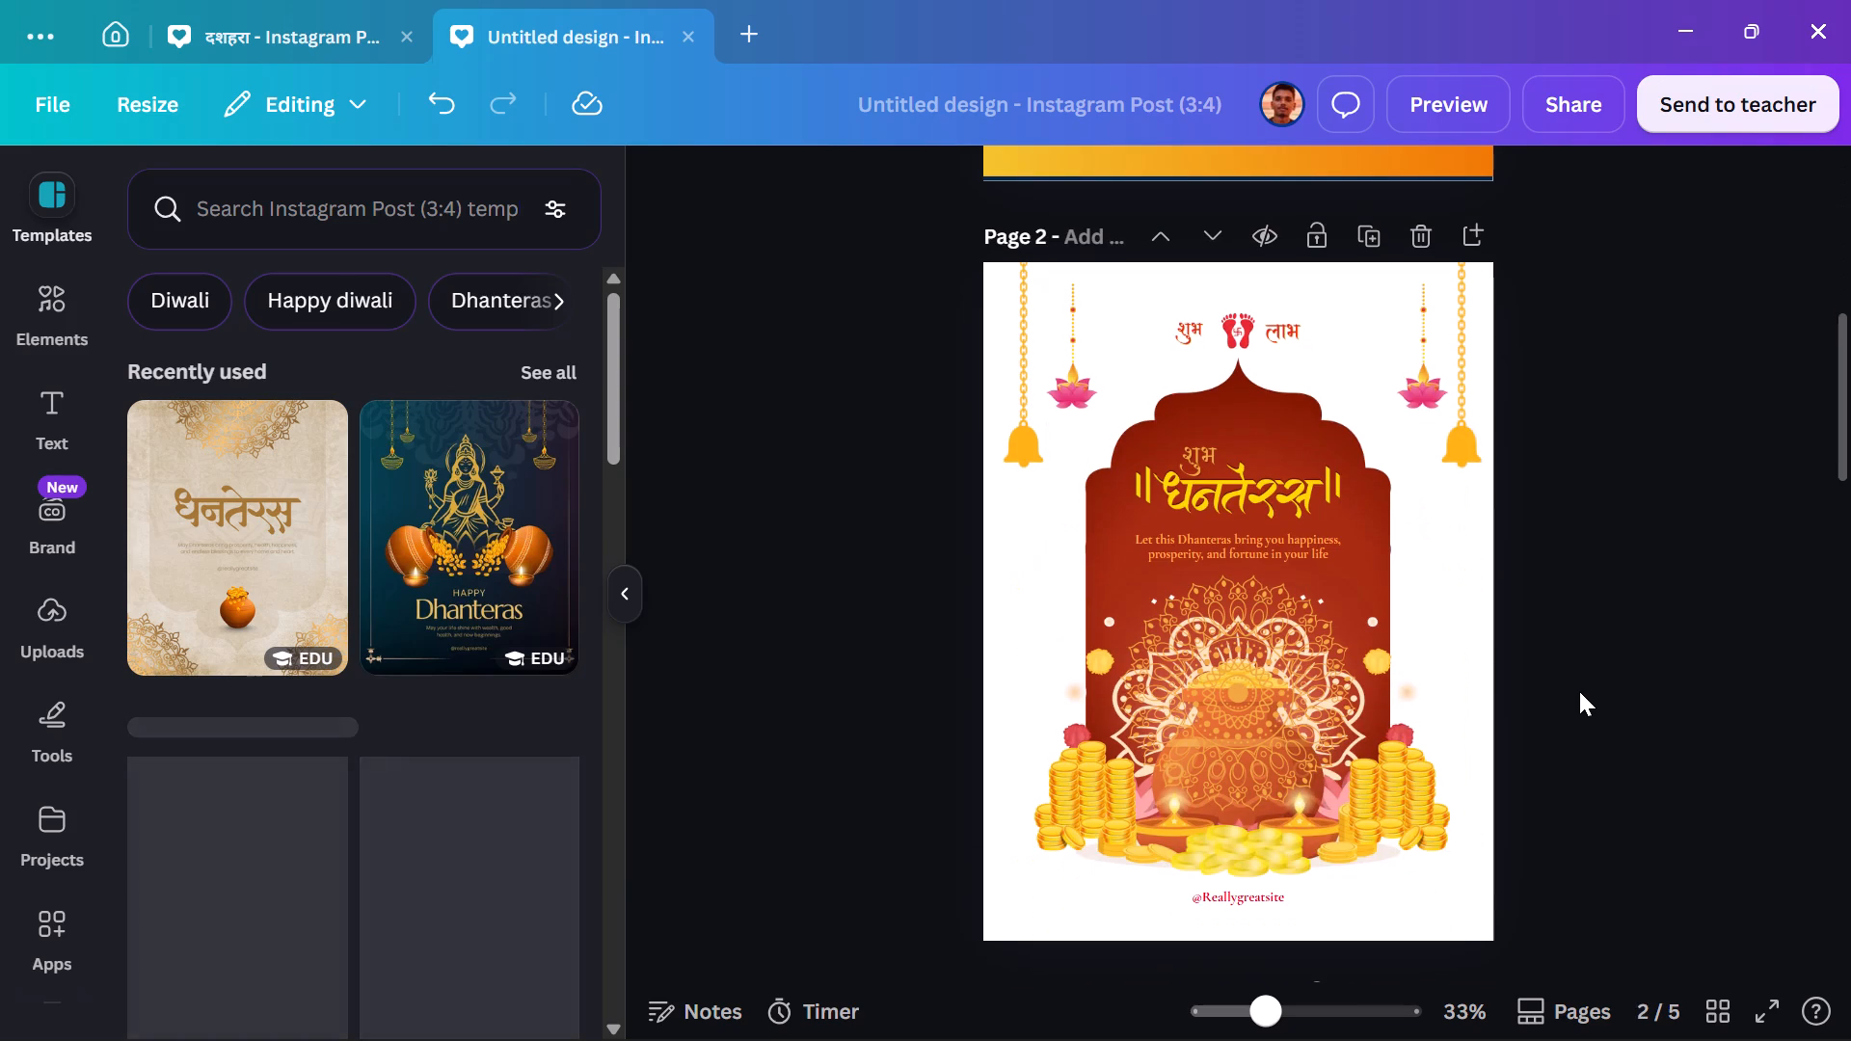
# Group page 2's शुभ and धनतेरस title lettering and copy it onto page 3, just below the pot illustration.
pyautogui.keyDown('shift'); pyautogui.click(1192, 467); pyautogui.keyUp('shift')
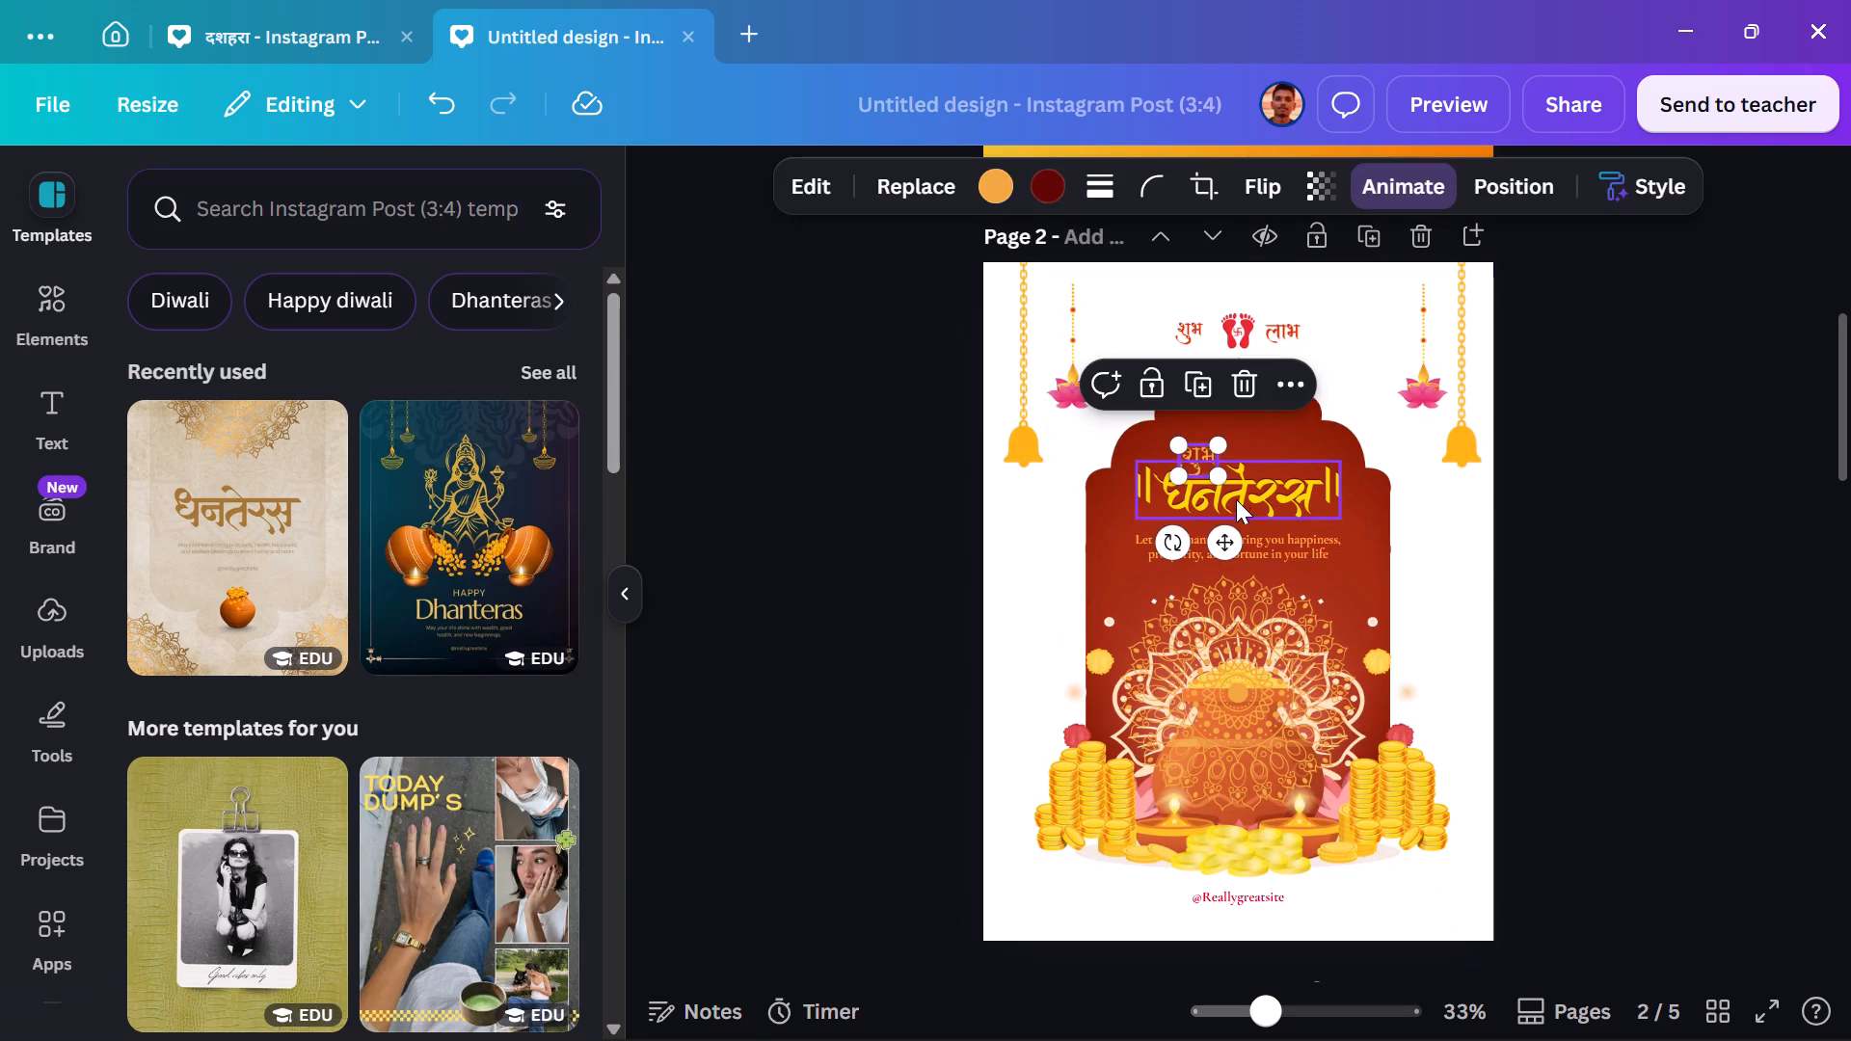
pyautogui.keyDown('shift'); pyautogui.click(1246, 504); pyautogui.keyUp('shift')
pyautogui.click(1134, 389)
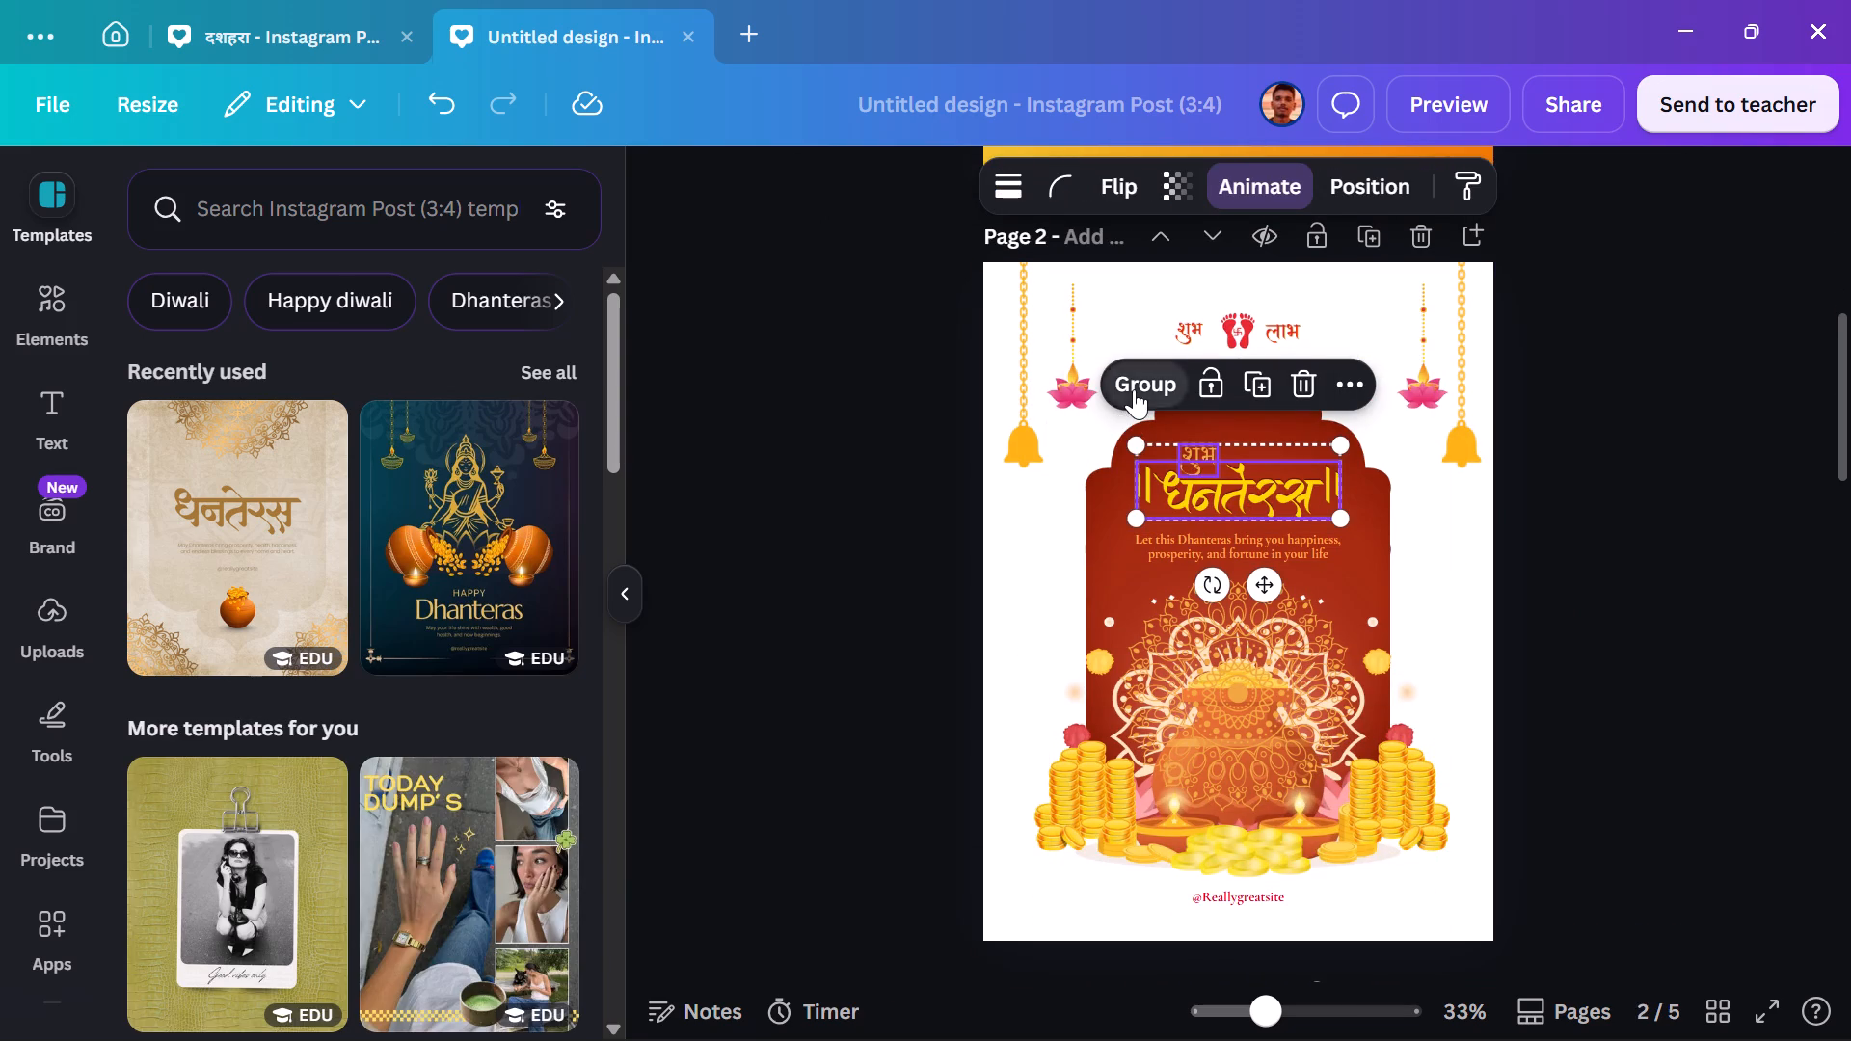
pyautogui.hotkey('ctrl', 'c')
pyautogui.scroll(-4, 1196, 587)
pyautogui.click(1309, 812)
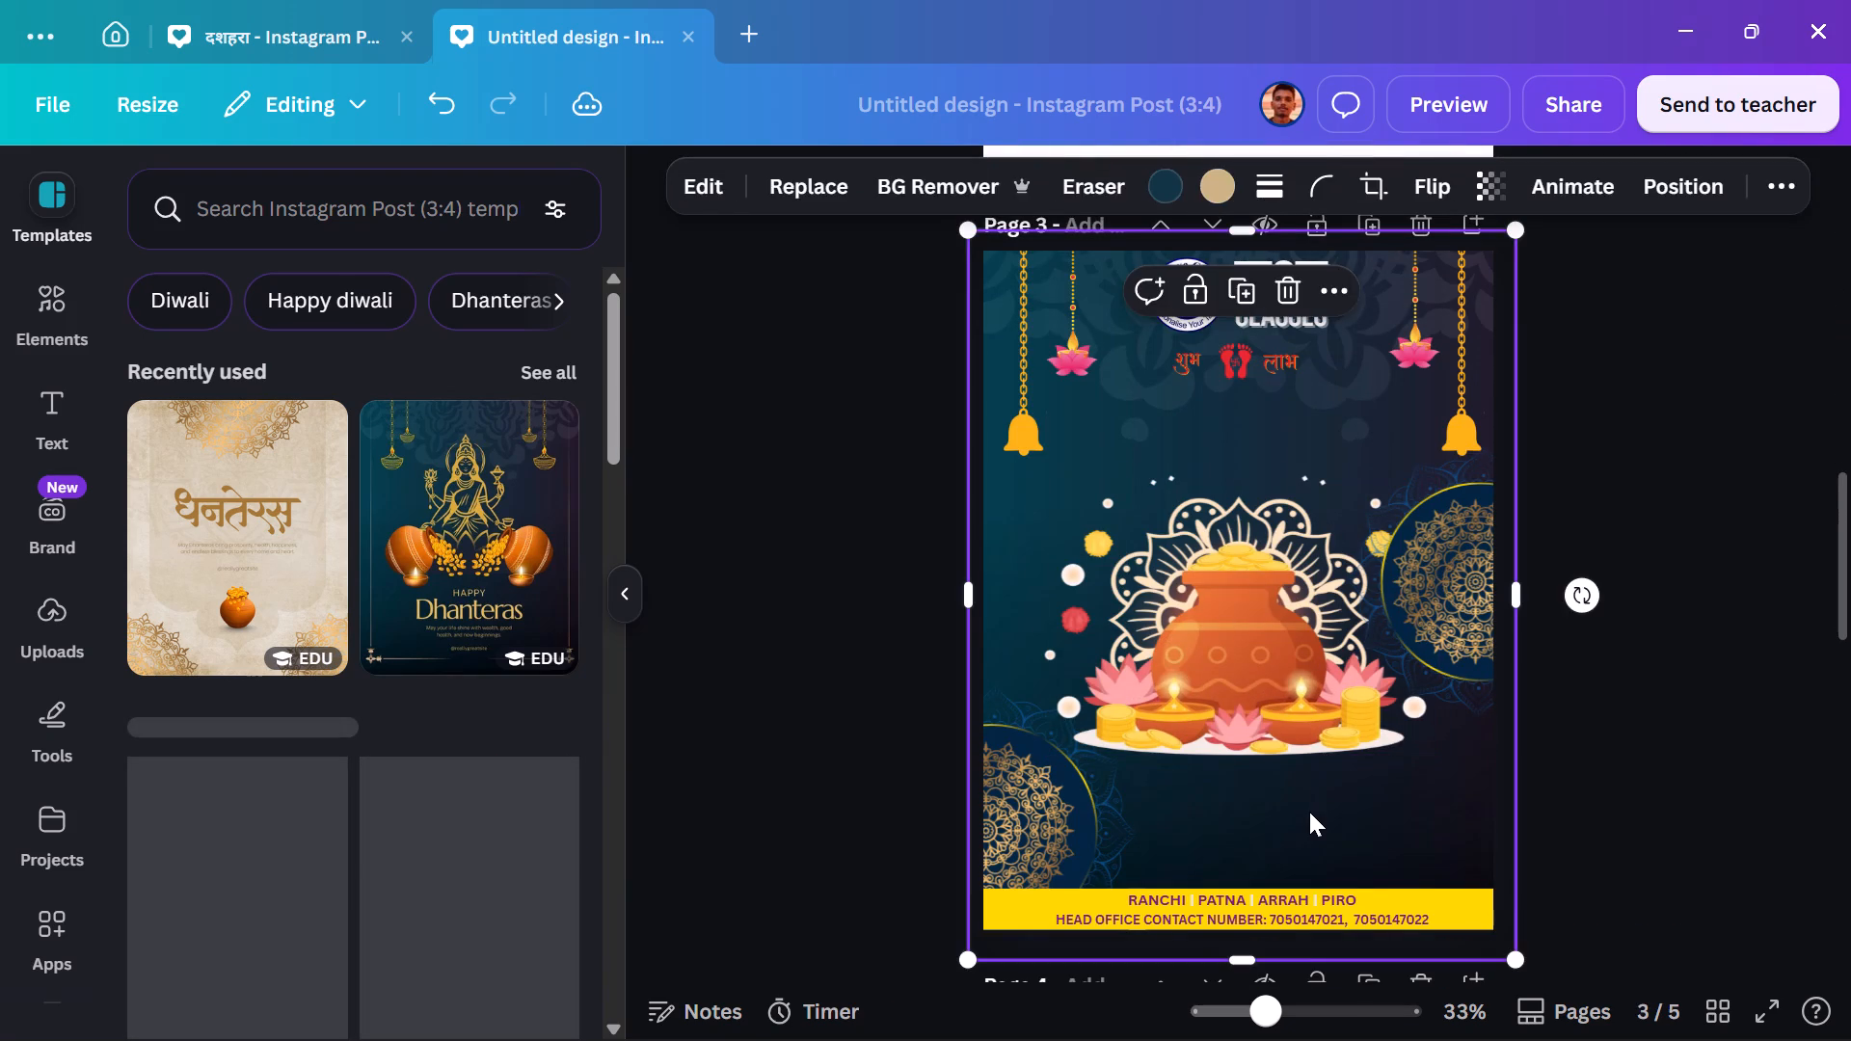
pyautogui.hotkey('ctrl', 'v')
pyautogui.moveTo(1232, 477); pyautogui.dragTo(1266, 813)
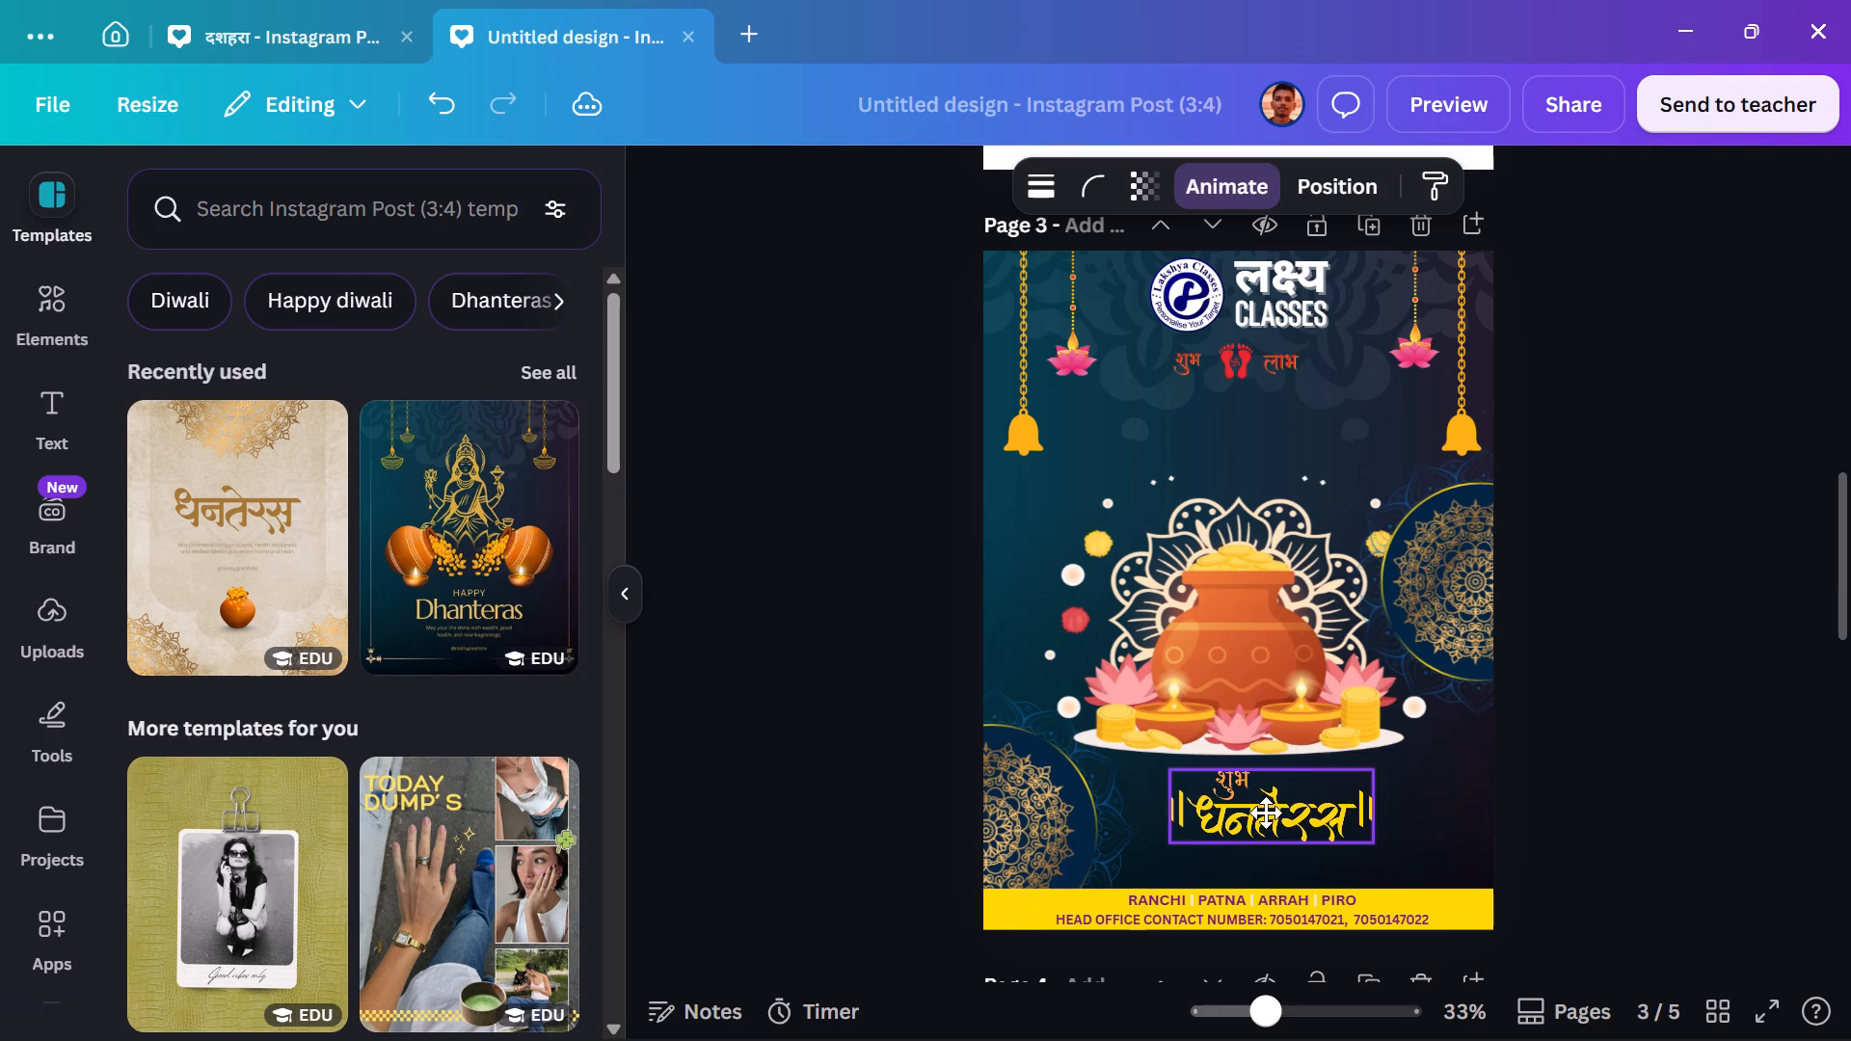
pyautogui.moveTo(1266, 813); pyautogui.dragTo(1264, 813)
pyautogui.moveTo(1225, 815); pyautogui.dragTo(1210, 815)
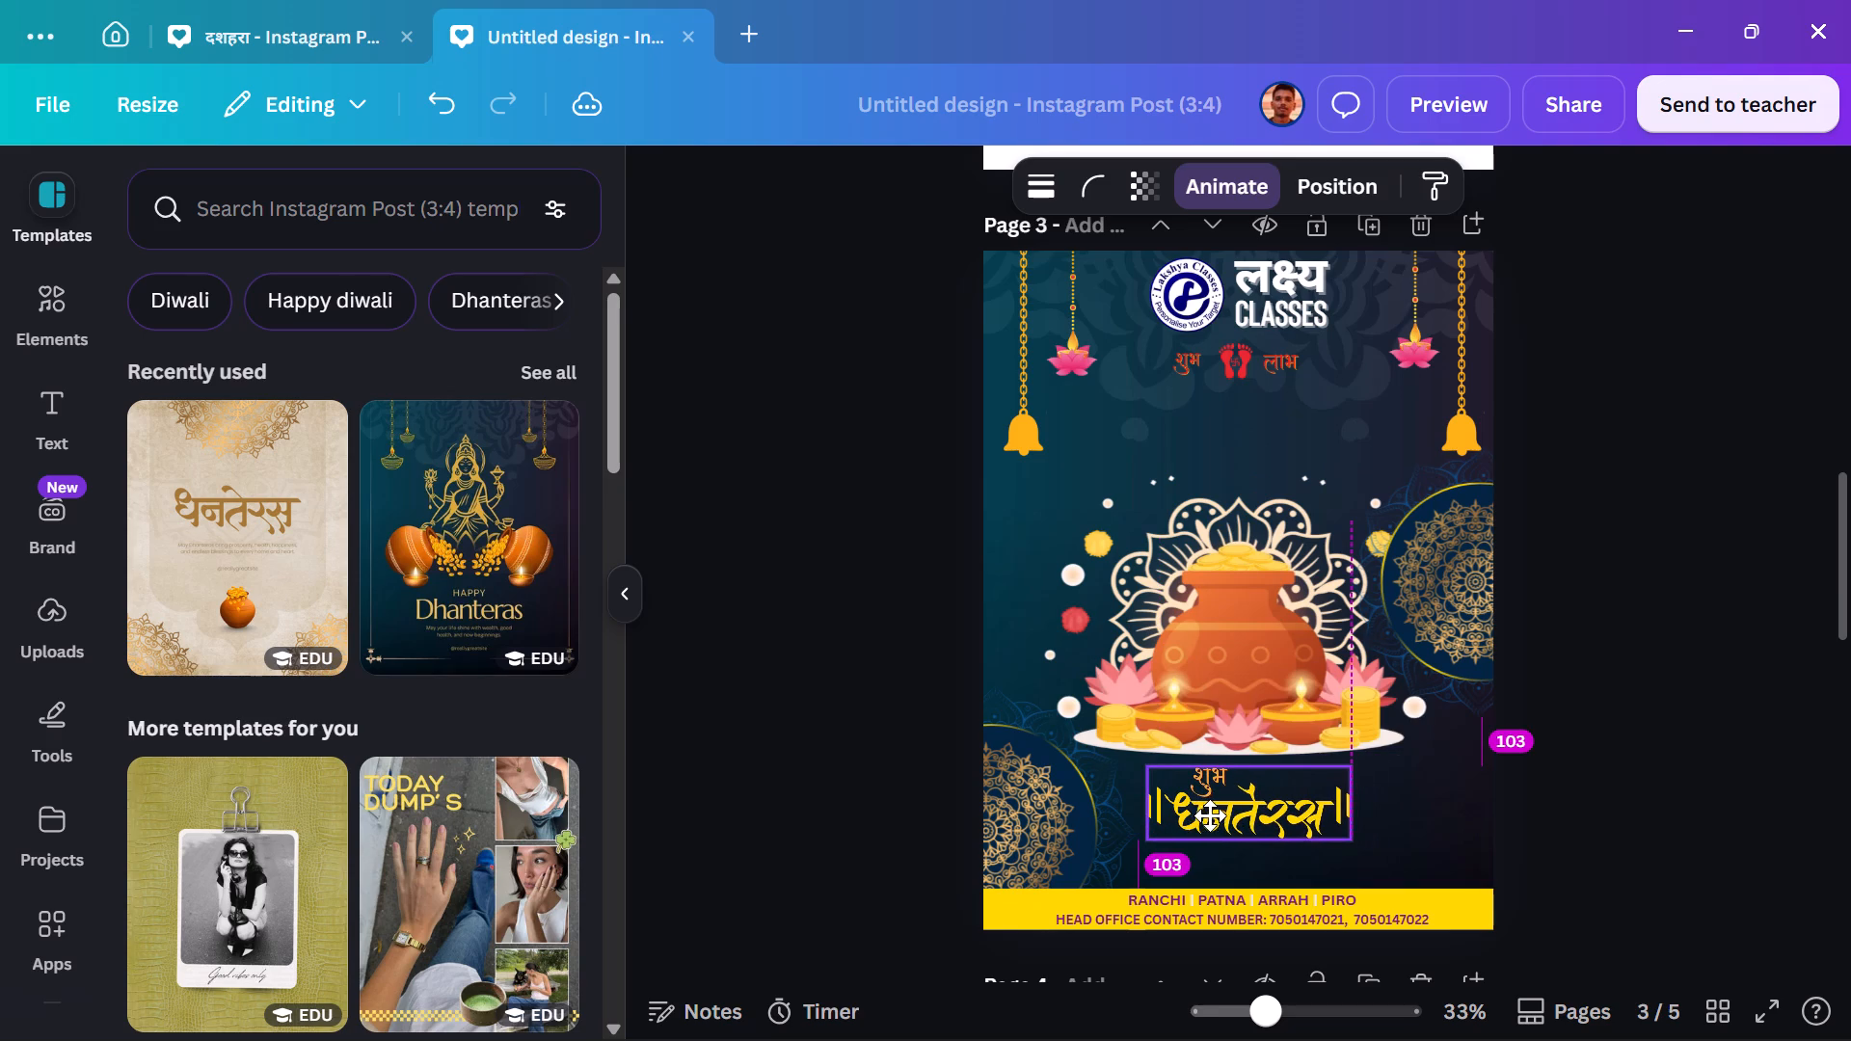
pyautogui.moveTo(1210, 815); pyautogui.dragTo(1197, 815)
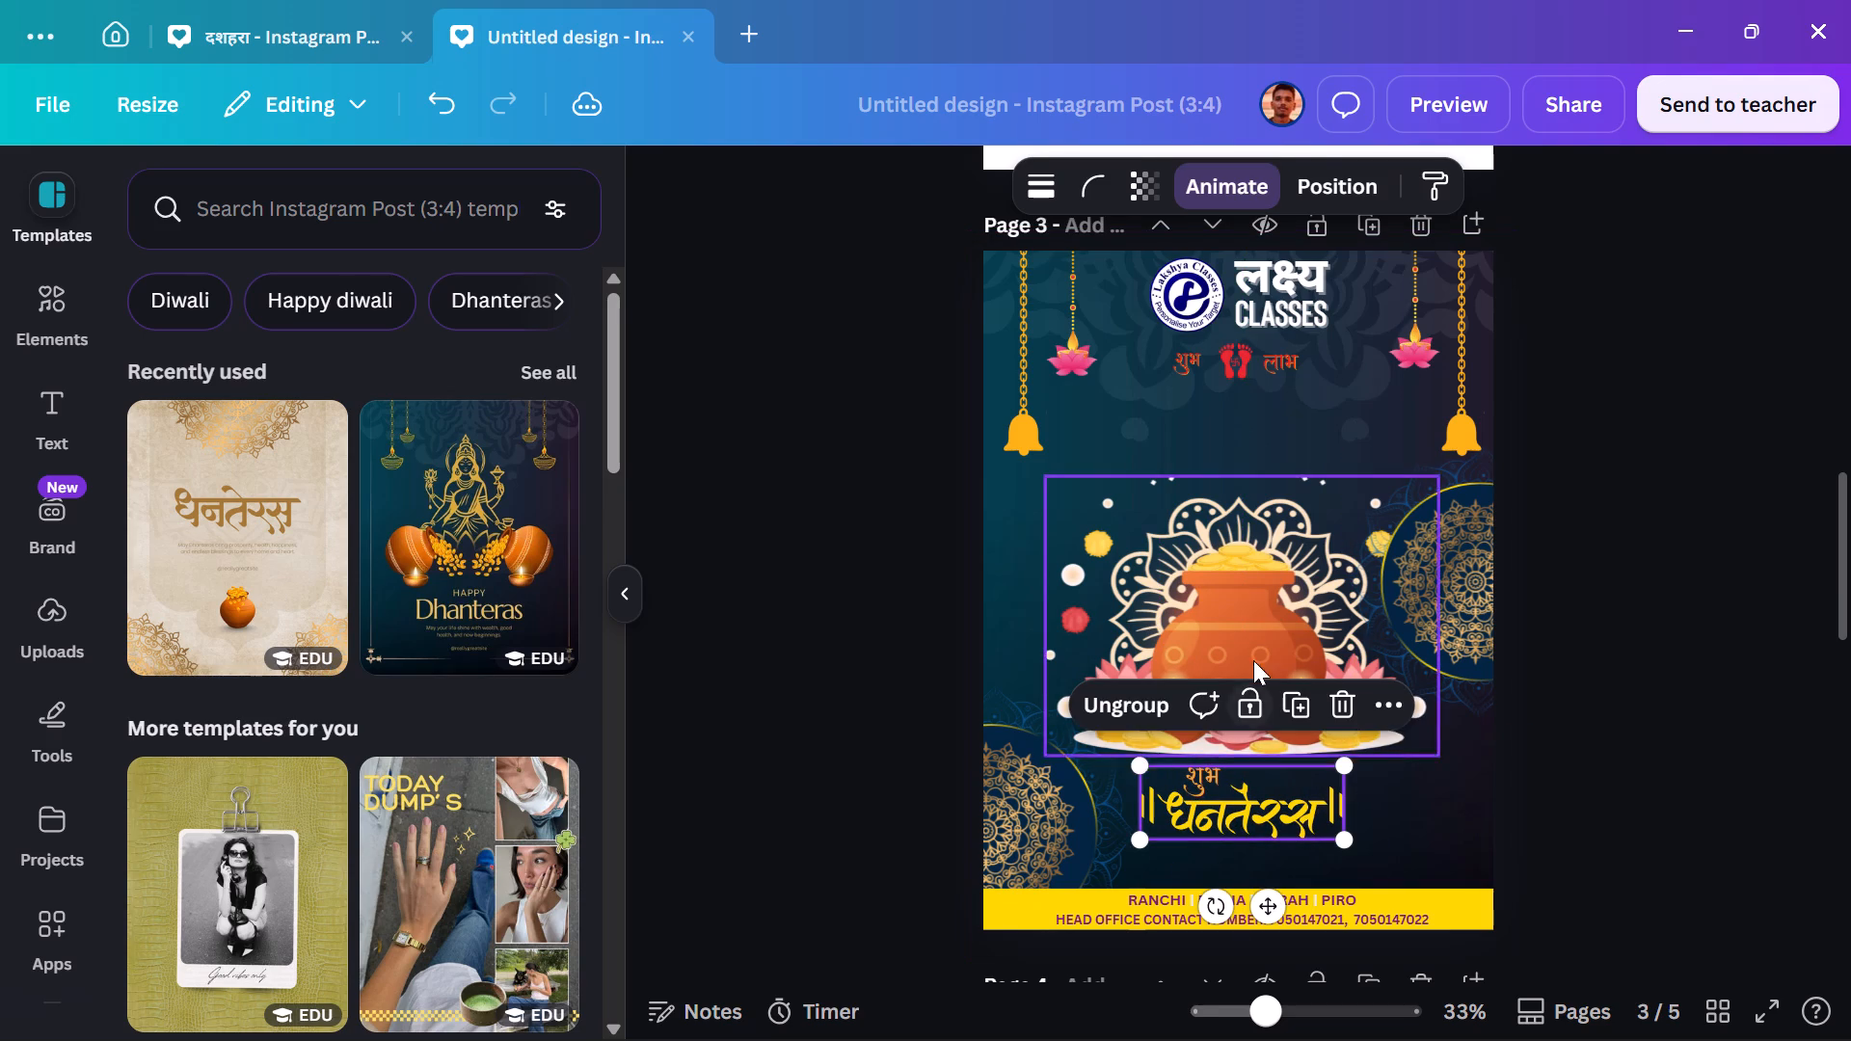
# Move page 3's pot illustration up to make more room for the धनतेरस title beneath it.
pyautogui.moveTo(1244, 623); pyautogui.dragTo(1231, 569)
# Enlarge the शुभ धनतेरस title to more than half the page width and centre it between the pot and the contact banner.
pyautogui.click(1166, 786)
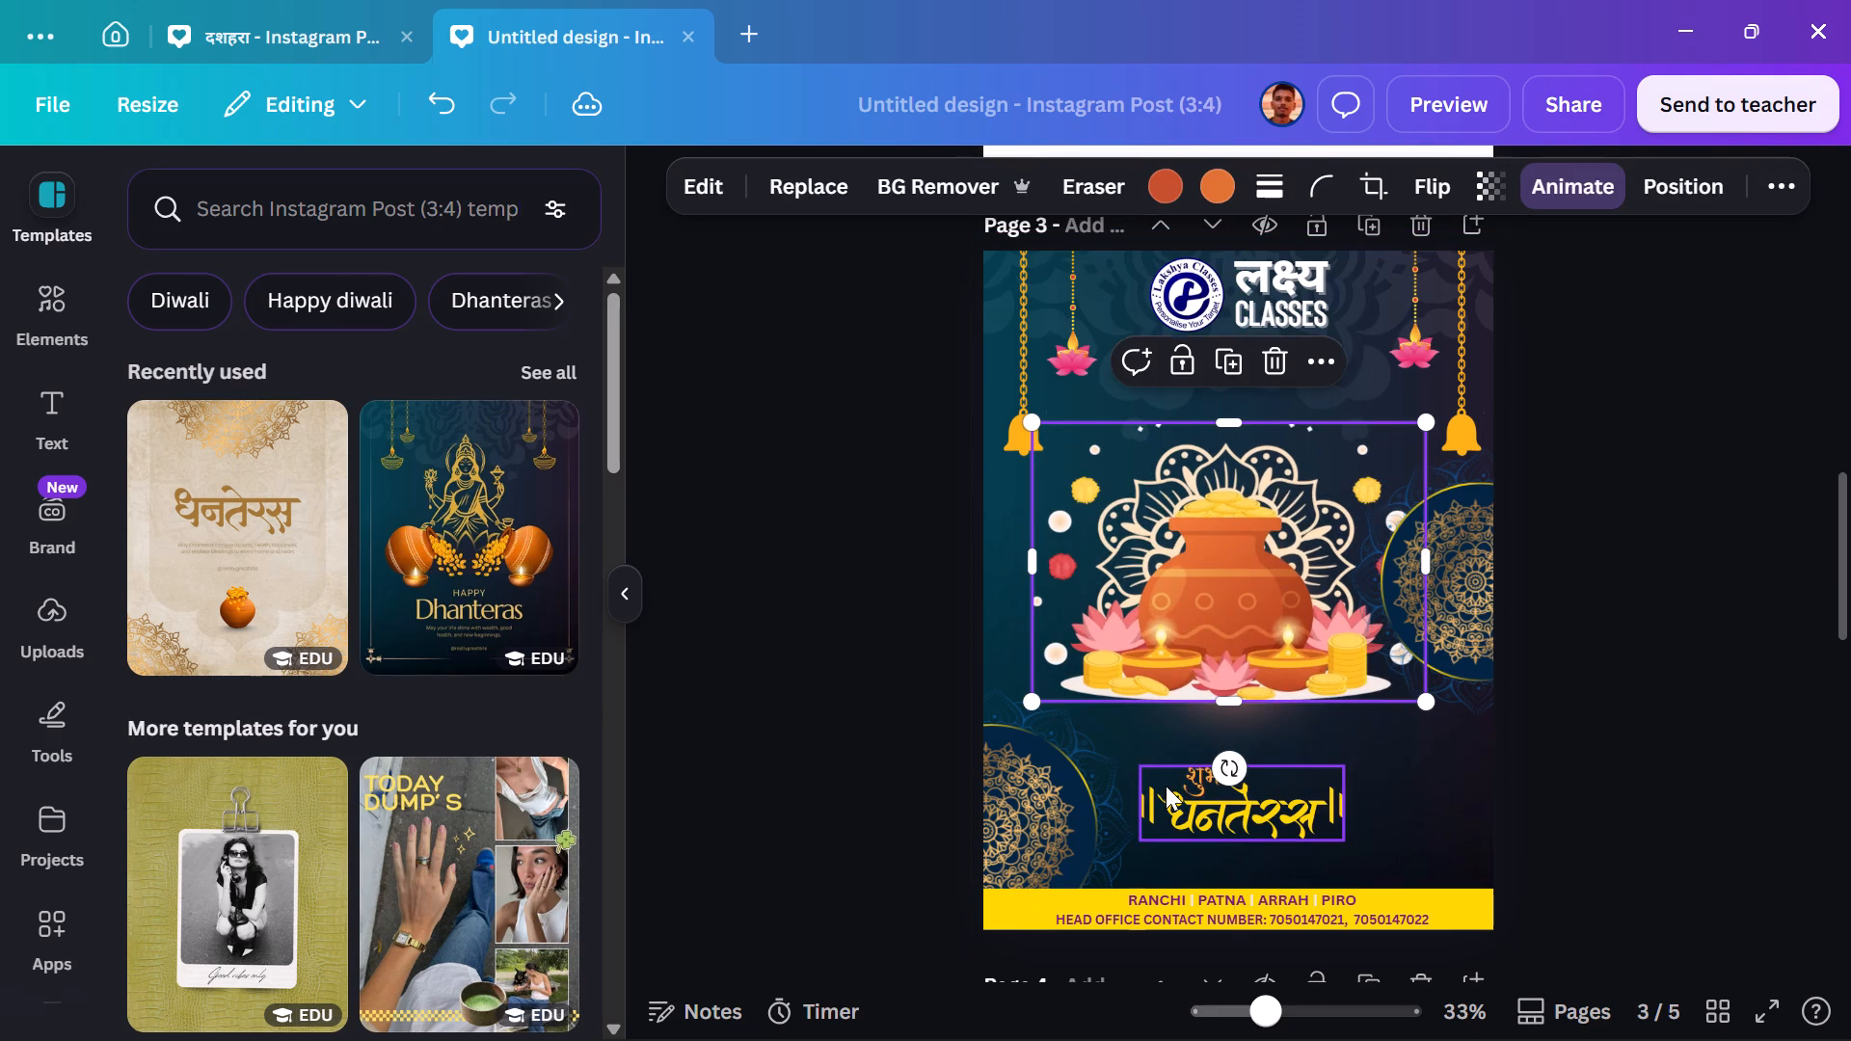
pyautogui.moveTo(1141, 761); pyautogui.dragTo(1067, 685)
pyautogui.moveTo(1242, 814); pyautogui.dragTo(1275, 811)
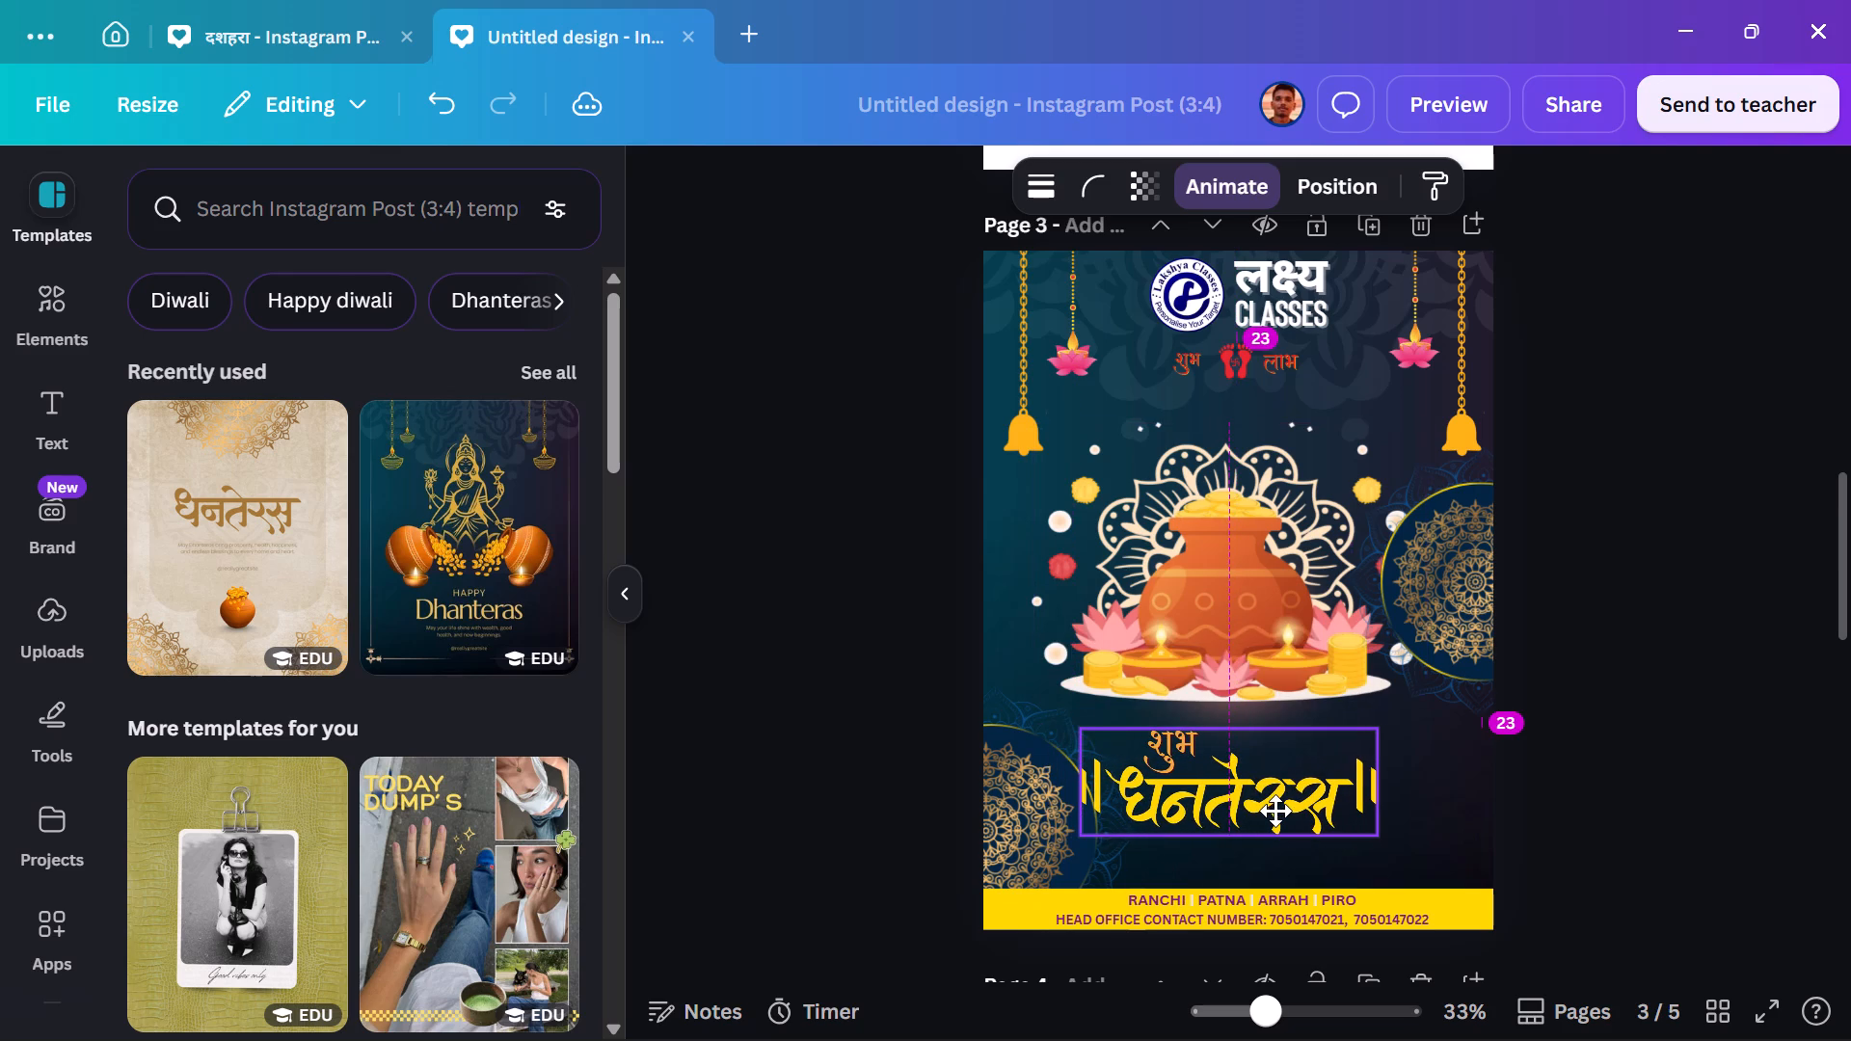
pyautogui.moveTo(1275, 811); pyautogui.dragTo(1278, 811)
pyautogui.click(1627, 766)
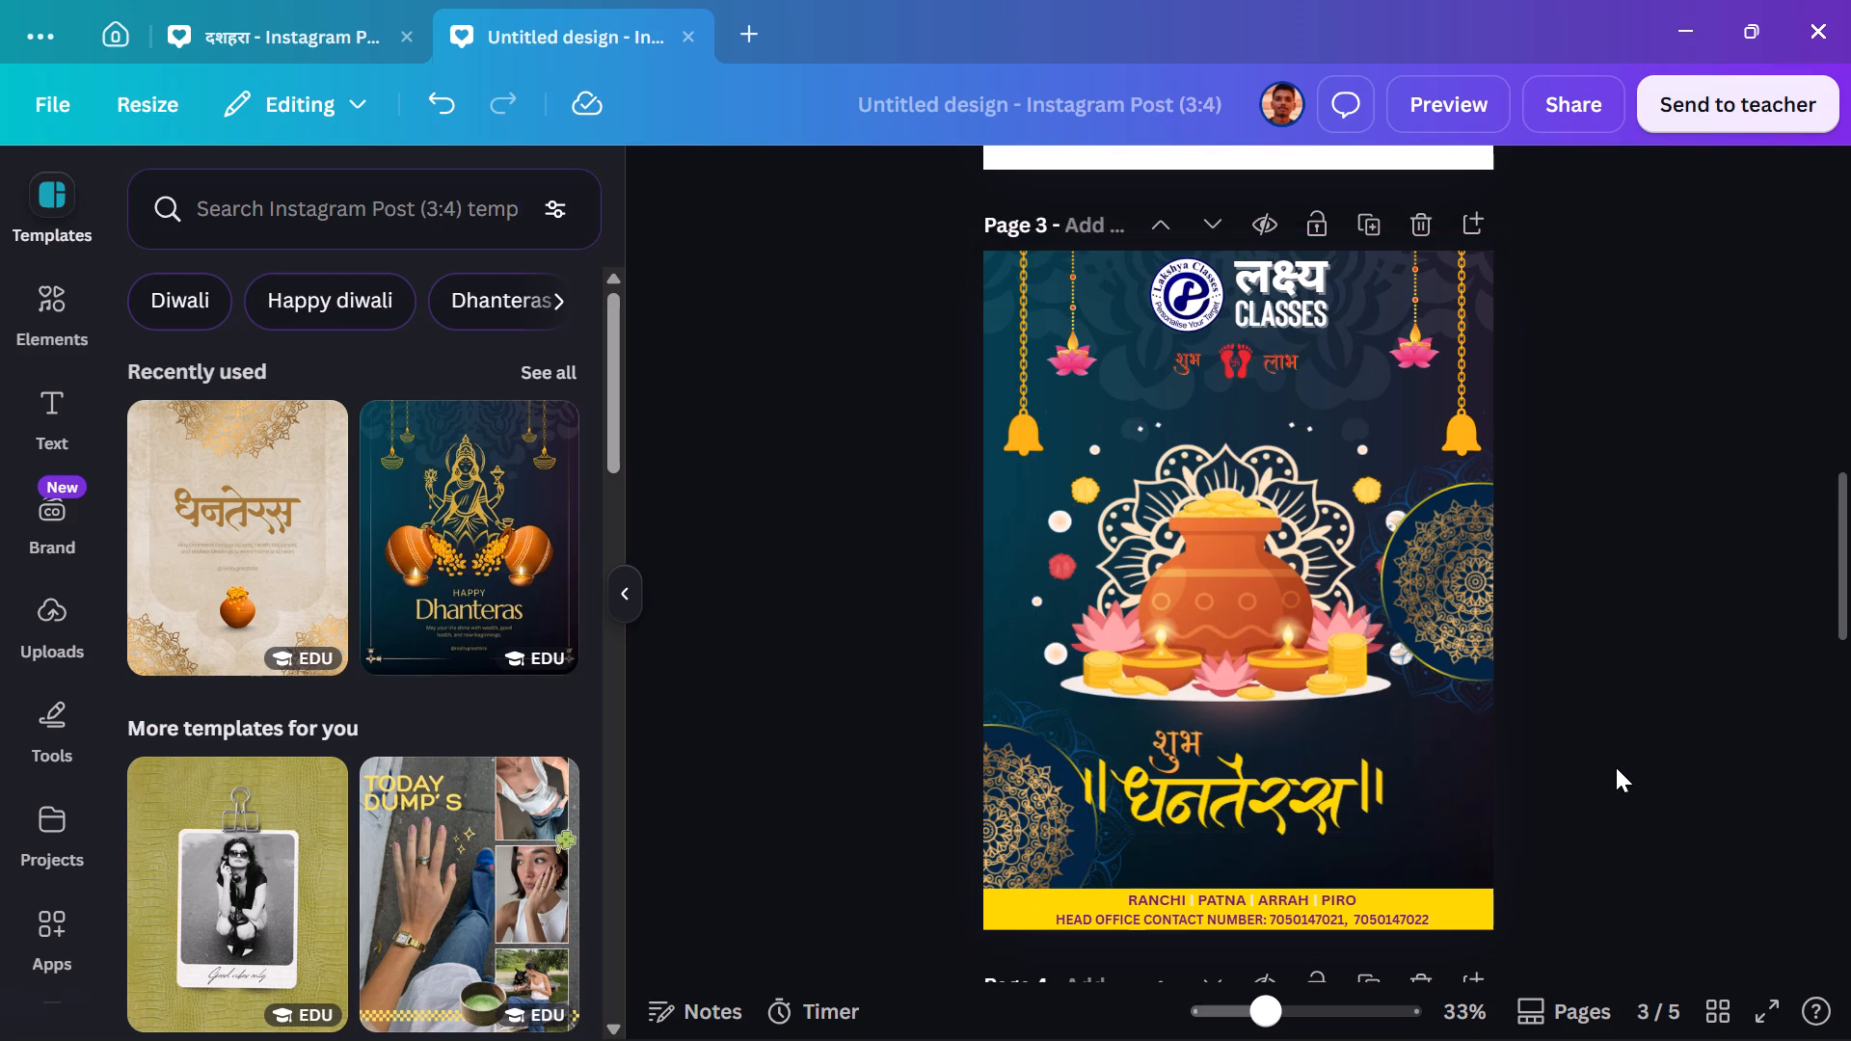
# Shift page 3's lower-left mandala further off the page's left edge so it clears the धनतेरस title.
pyautogui.moveTo(1062, 796); pyautogui.dragTo(1055, 796)
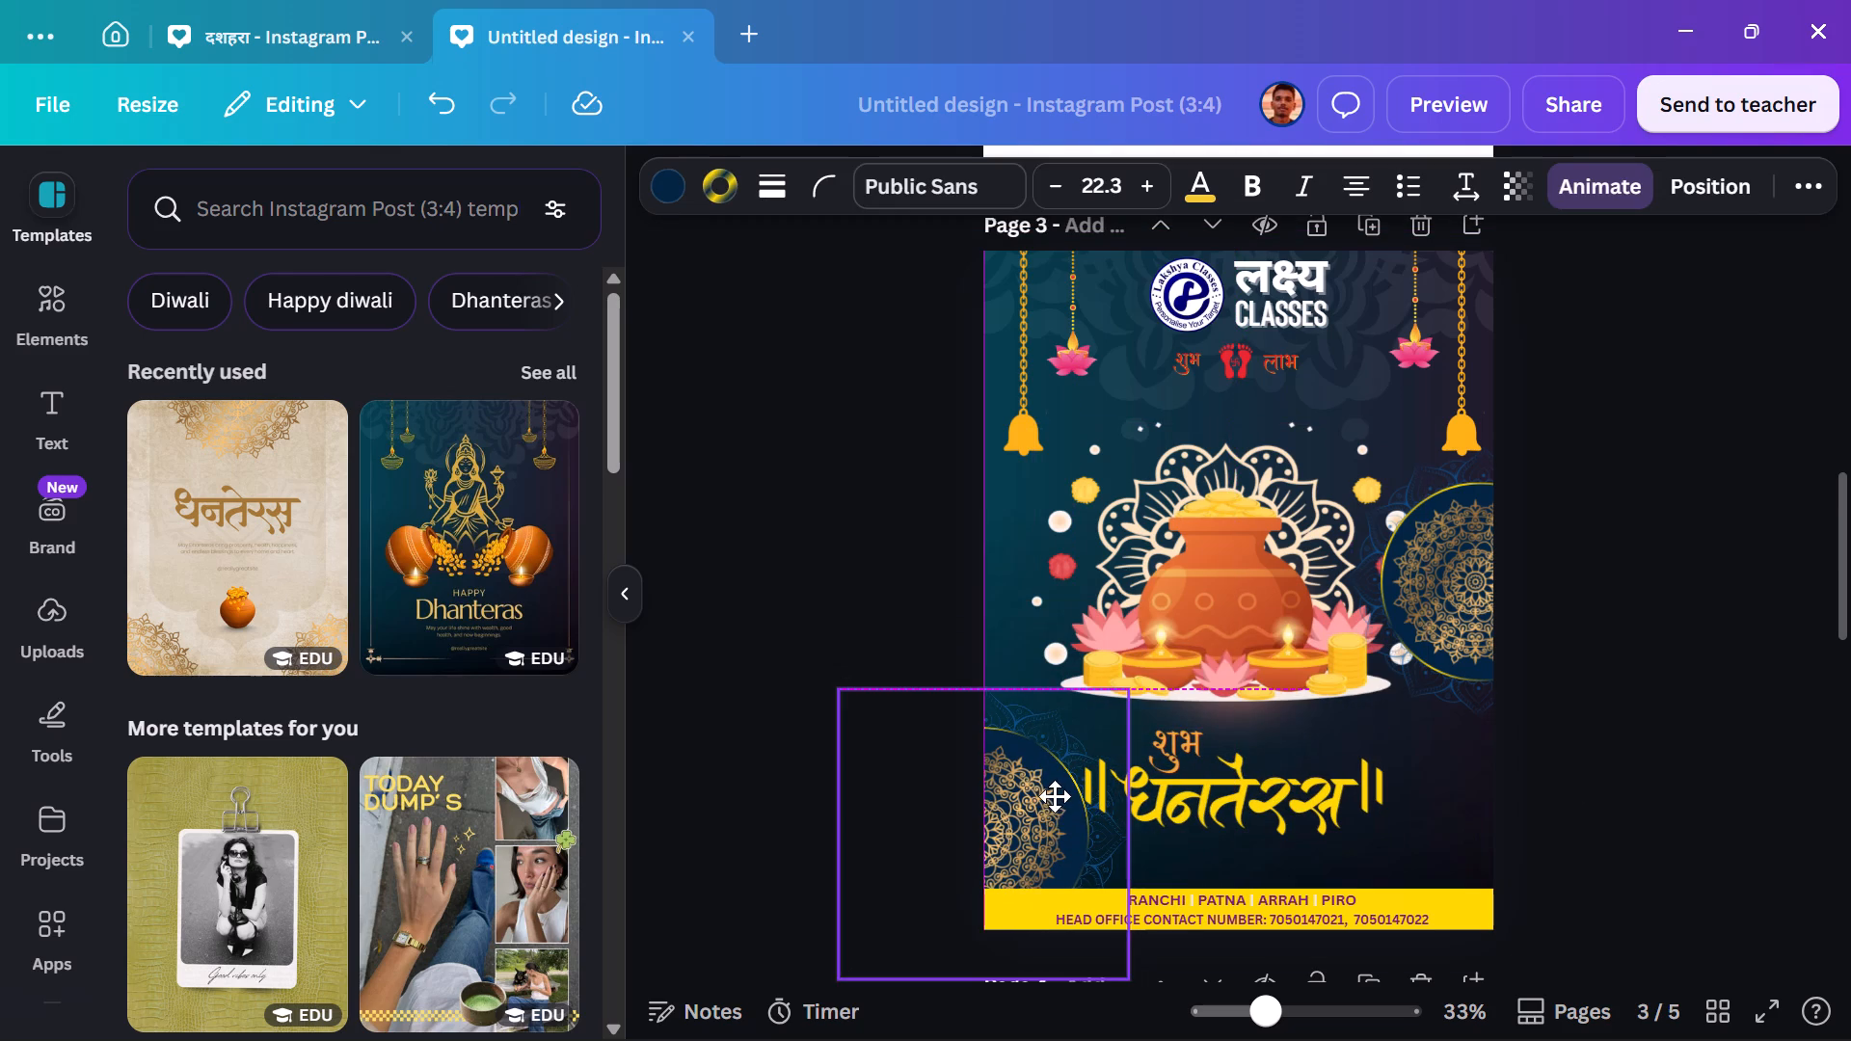
pyautogui.moveTo(1055, 796); pyautogui.dragTo(1029, 796)
pyautogui.click(1671, 773)
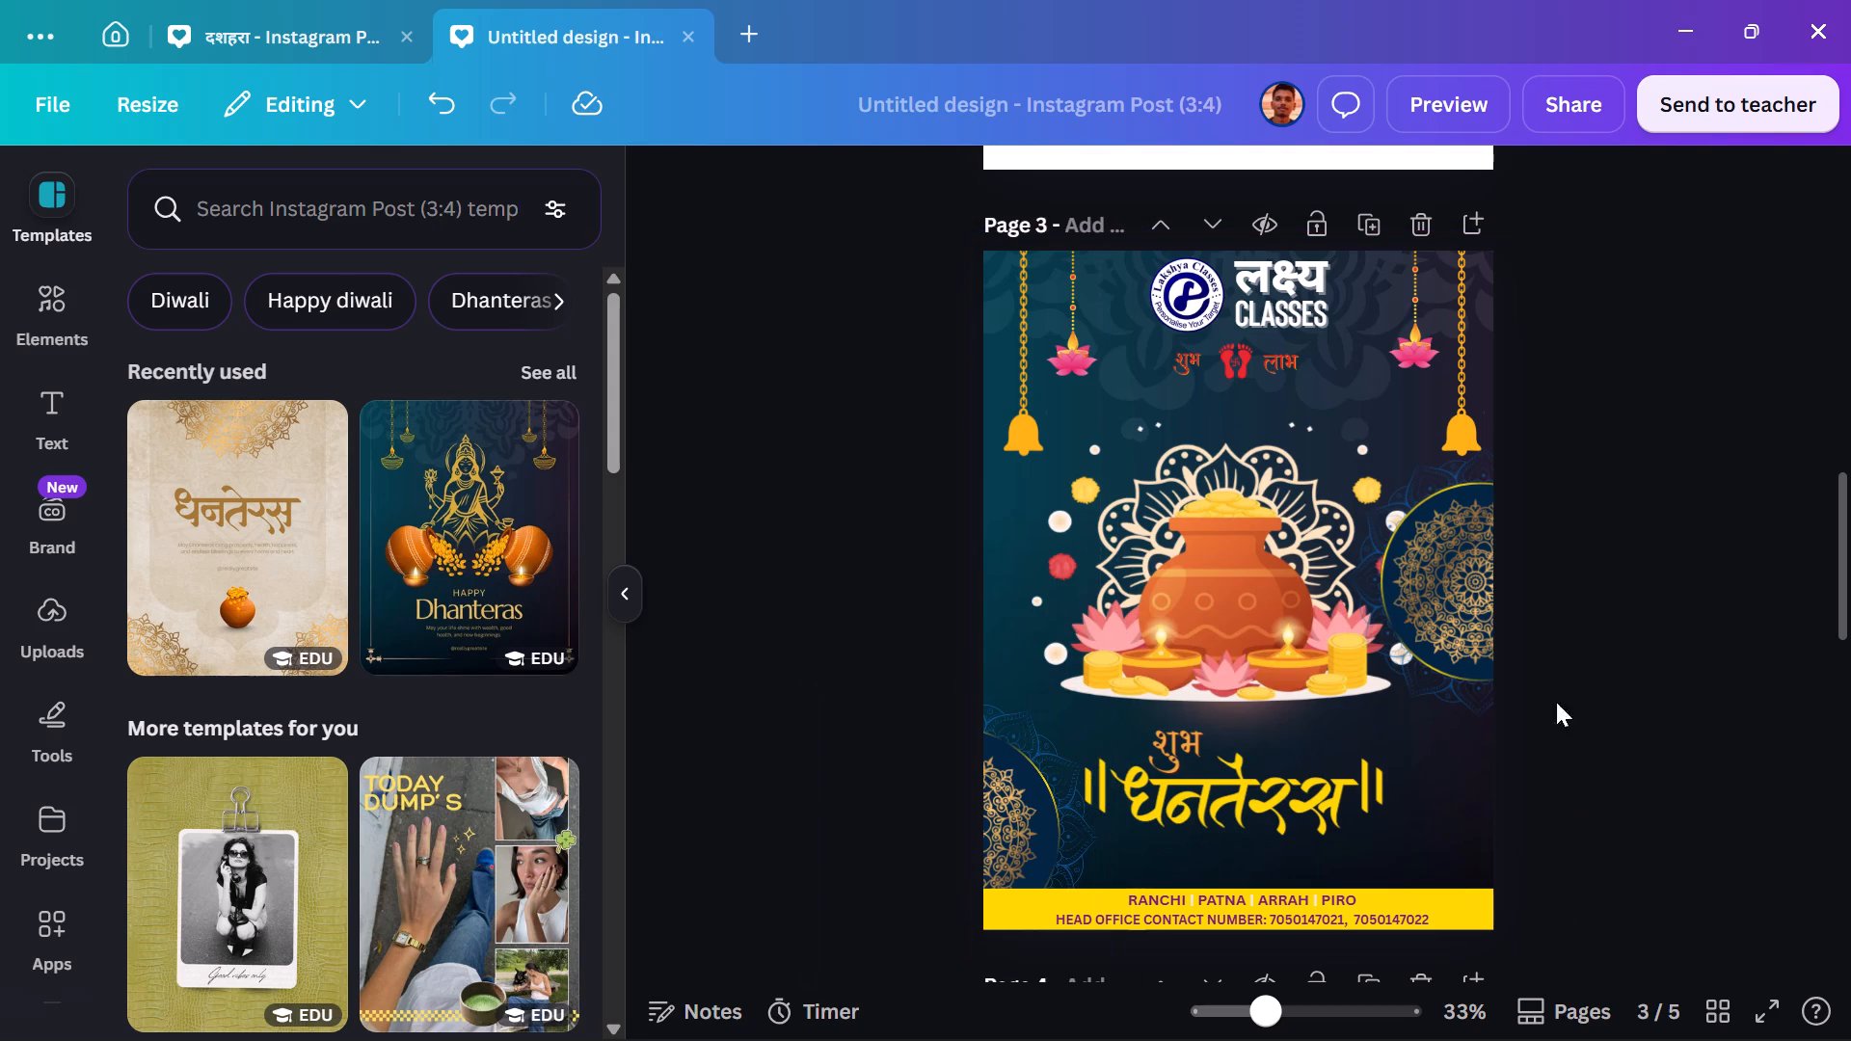
# Shrink page 3's pot illustration to about three fifths of the page width, keeping it above the धनतेरस title.
pyautogui.click(1248, 634)
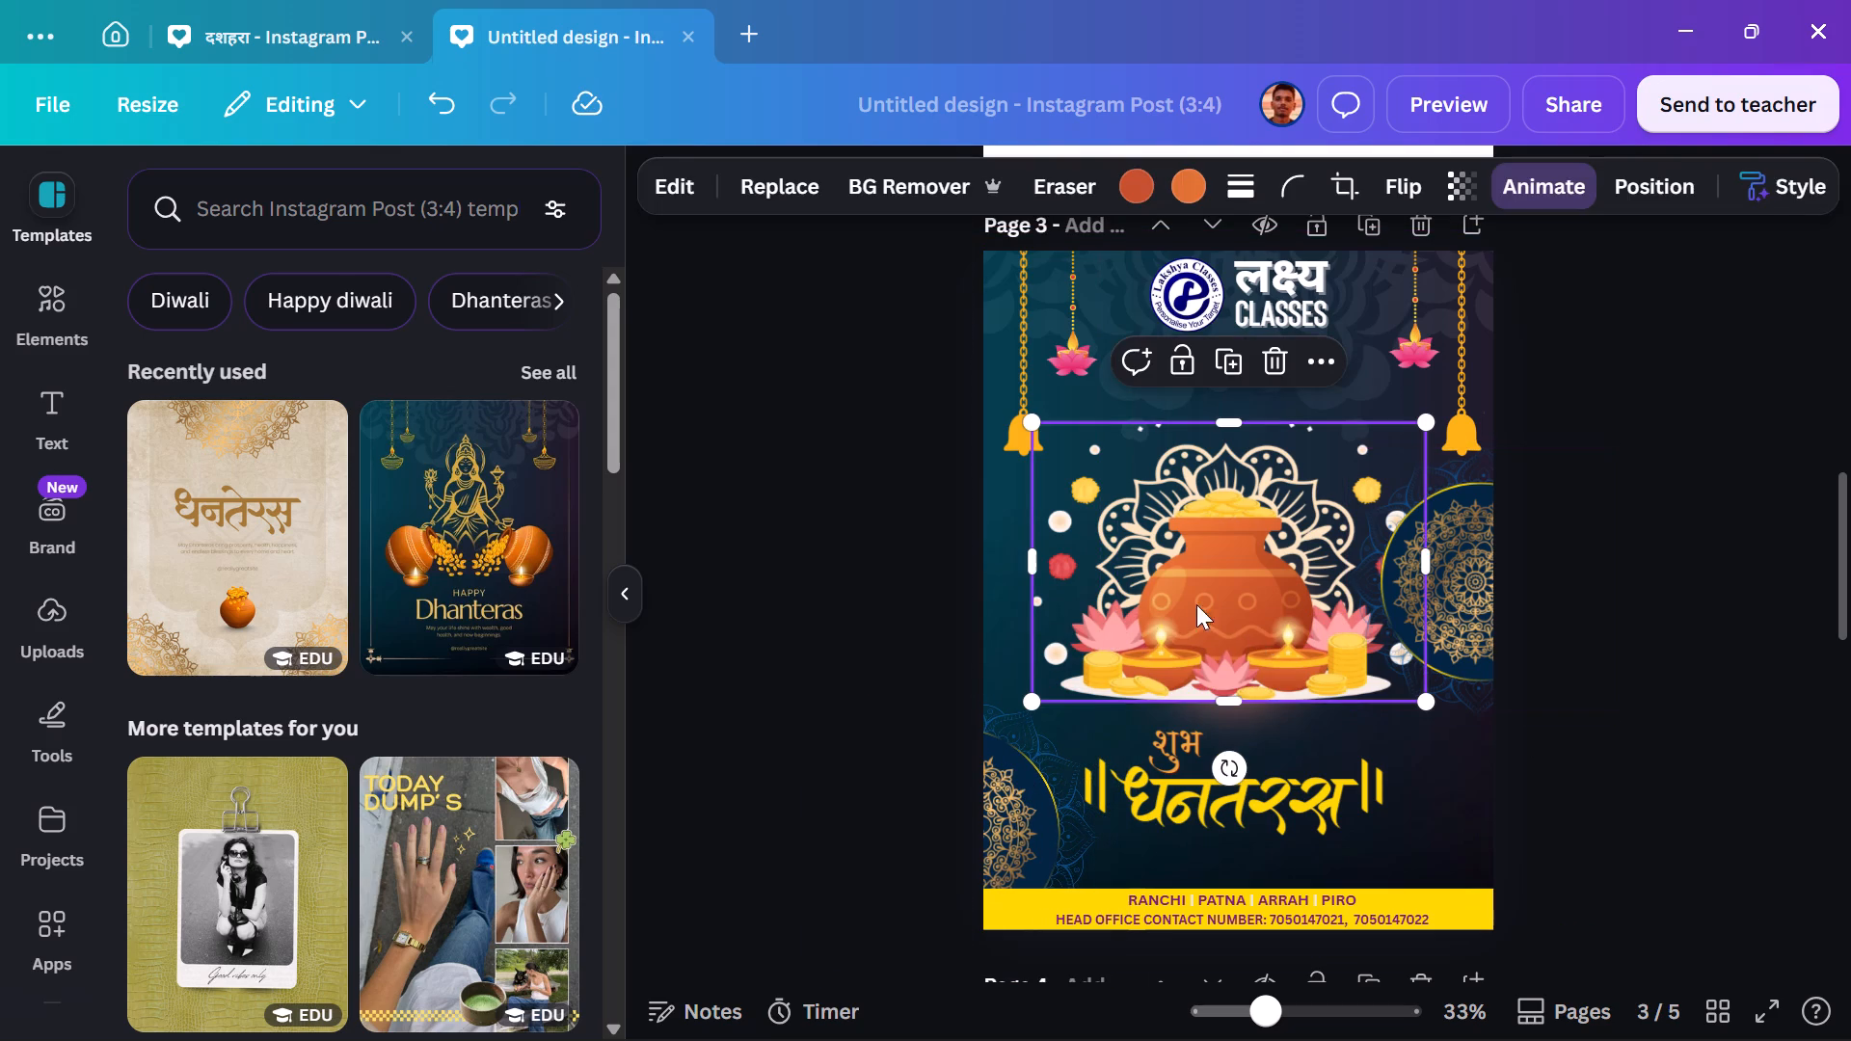
pyautogui.moveTo(1025, 420); pyautogui.dragTo(1112, 481)
pyautogui.moveTo(1229, 620); pyautogui.dragTo(1230, 620)
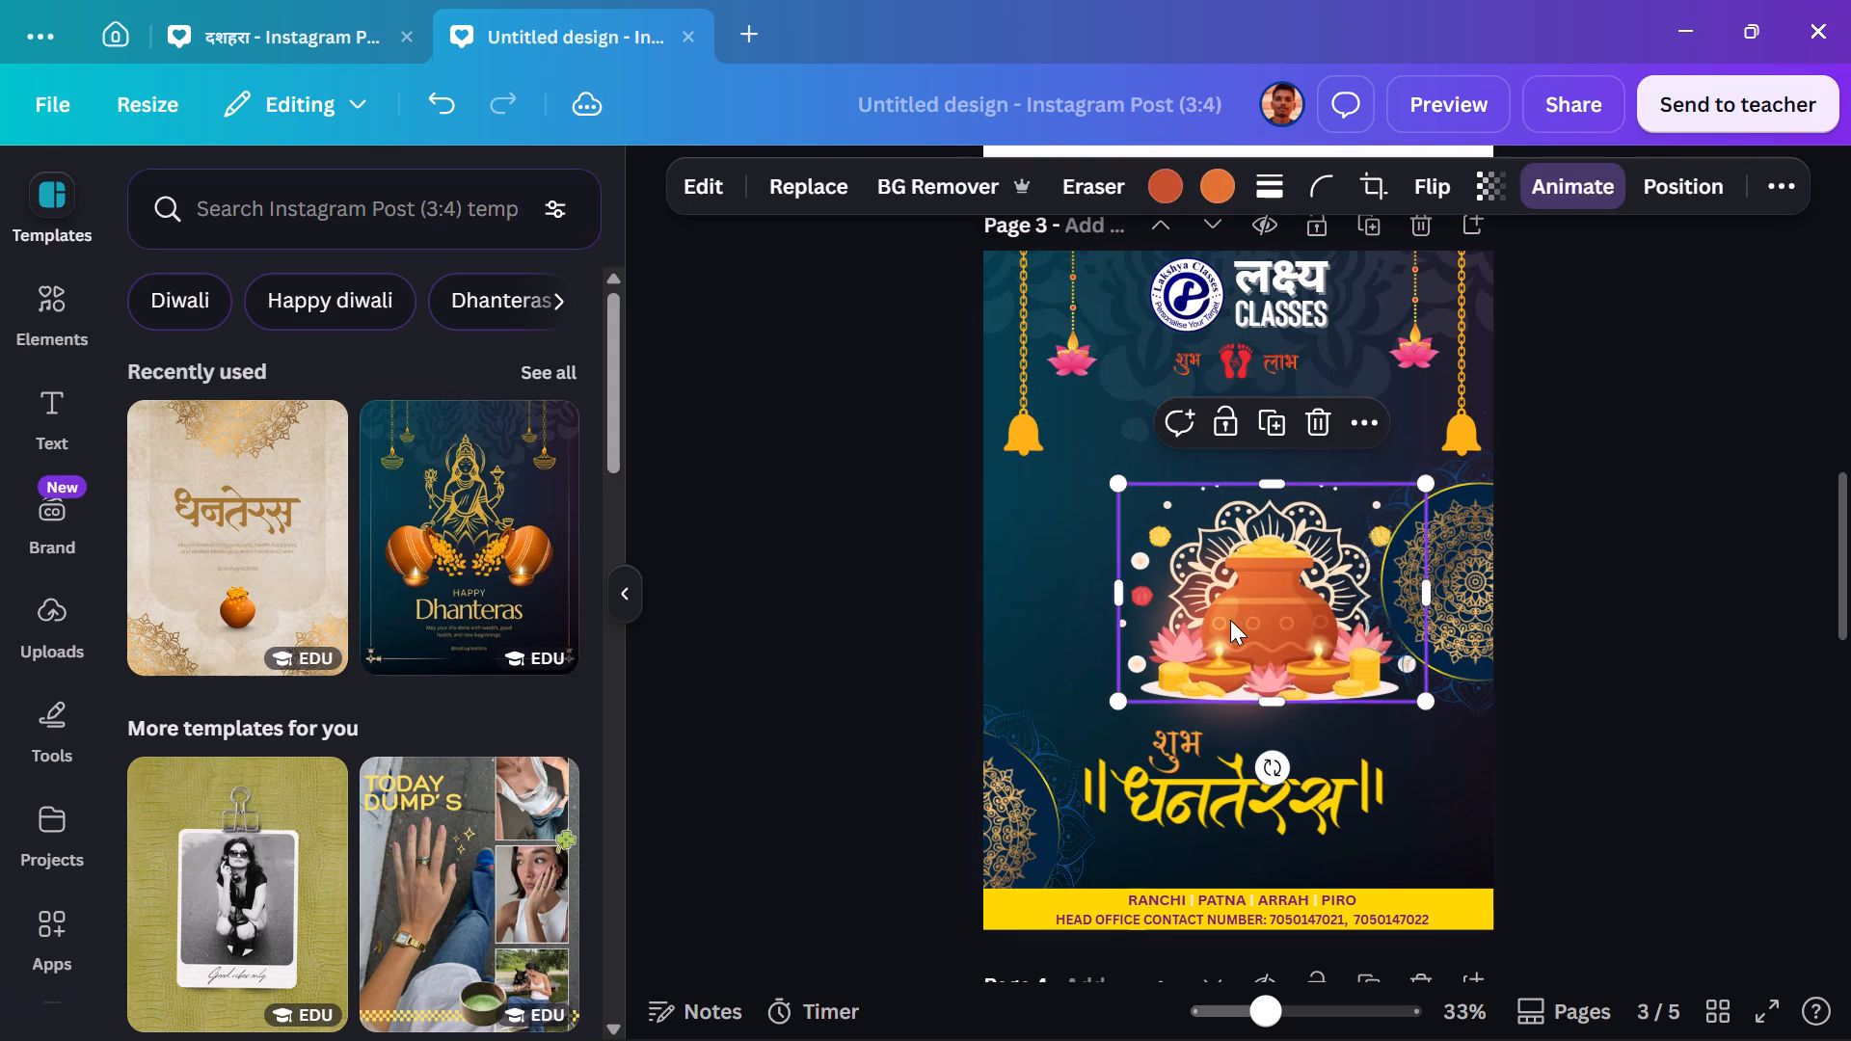
# Shift page 3's pot illustration left so it sits above the शुभ धनतेरस title.
pyautogui.moveTo(1230, 620); pyautogui.dragTo(1187, 629)
# Move the शुभ धनतेरस title down to just above the yellow contact banner and centre it horizontally on page 3.
pyautogui.click(1243, 785)
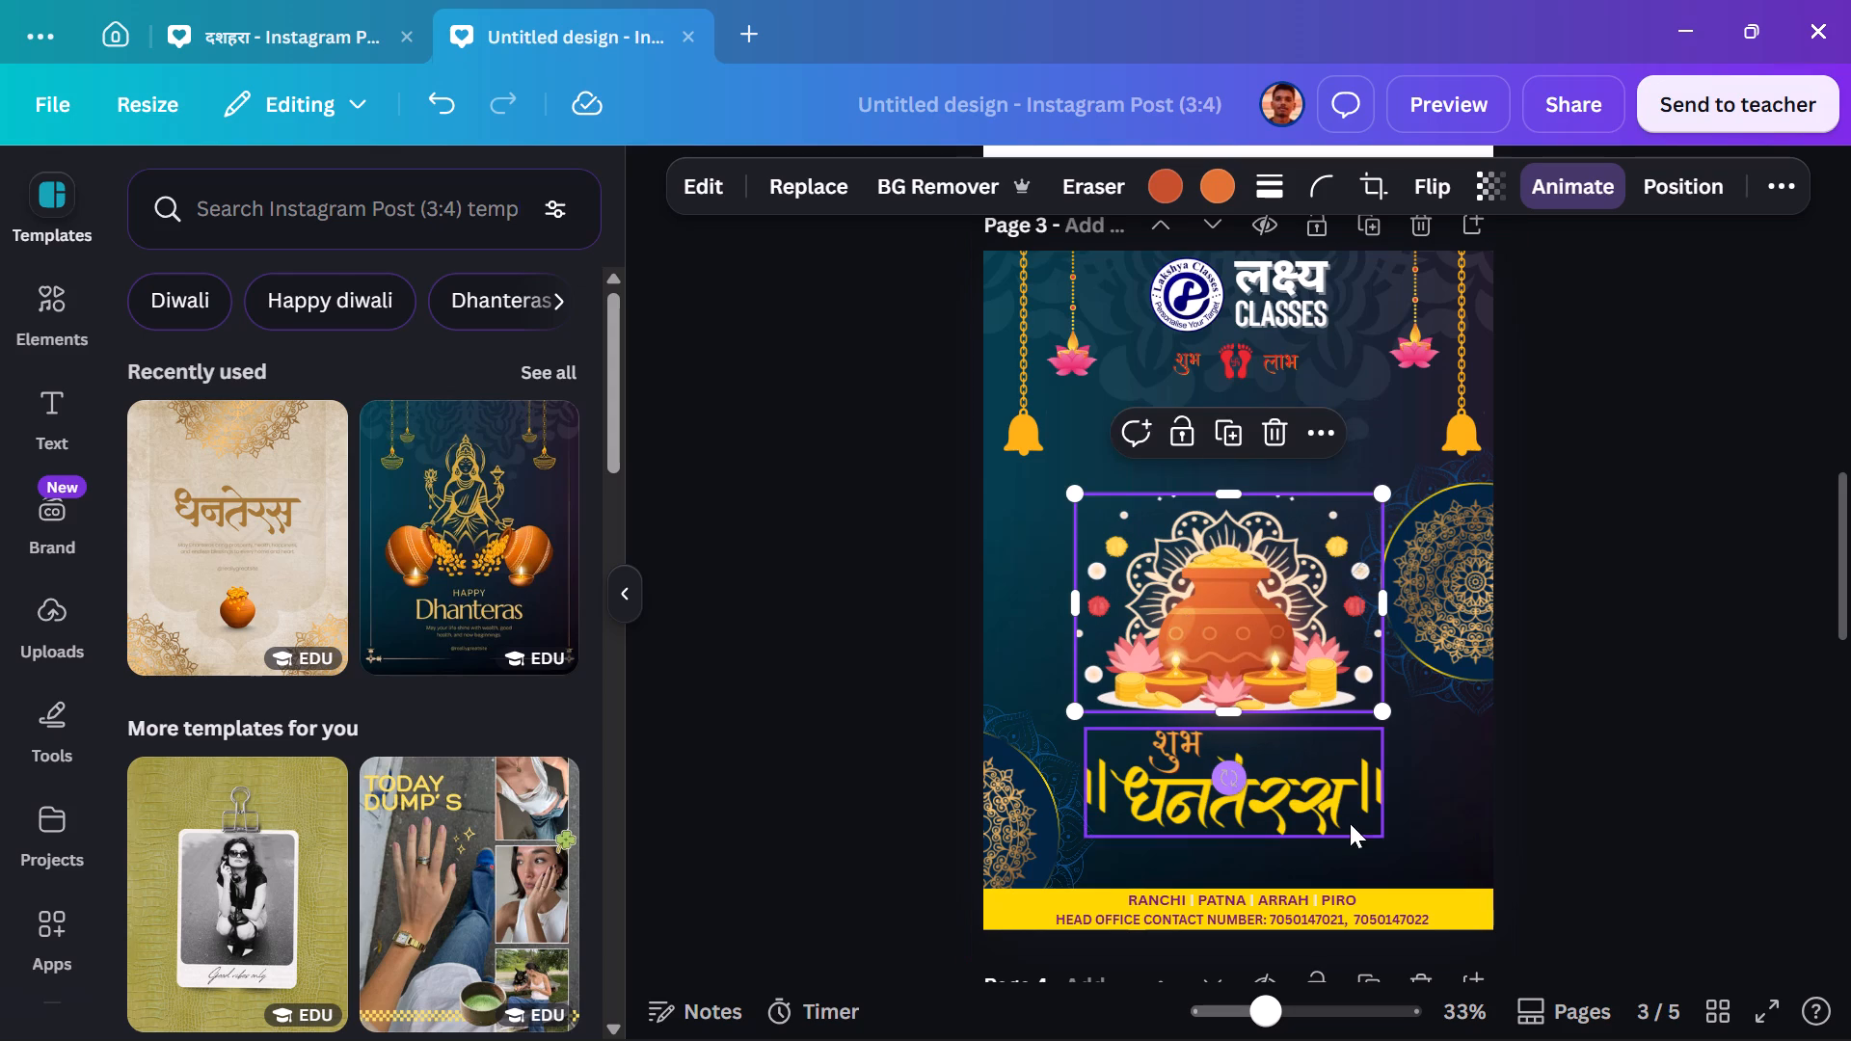
pyautogui.moveTo(1291, 800); pyautogui.dragTo(1326, 852)
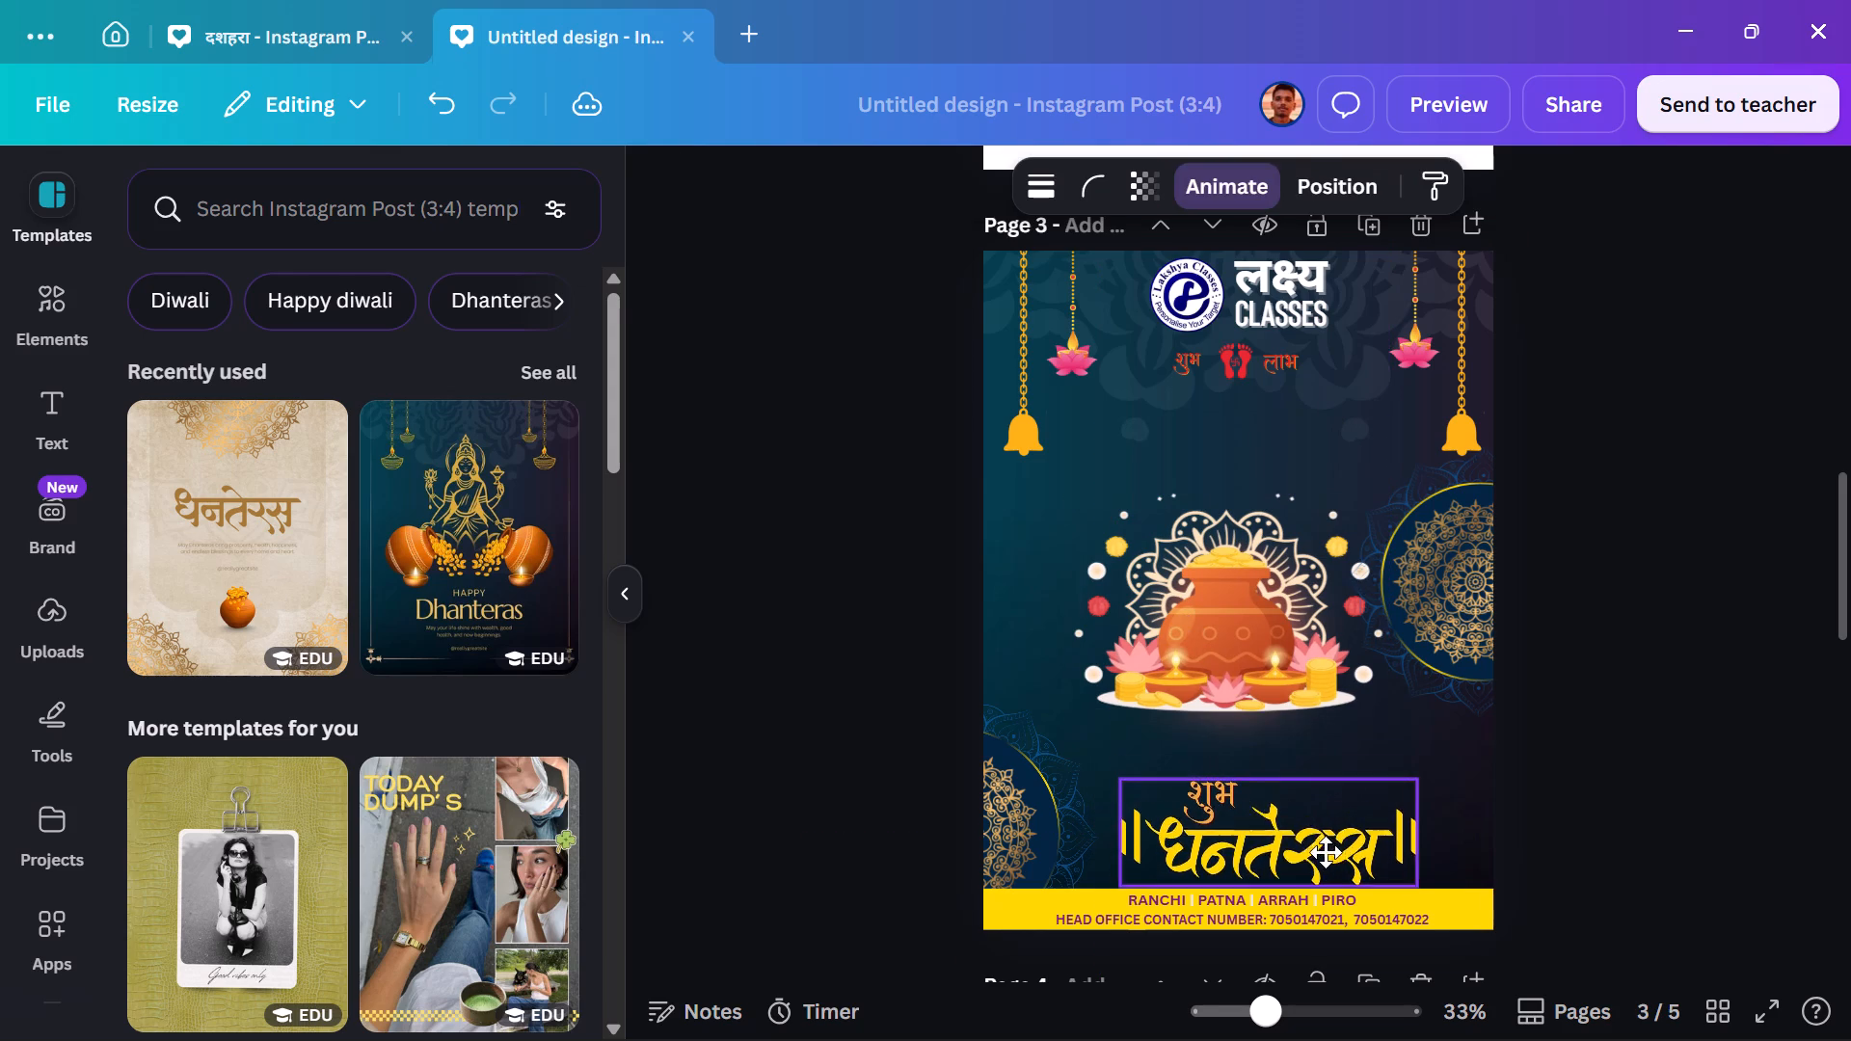
pyautogui.moveTo(1326, 852); pyautogui.dragTo(1301, 848)
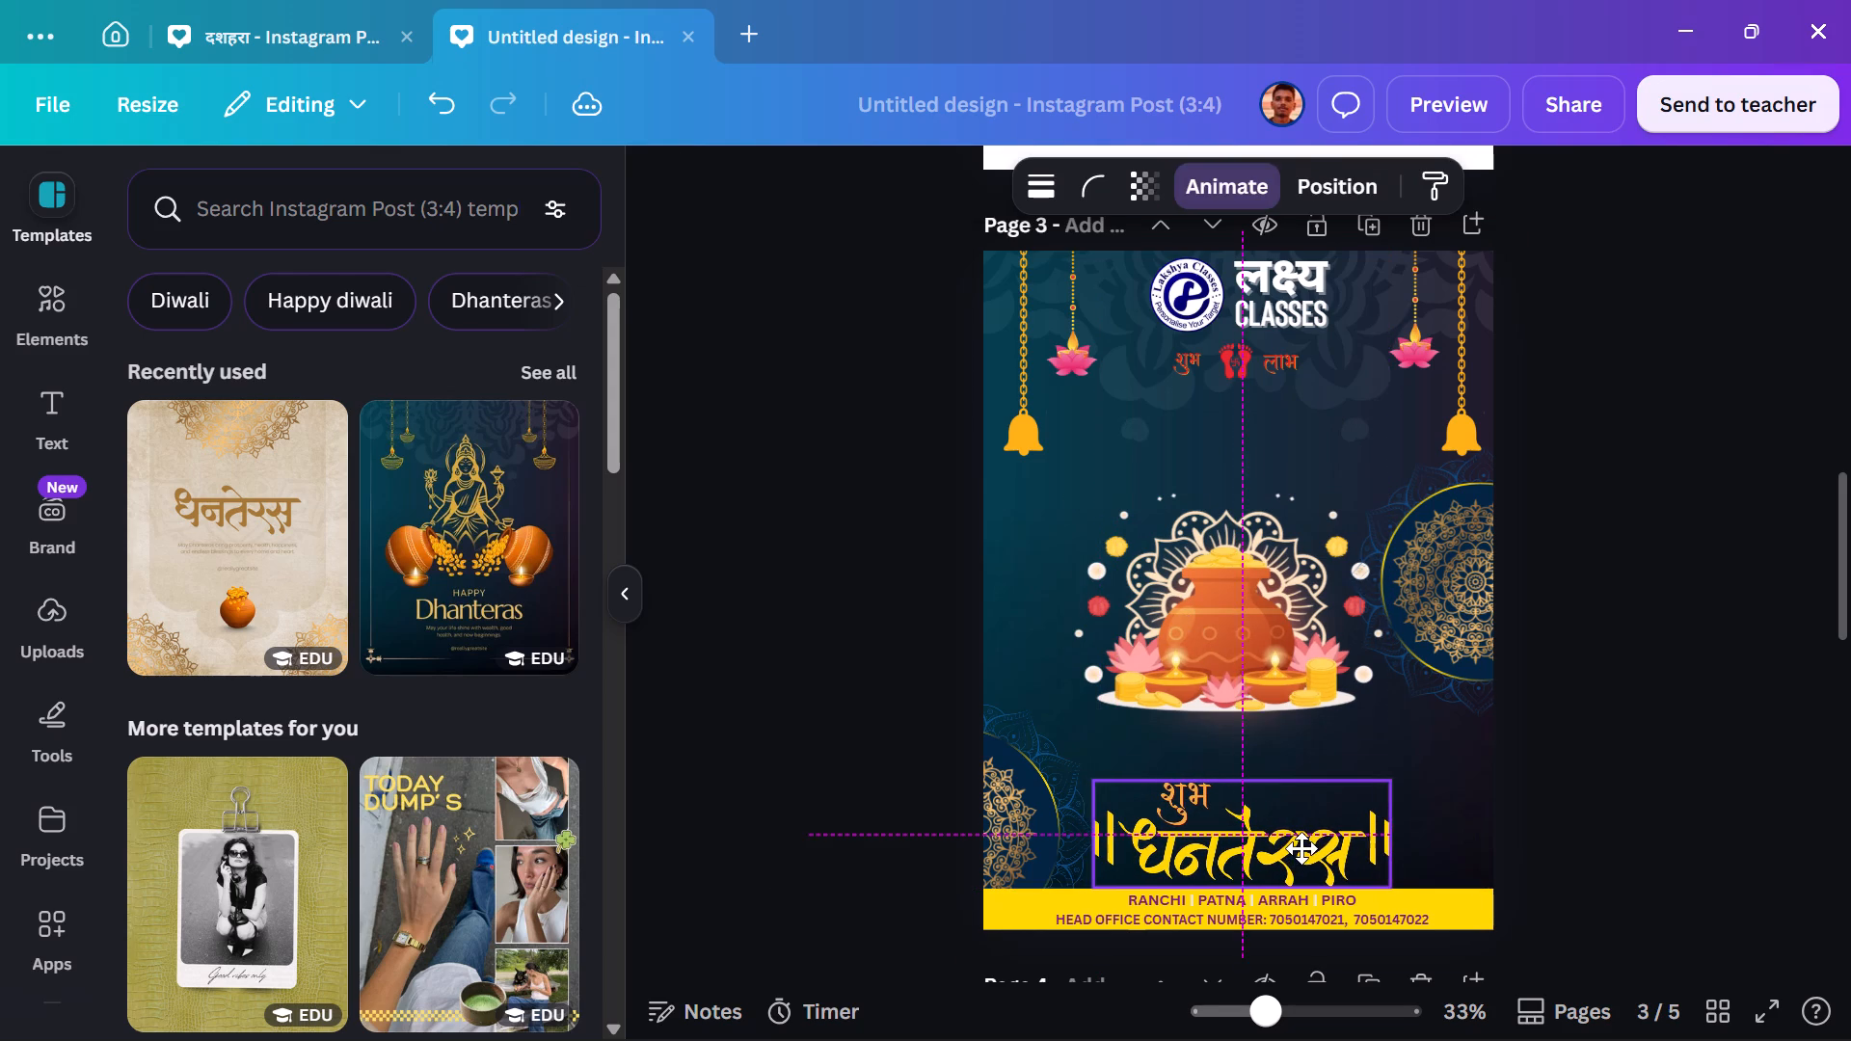
pyautogui.moveTo(1301, 848); pyautogui.dragTo(1292, 845)
pyautogui.click(1600, 773)
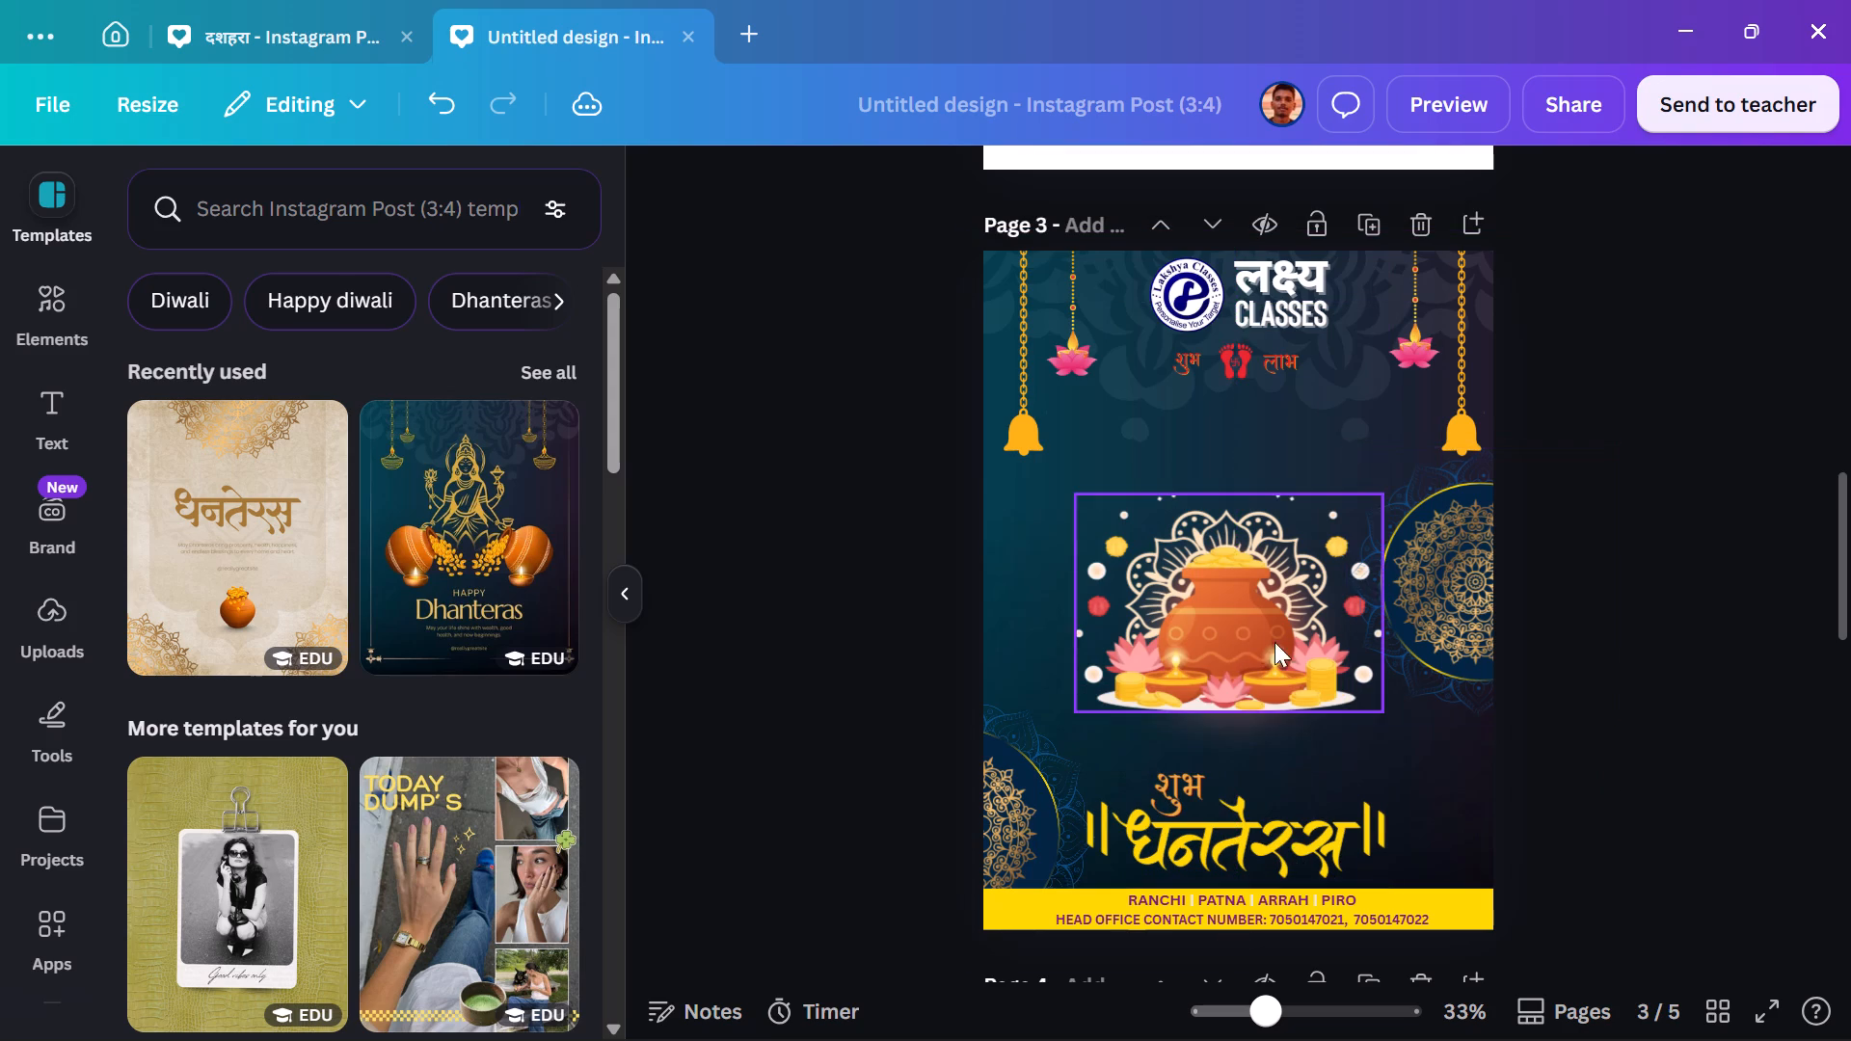
# Move the pot illustration down close to the शुभ धनतेरस title, enlarge it slightly and centre it horizontally on page 3.
pyautogui.moveTo(1233, 633); pyautogui.dragTo(1242, 667)
pyautogui.click(1776, 568)
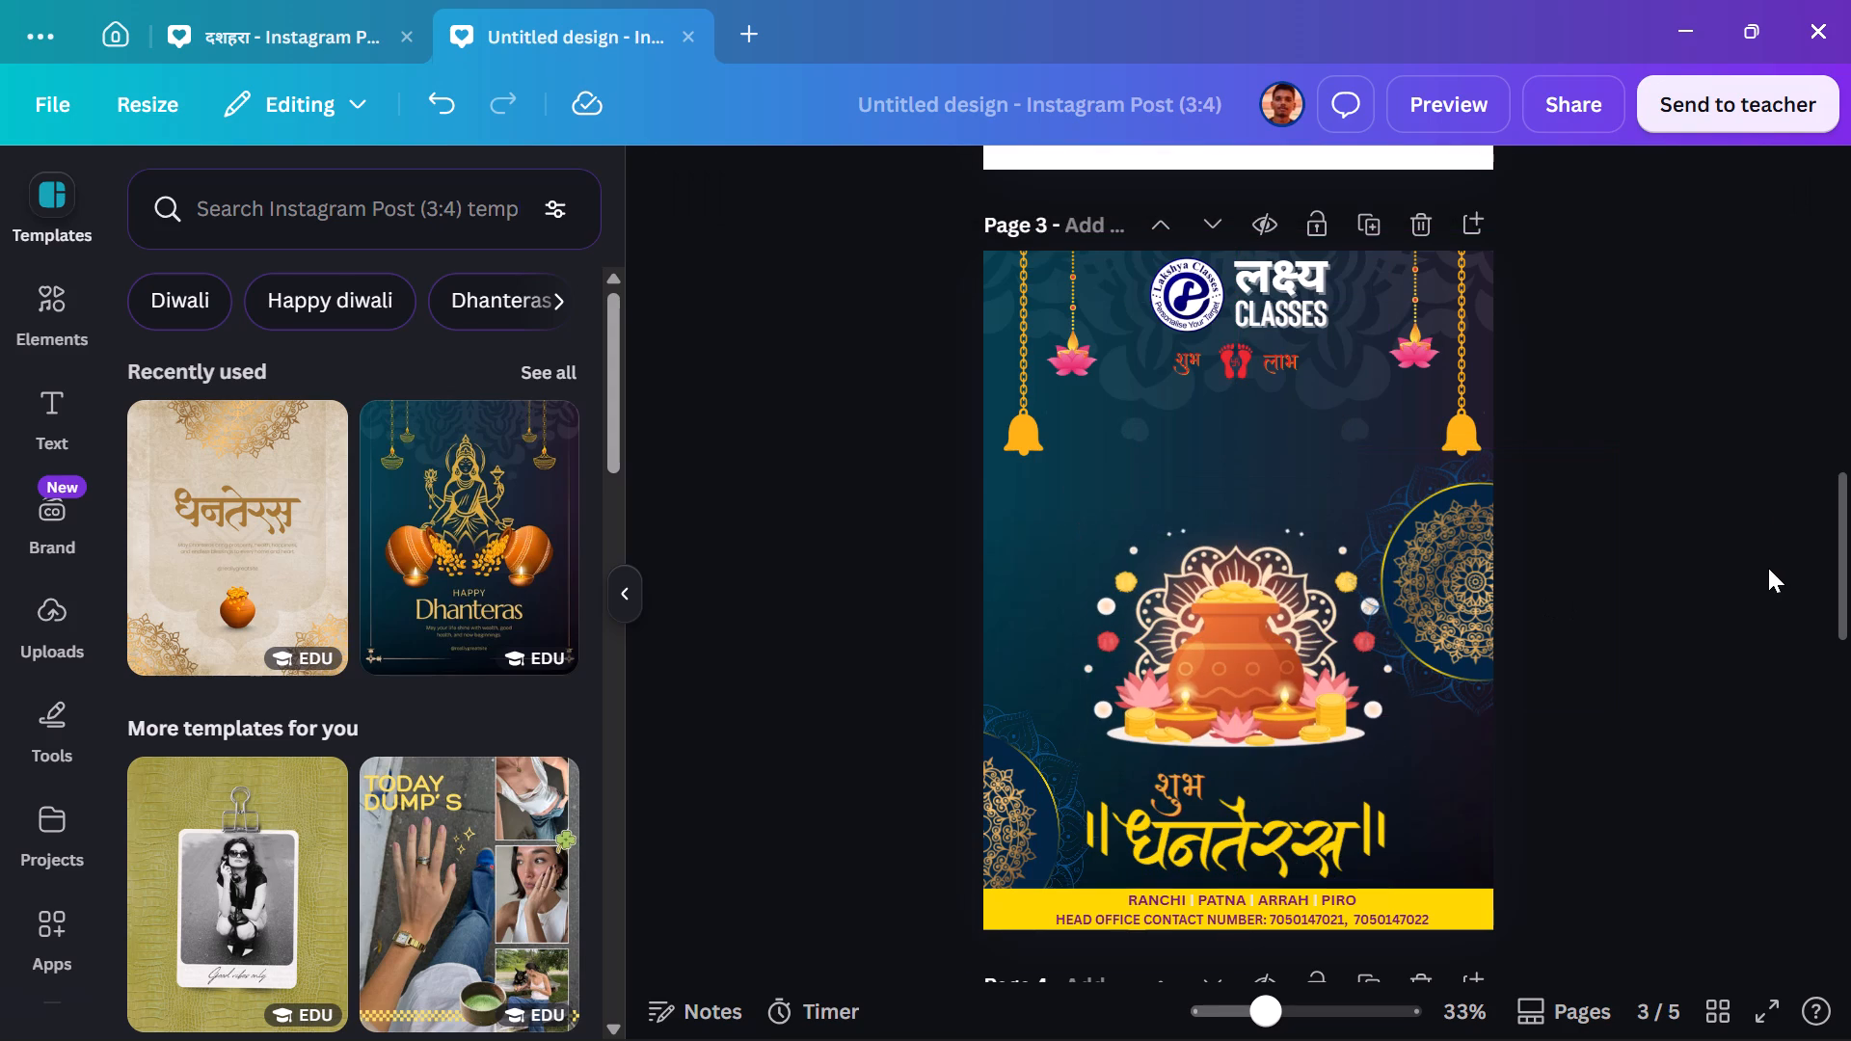
pyautogui.click(1233, 691)
pyautogui.moveTo(1075, 527); pyautogui.dragTo(1063, 527)
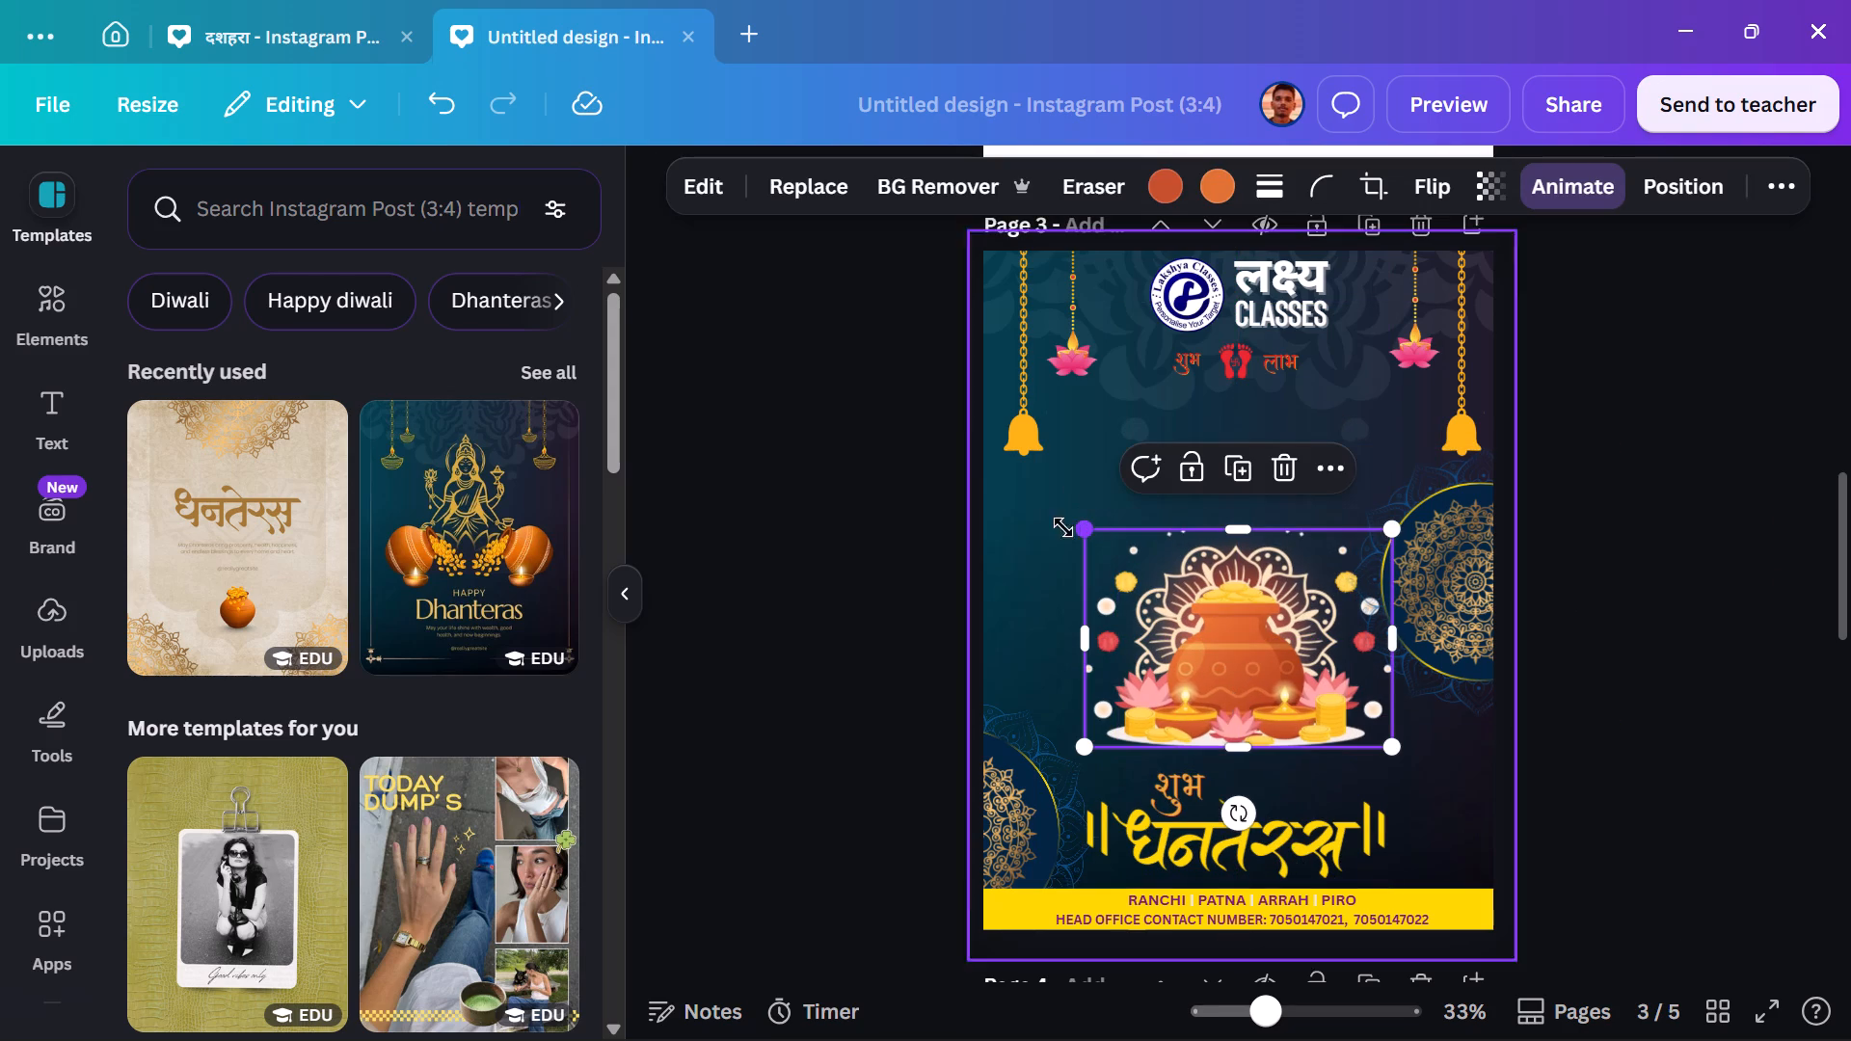
pyautogui.moveTo(1063, 527); pyautogui.dragTo(1030, 513)
pyautogui.moveTo(1221, 630); pyautogui.dragTo(1234, 630)
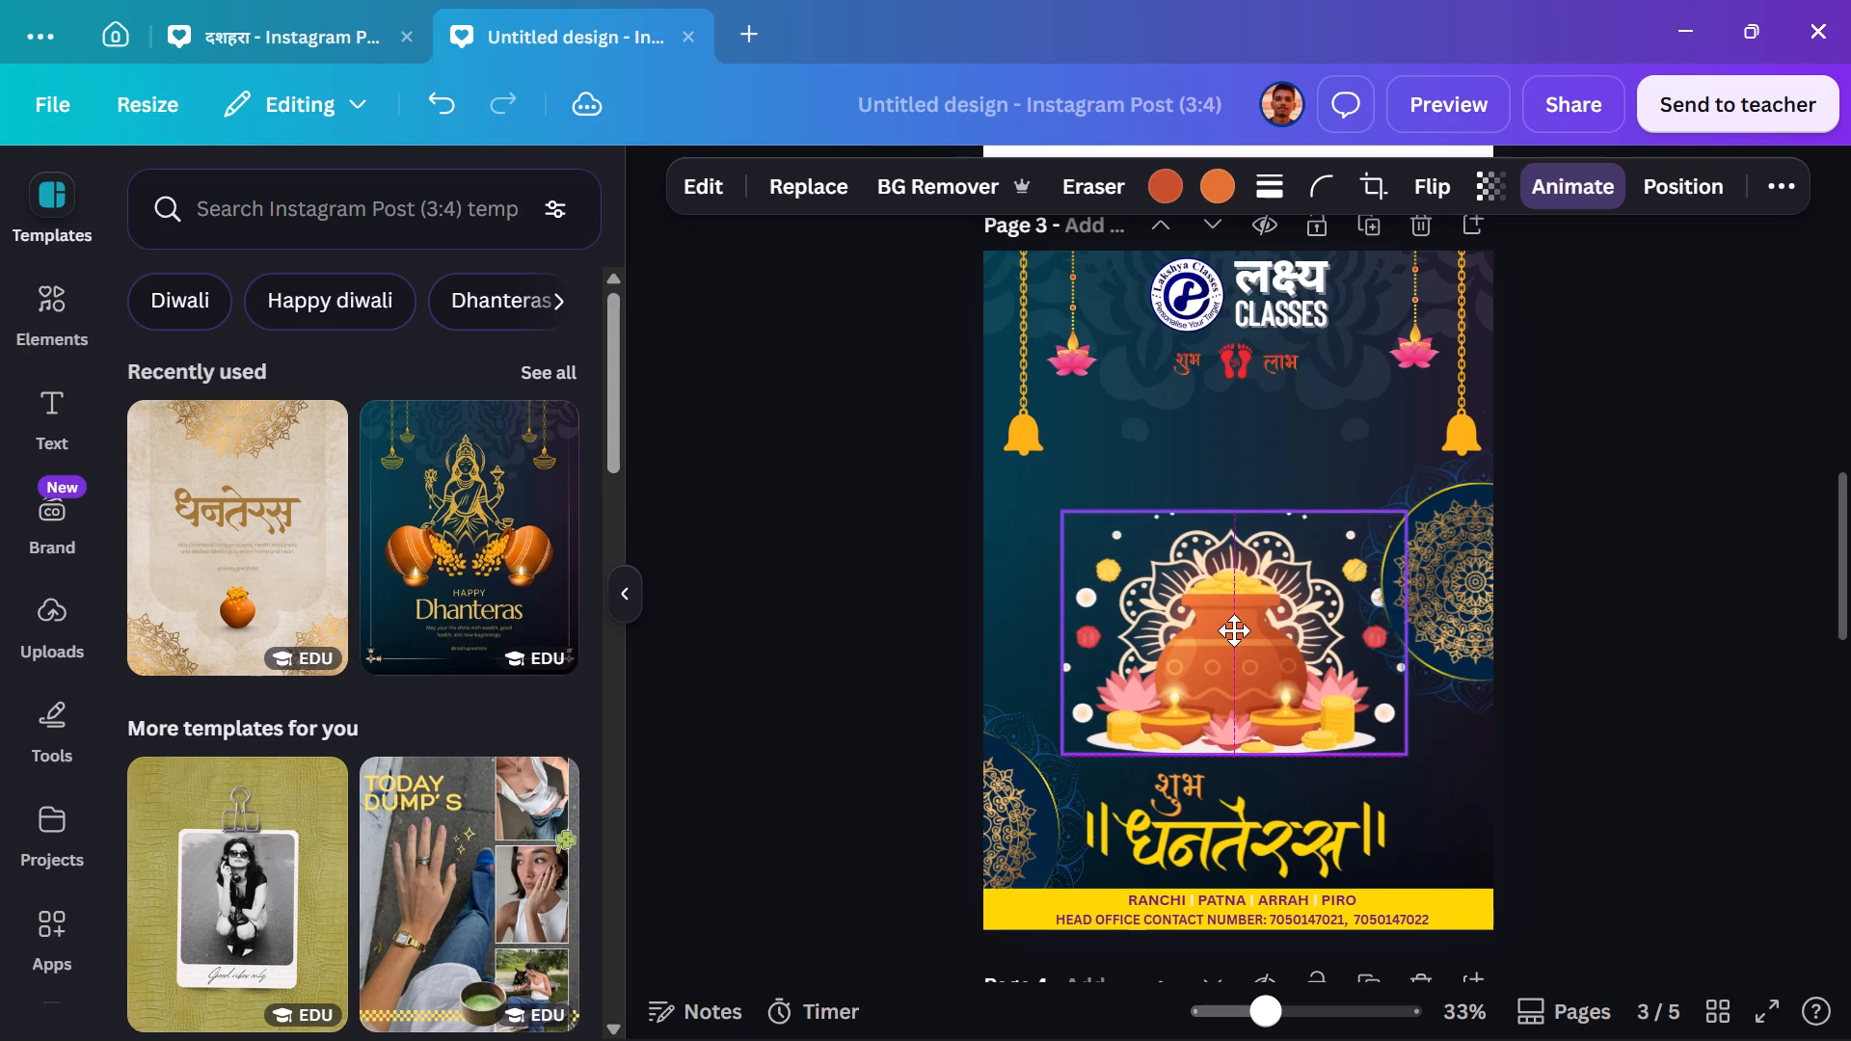
pyautogui.moveTo(1234, 630); pyautogui.dragTo(1238, 630)
pyautogui.click(1658, 555)
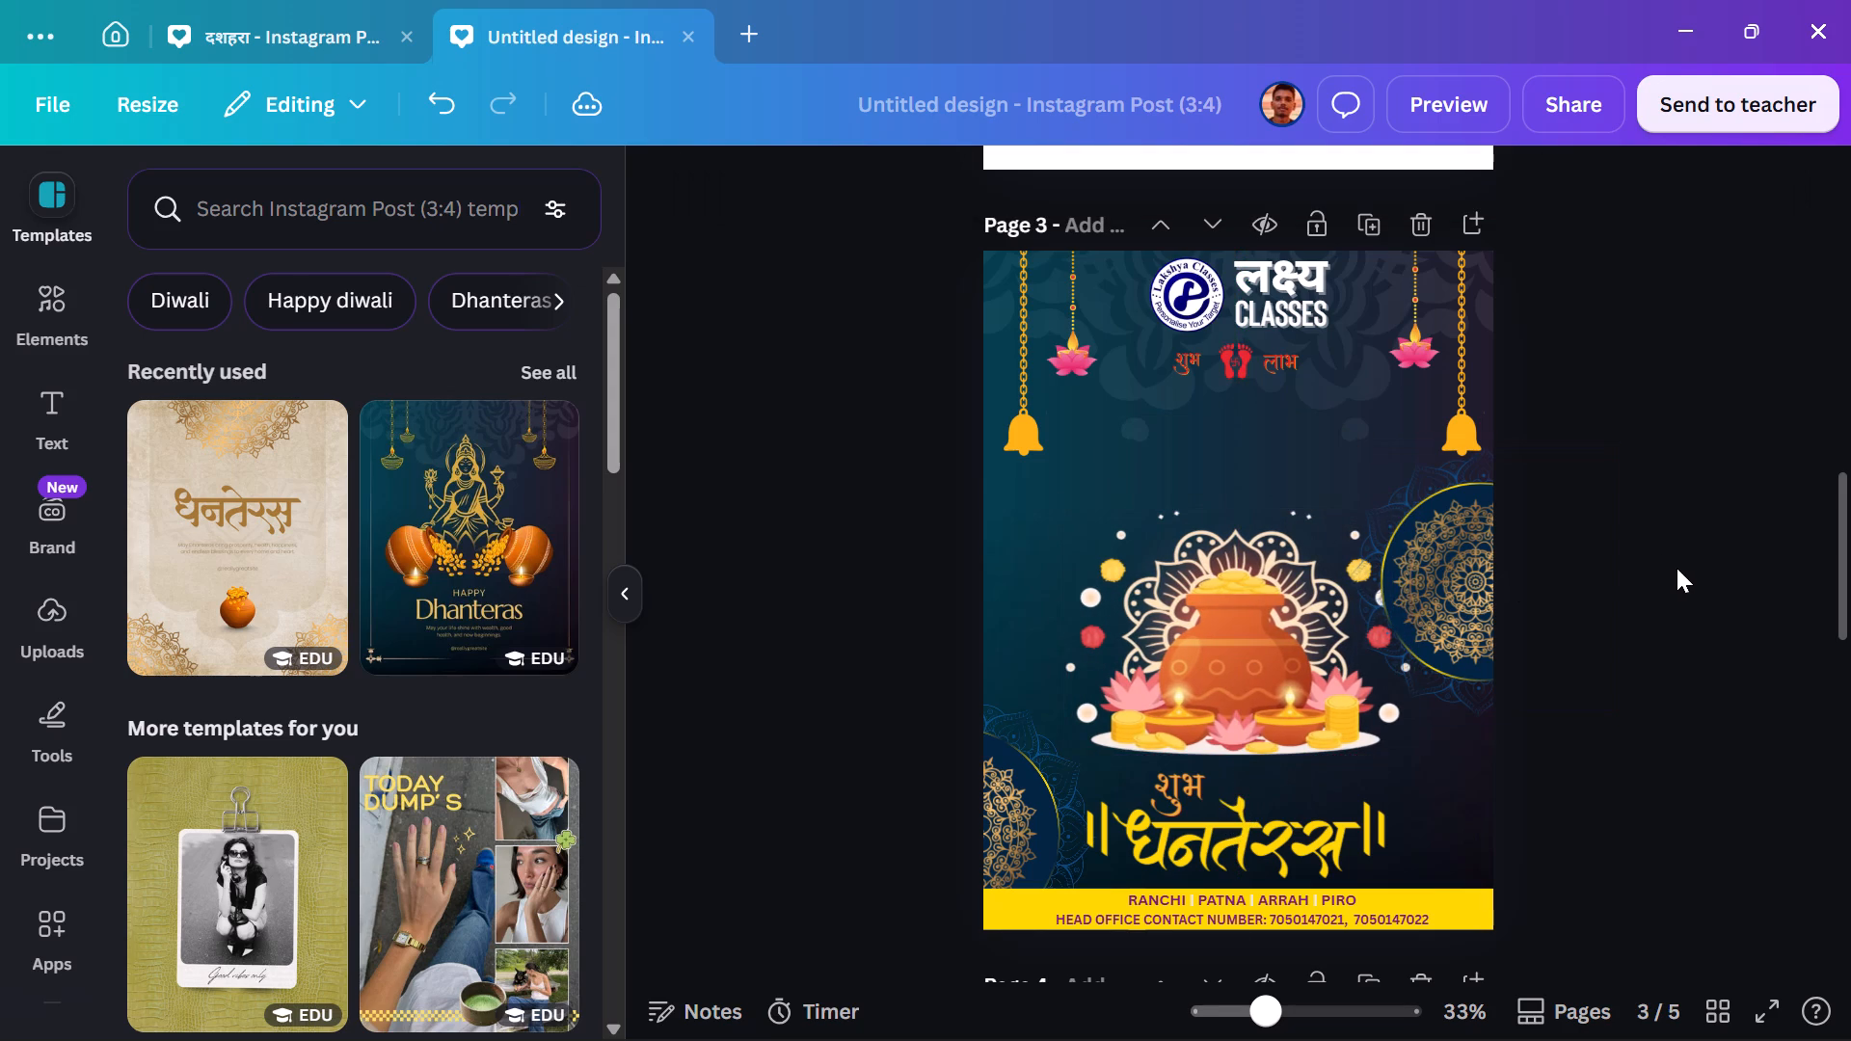
# Shift page 3's right-hand mandala further outward past the page's right edge, clear of the pot illustration.
pyautogui.moveTo(1458, 593); pyautogui.dragTo(1489, 583)
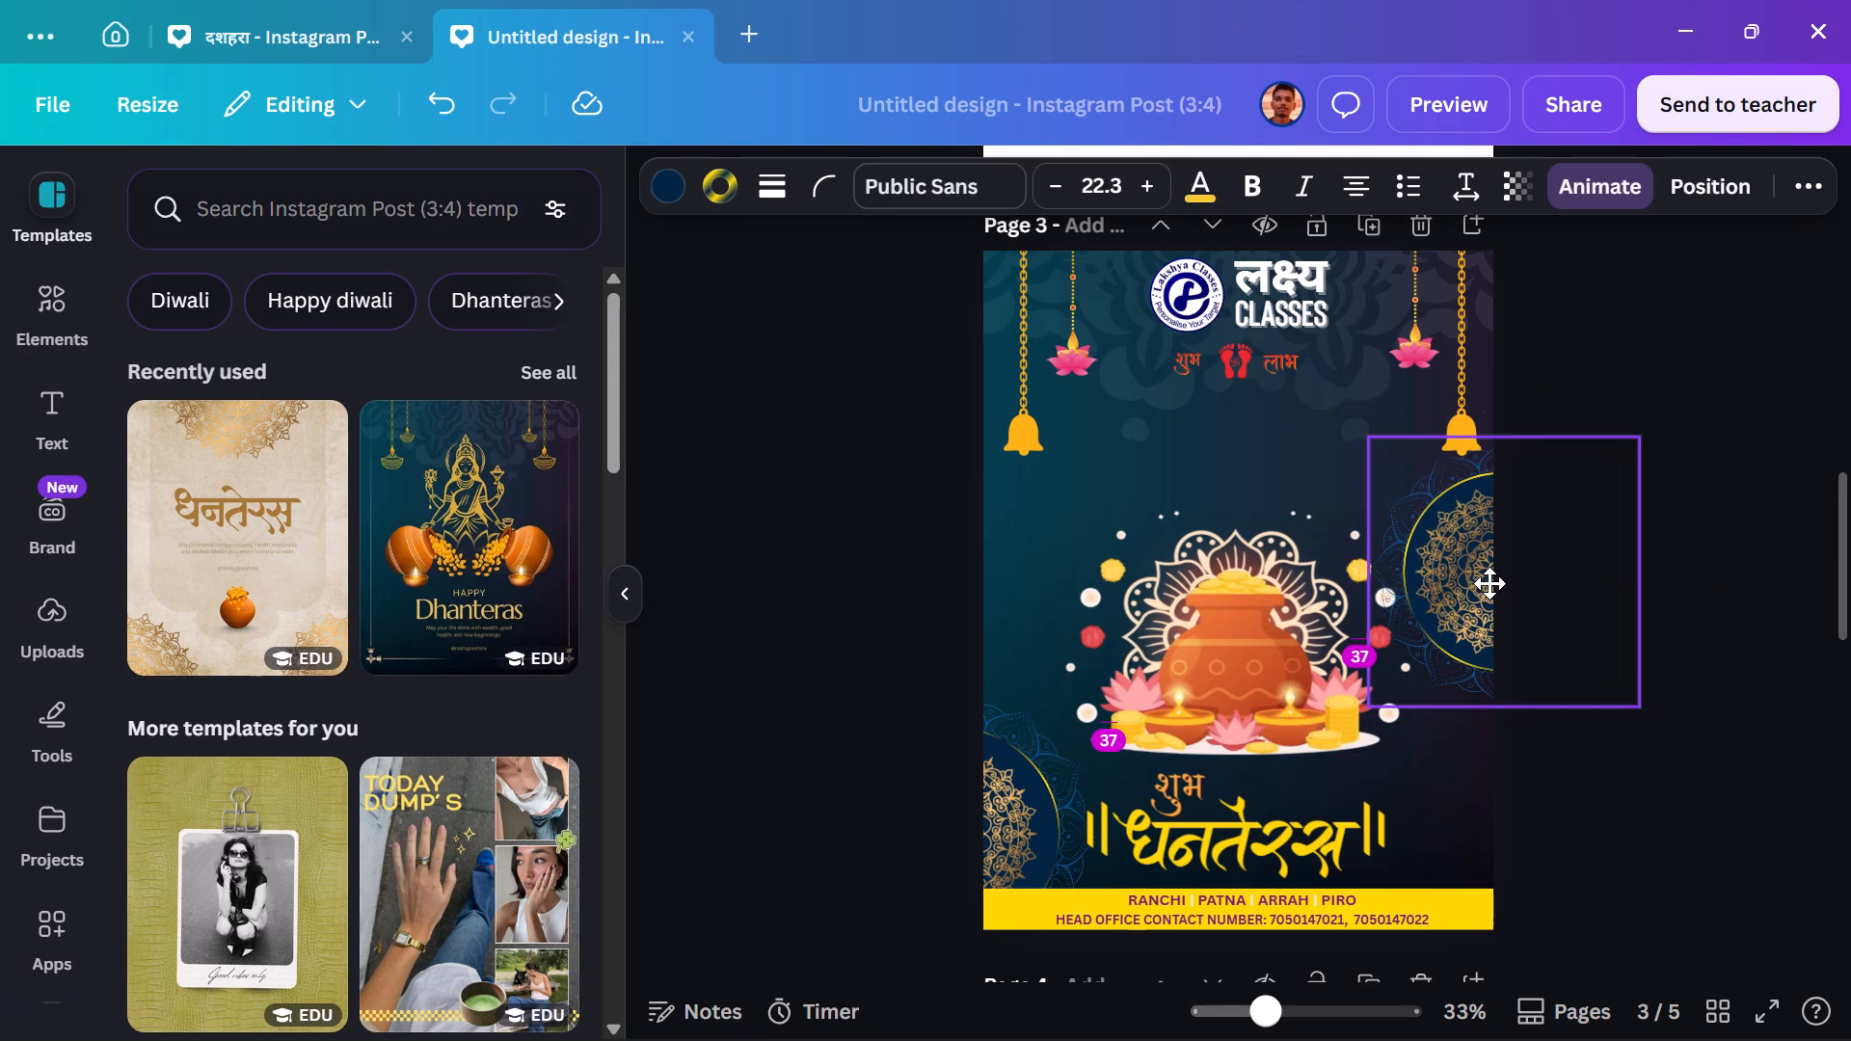
pyautogui.moveTo(1489, 583); pyautogui.dragTo(1491, 583)
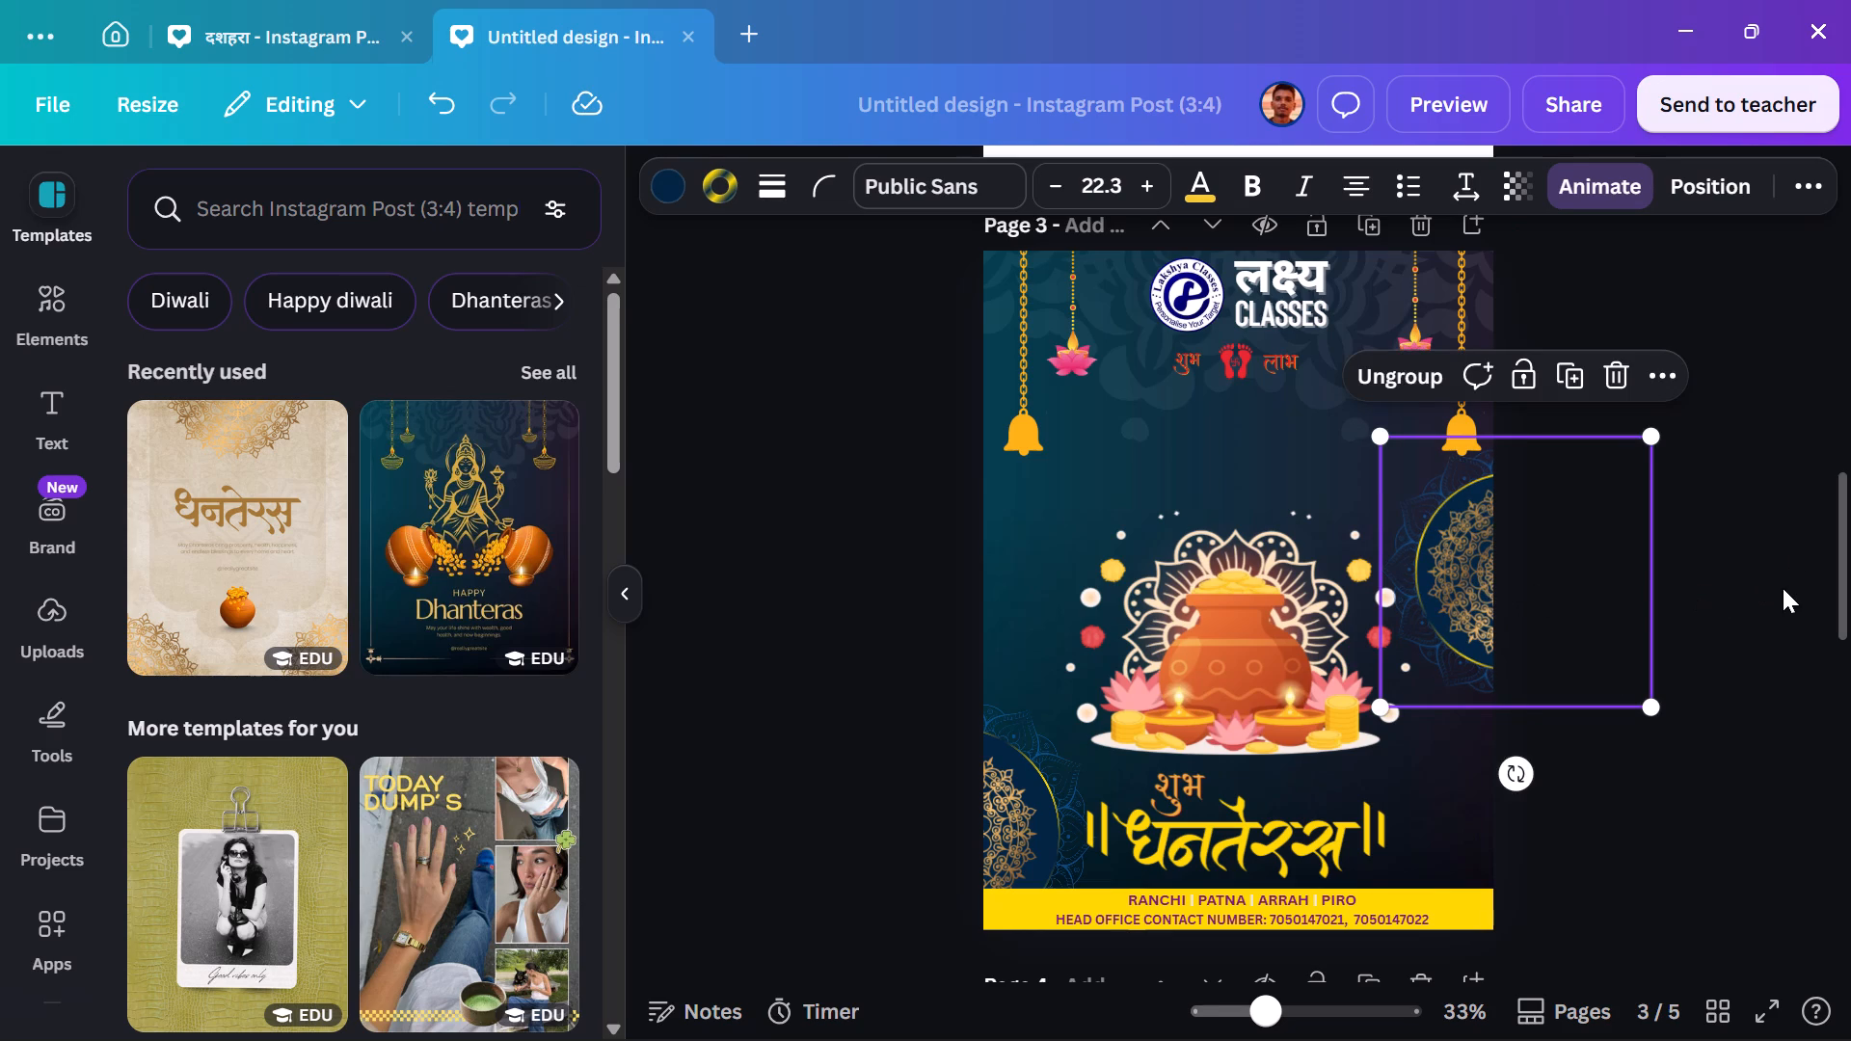
pyautogui.click(1746, 510)
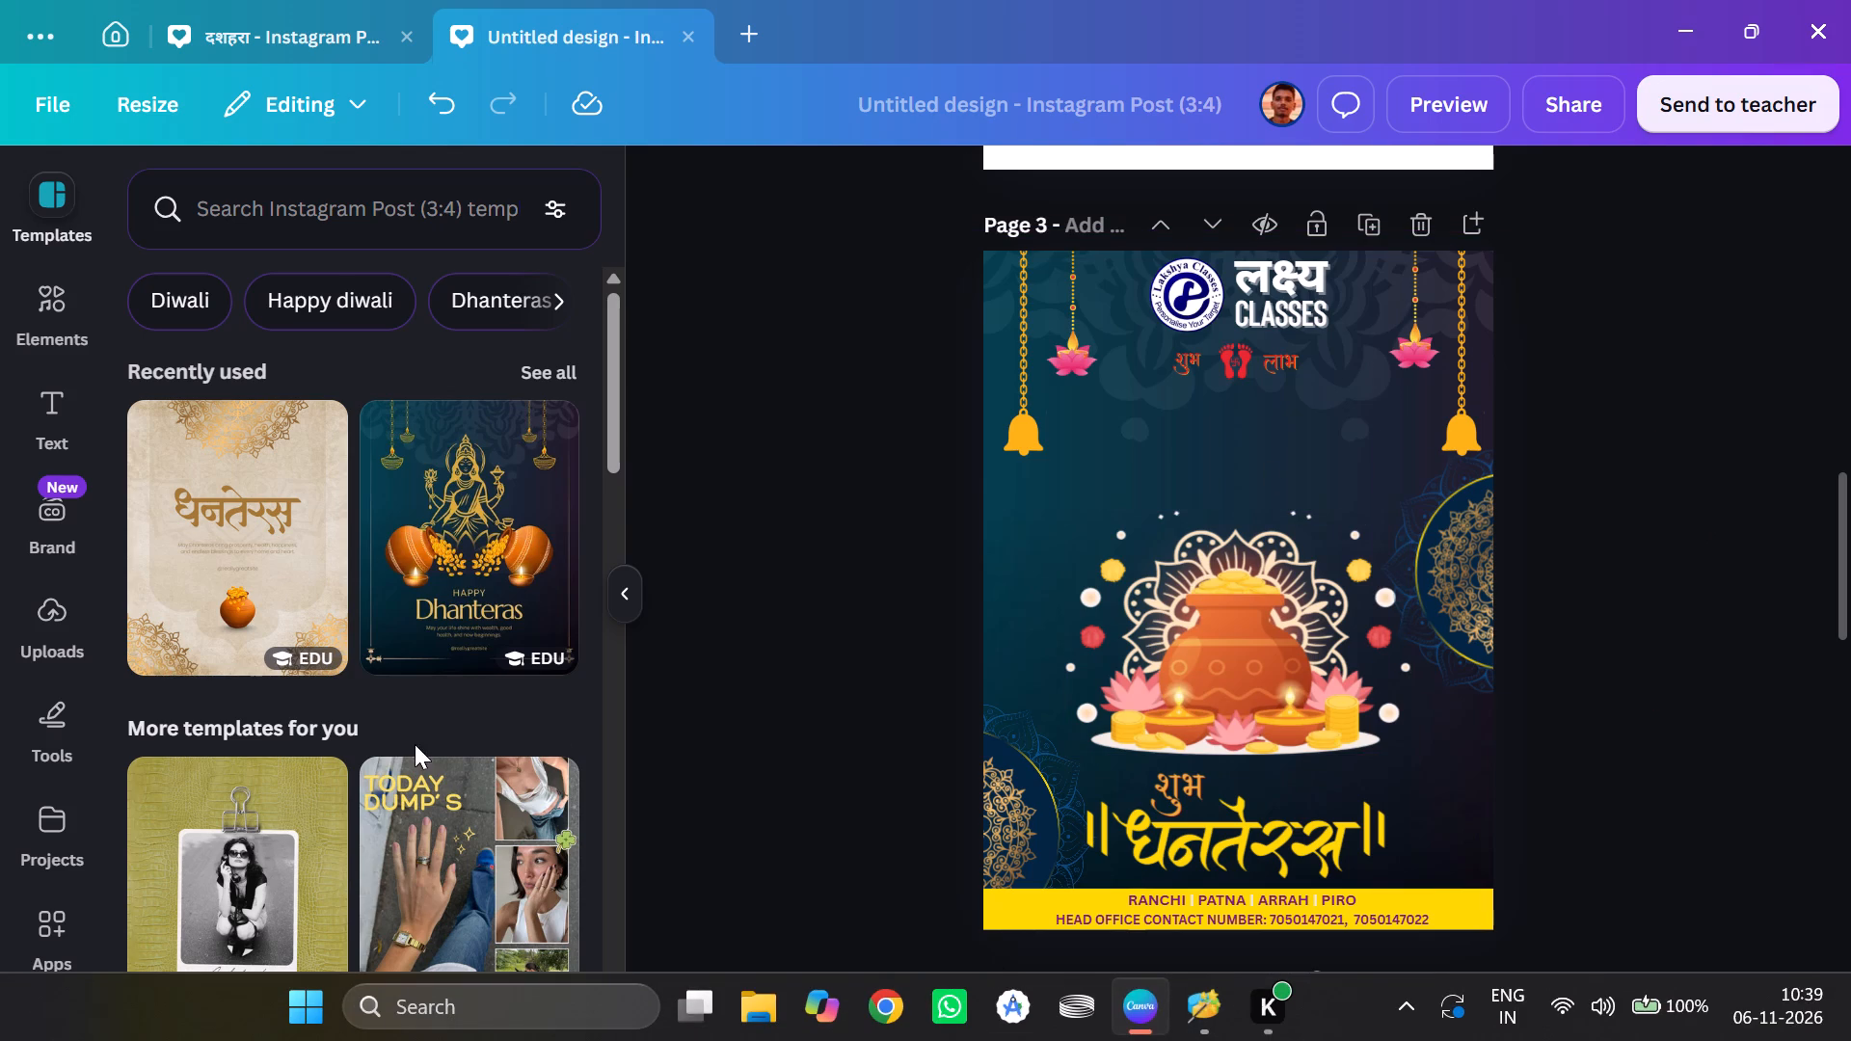
# Search the templates for "dhanteras" and look through the designs for ideas.
pyautogui.scroll(-4, 415, 744)
pyautogui.scroll(10, 461, 783)
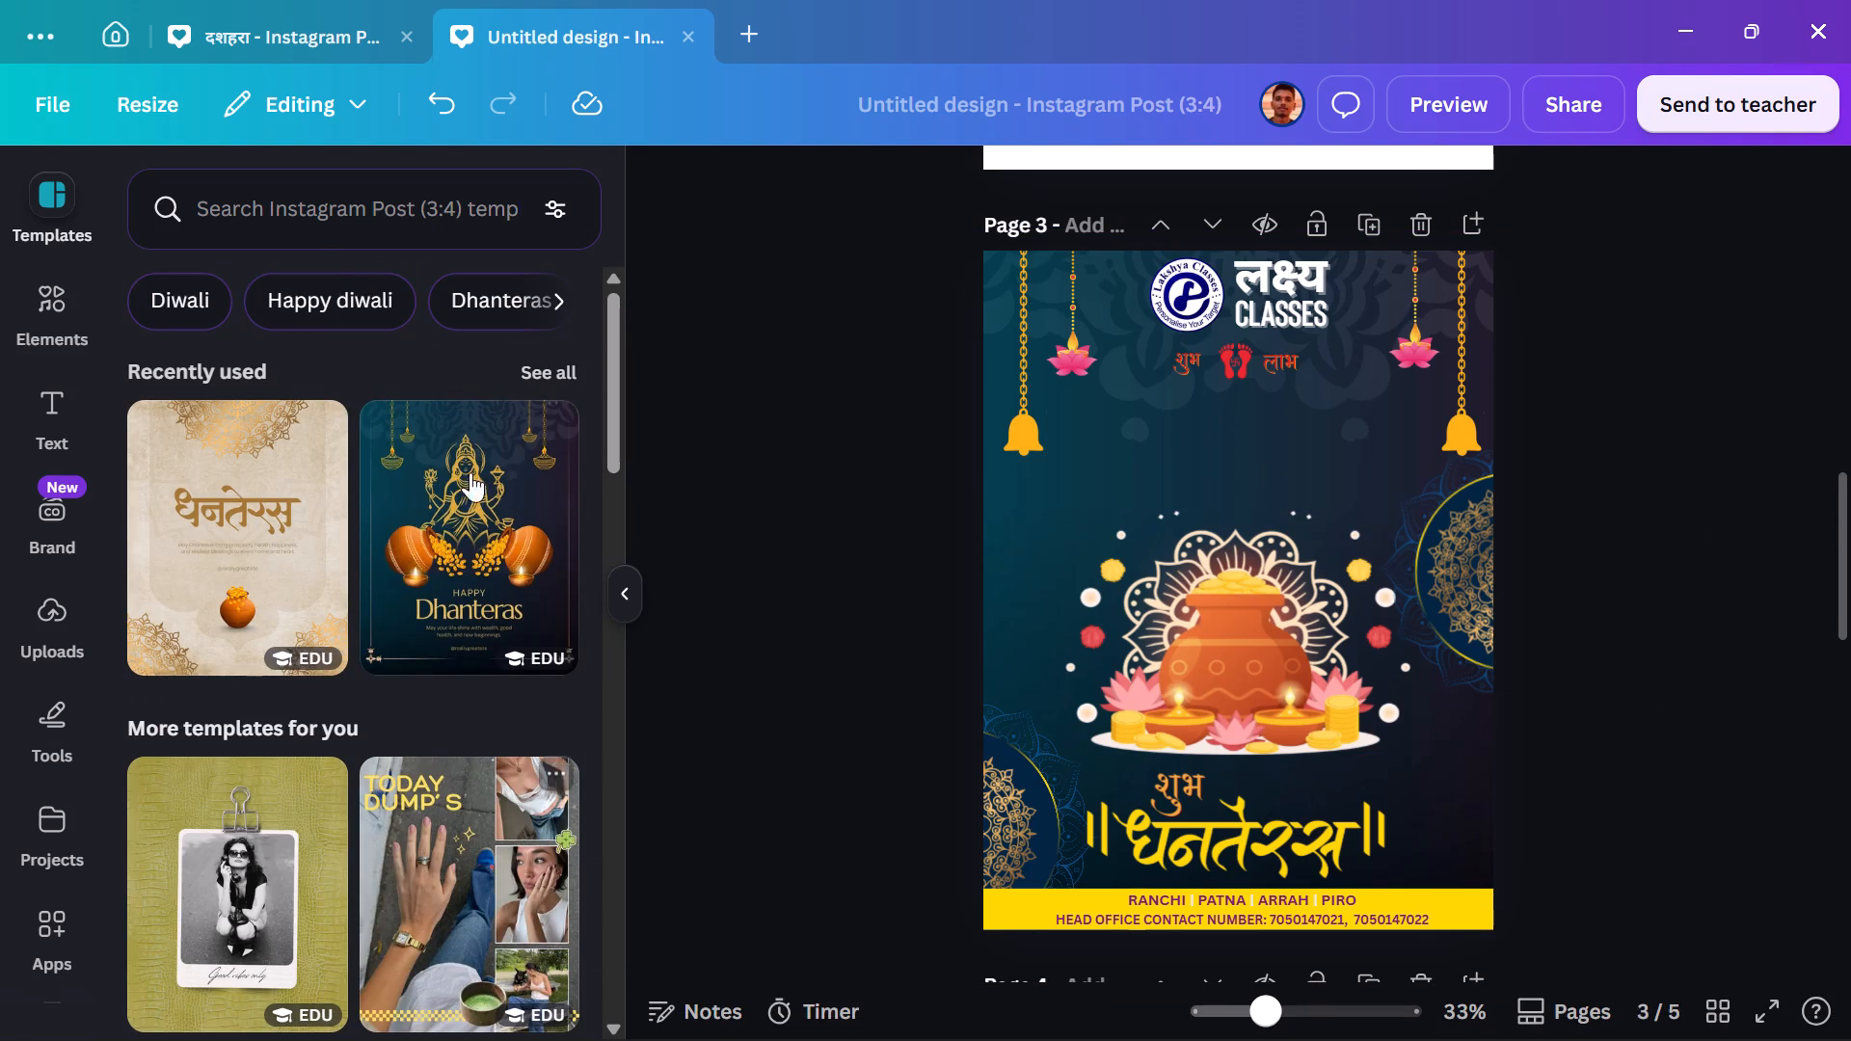
pyautogui.click(235, 208)
pyautogui.write('dhanteras')
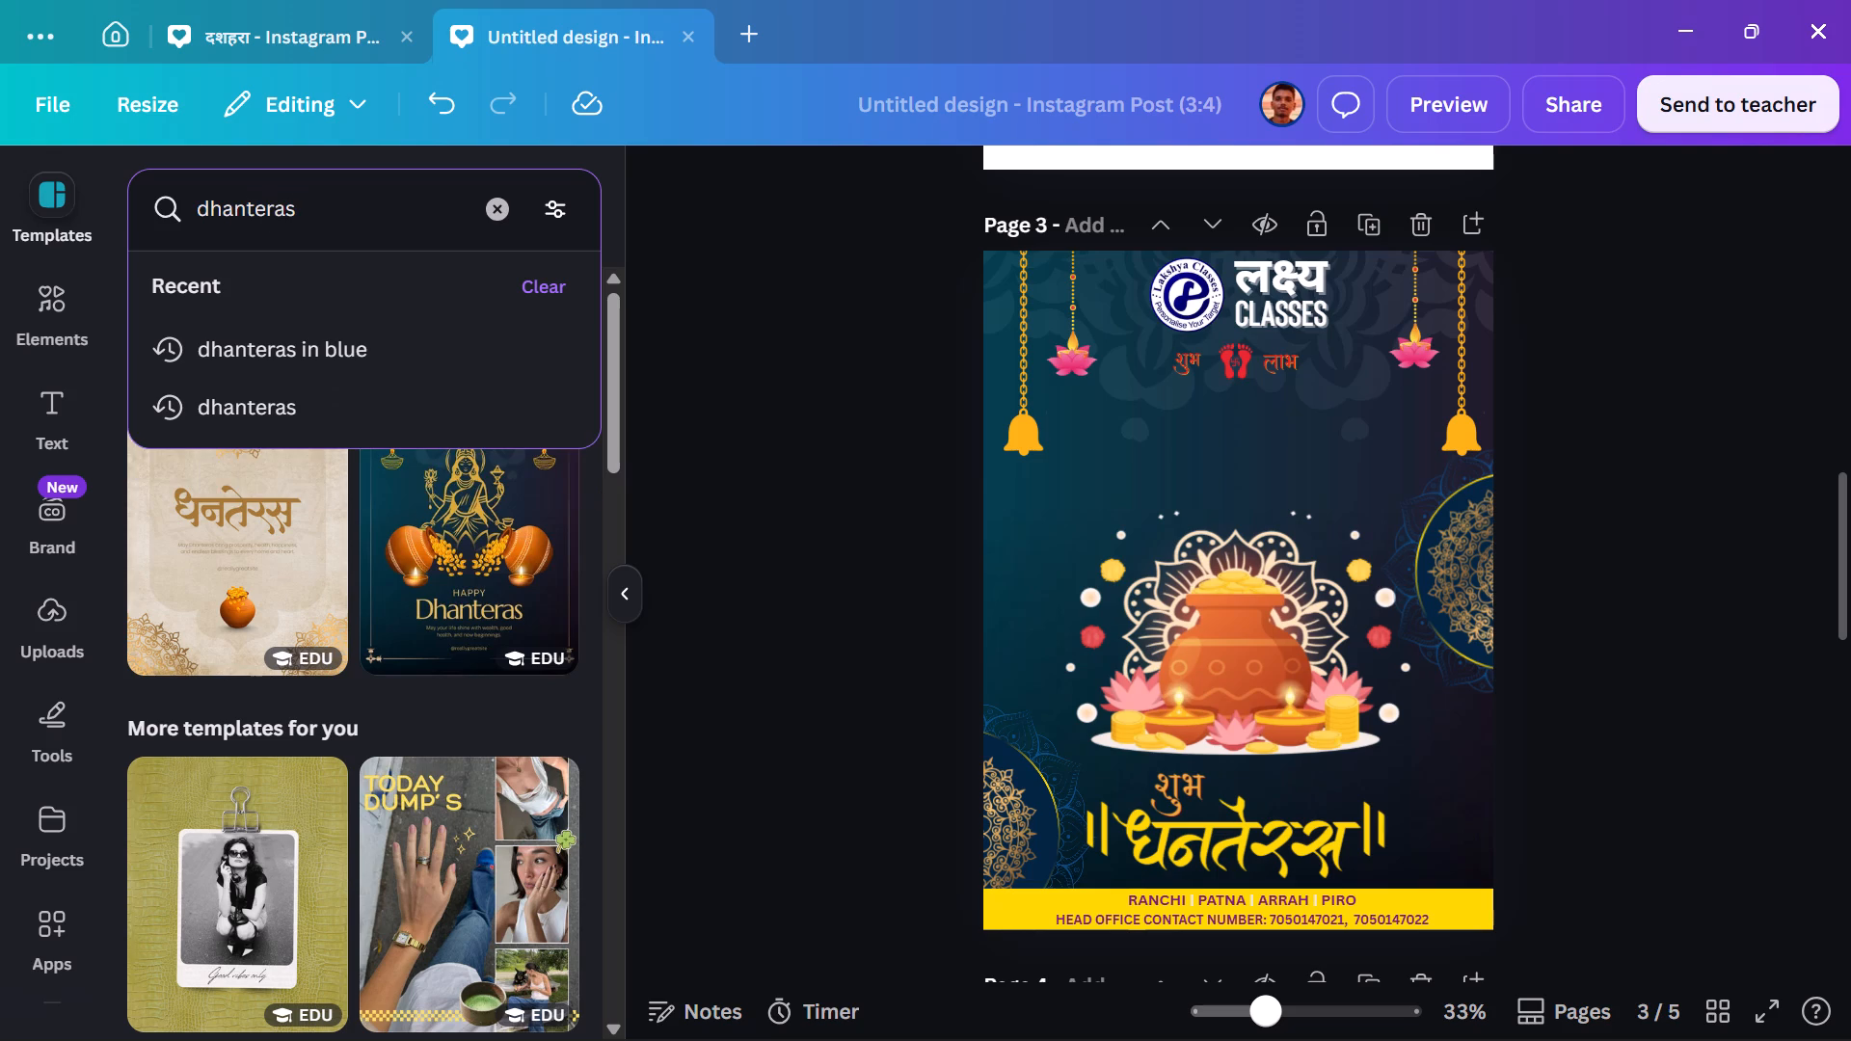
pyautogui.press('Return')
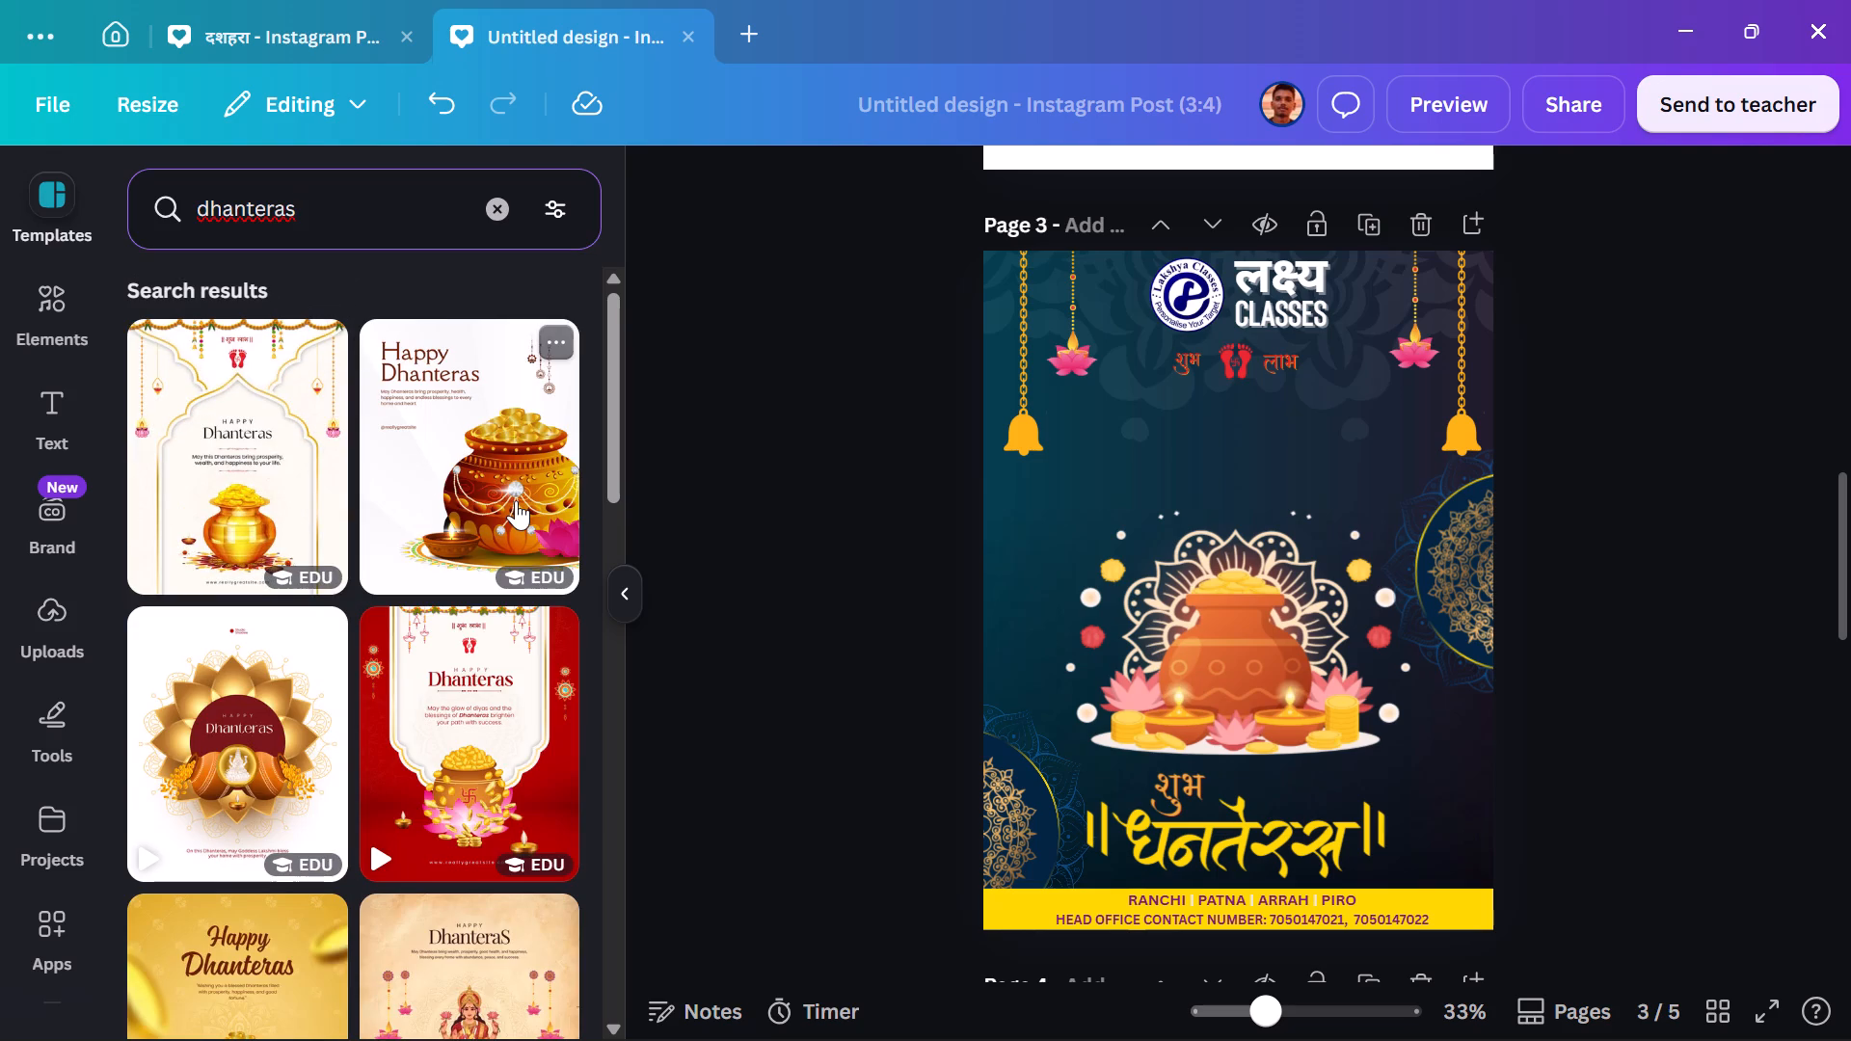
pyautogui.scroll(-3, 488, 538)
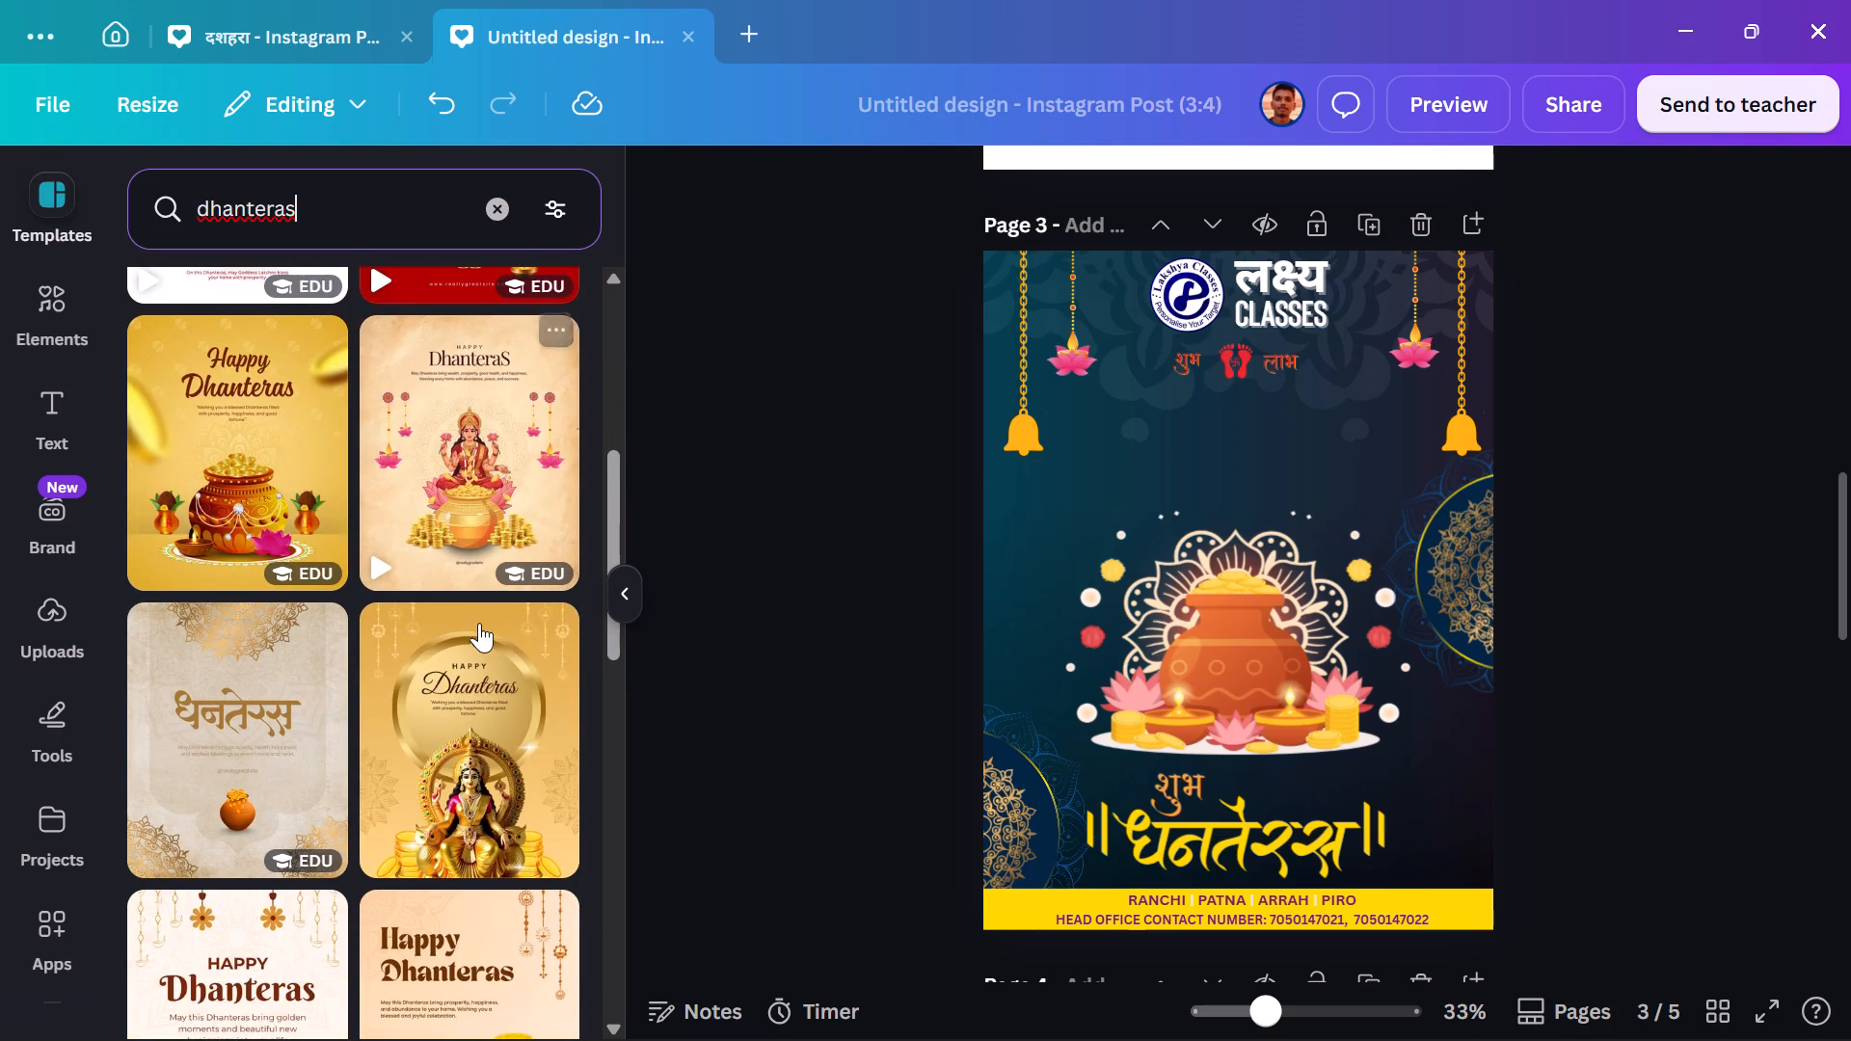
pyautogui.scroll(-2, 479, 627)
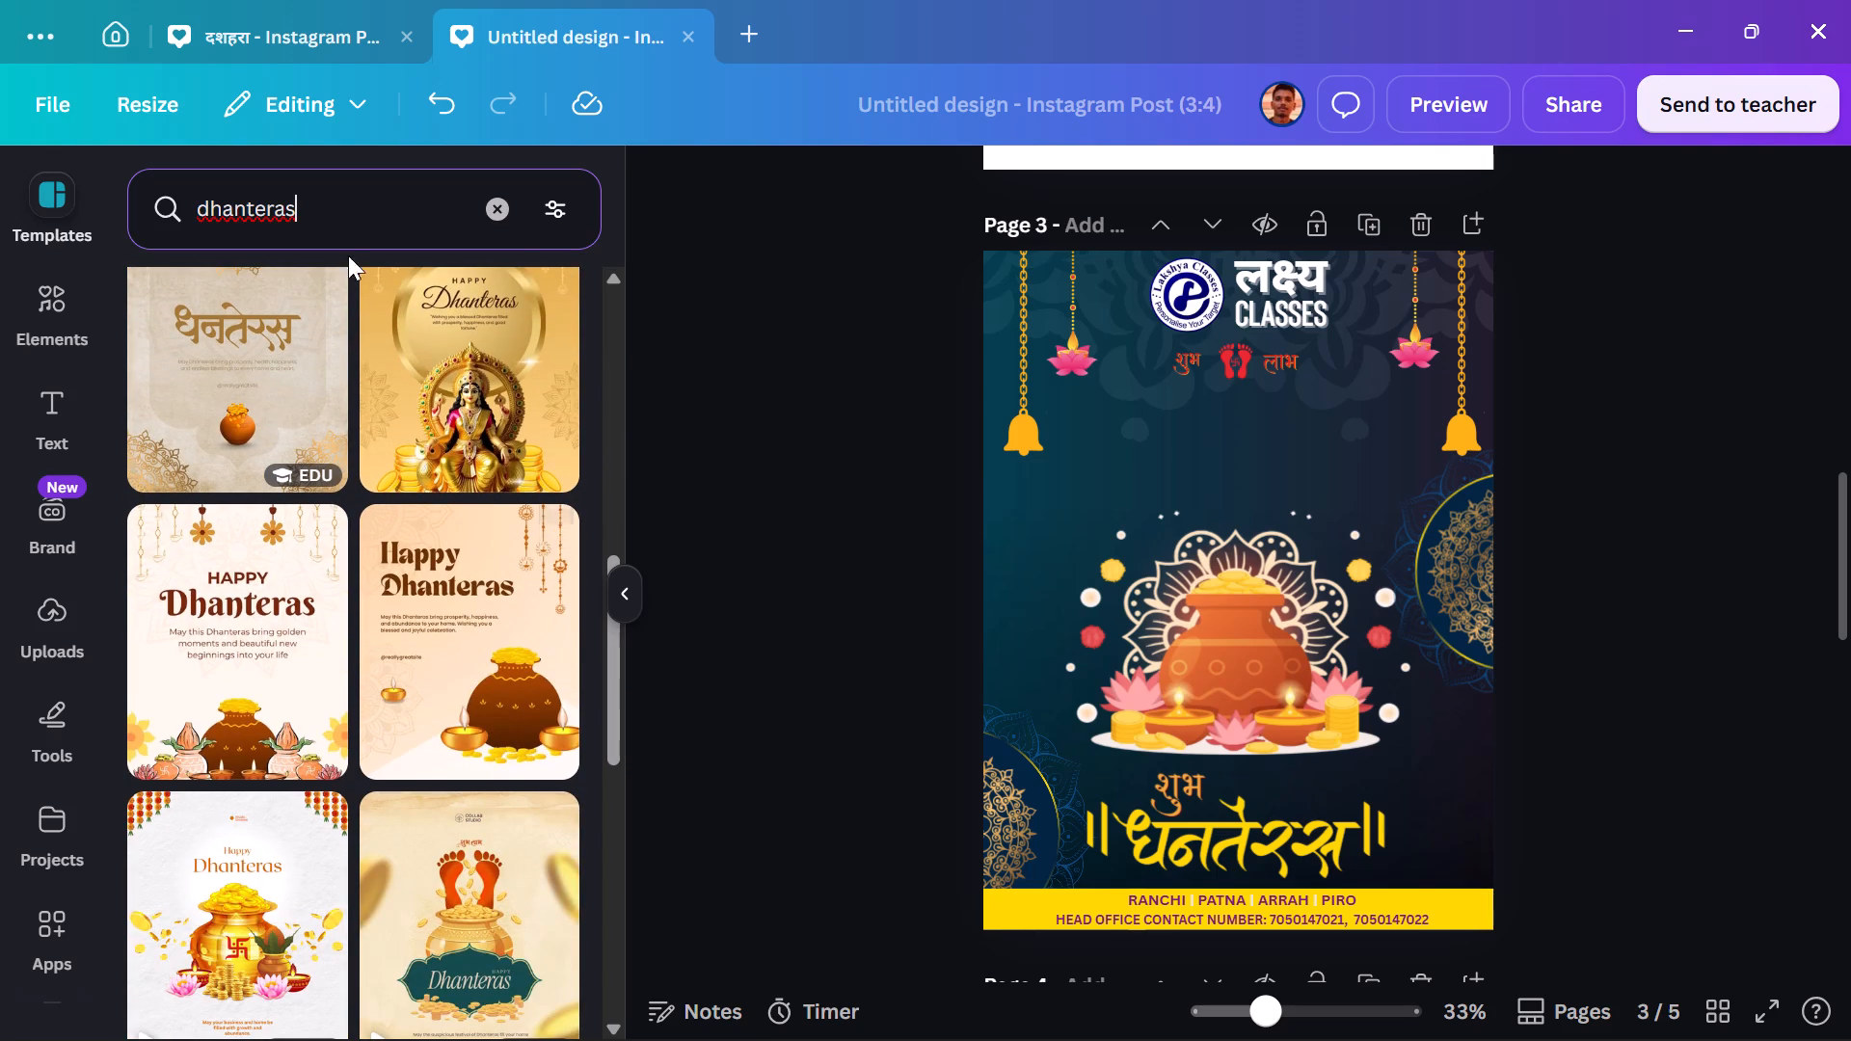
# Refine the template search to "dhanteras hindi" and look through the designs for Hindi greeting text.
pyautogui.click(340, 210)
pyautogui.press('space')
pyautogui.write('hindi')
pyautogui.press('Return')
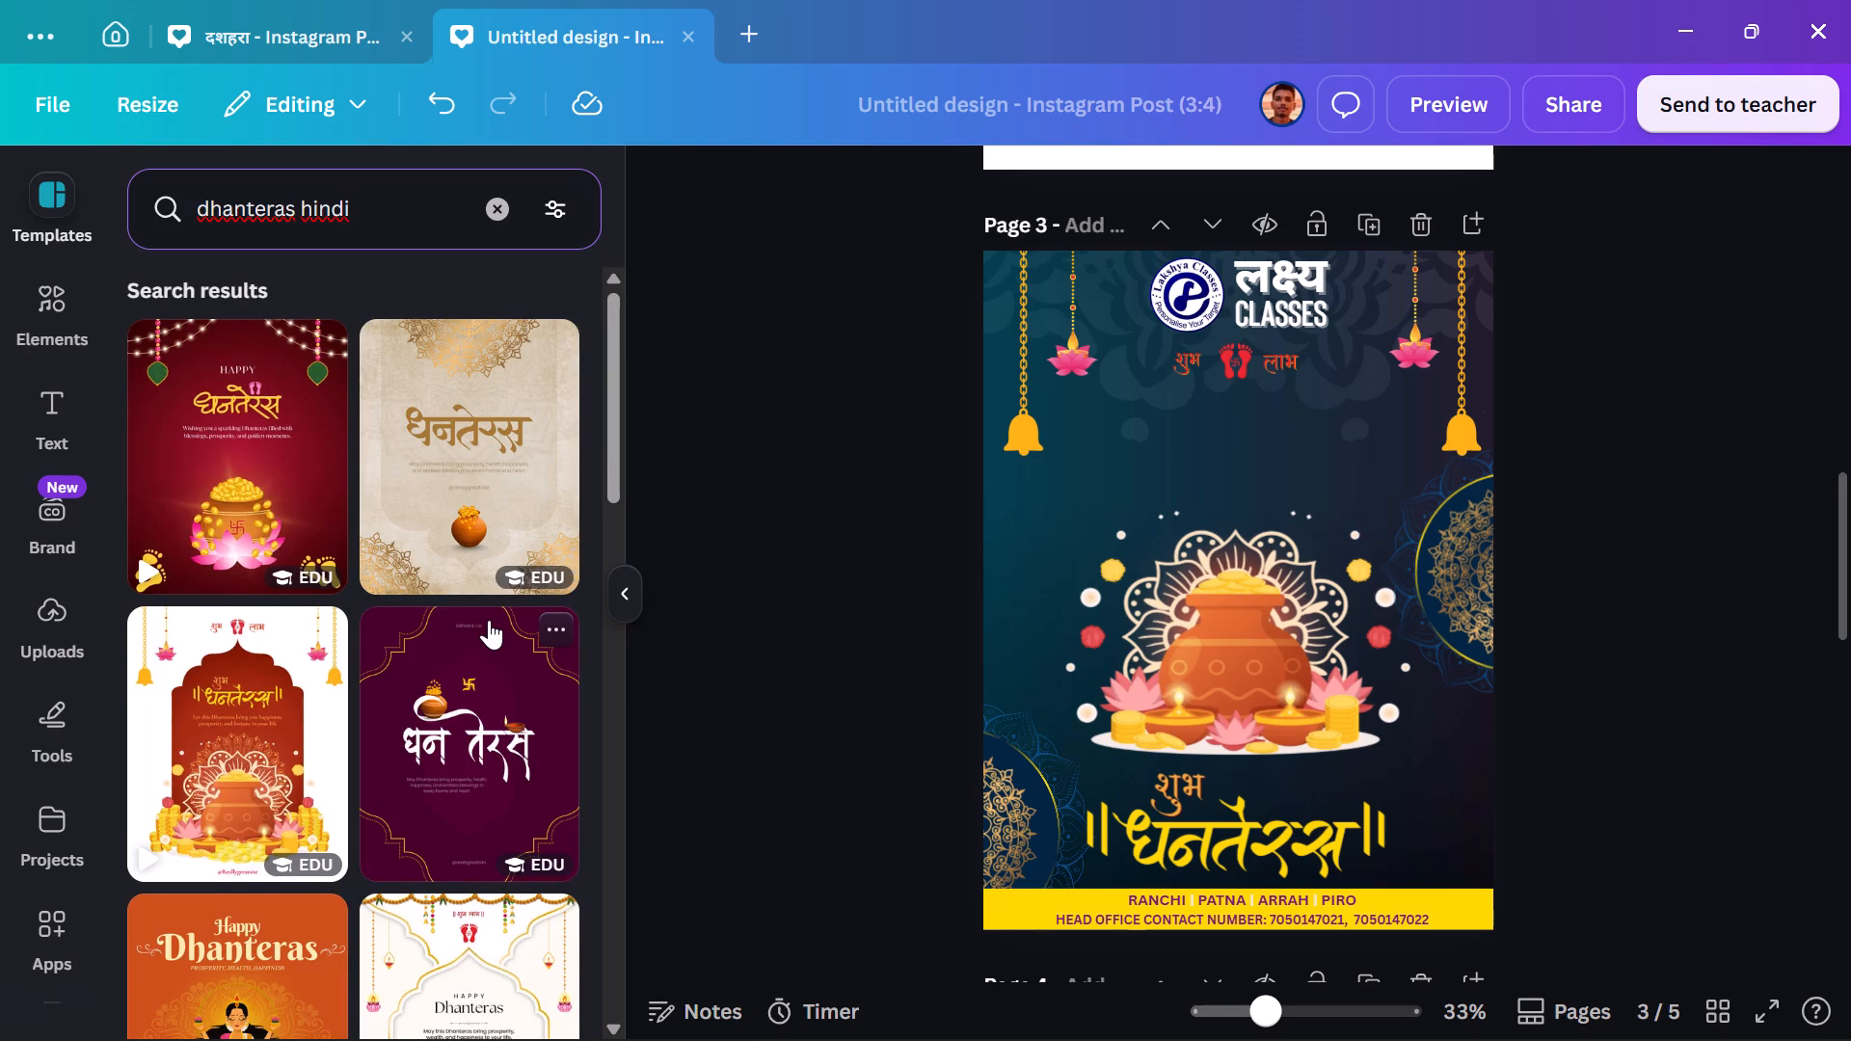
pyautogui.scroll(-5, 489, 620)
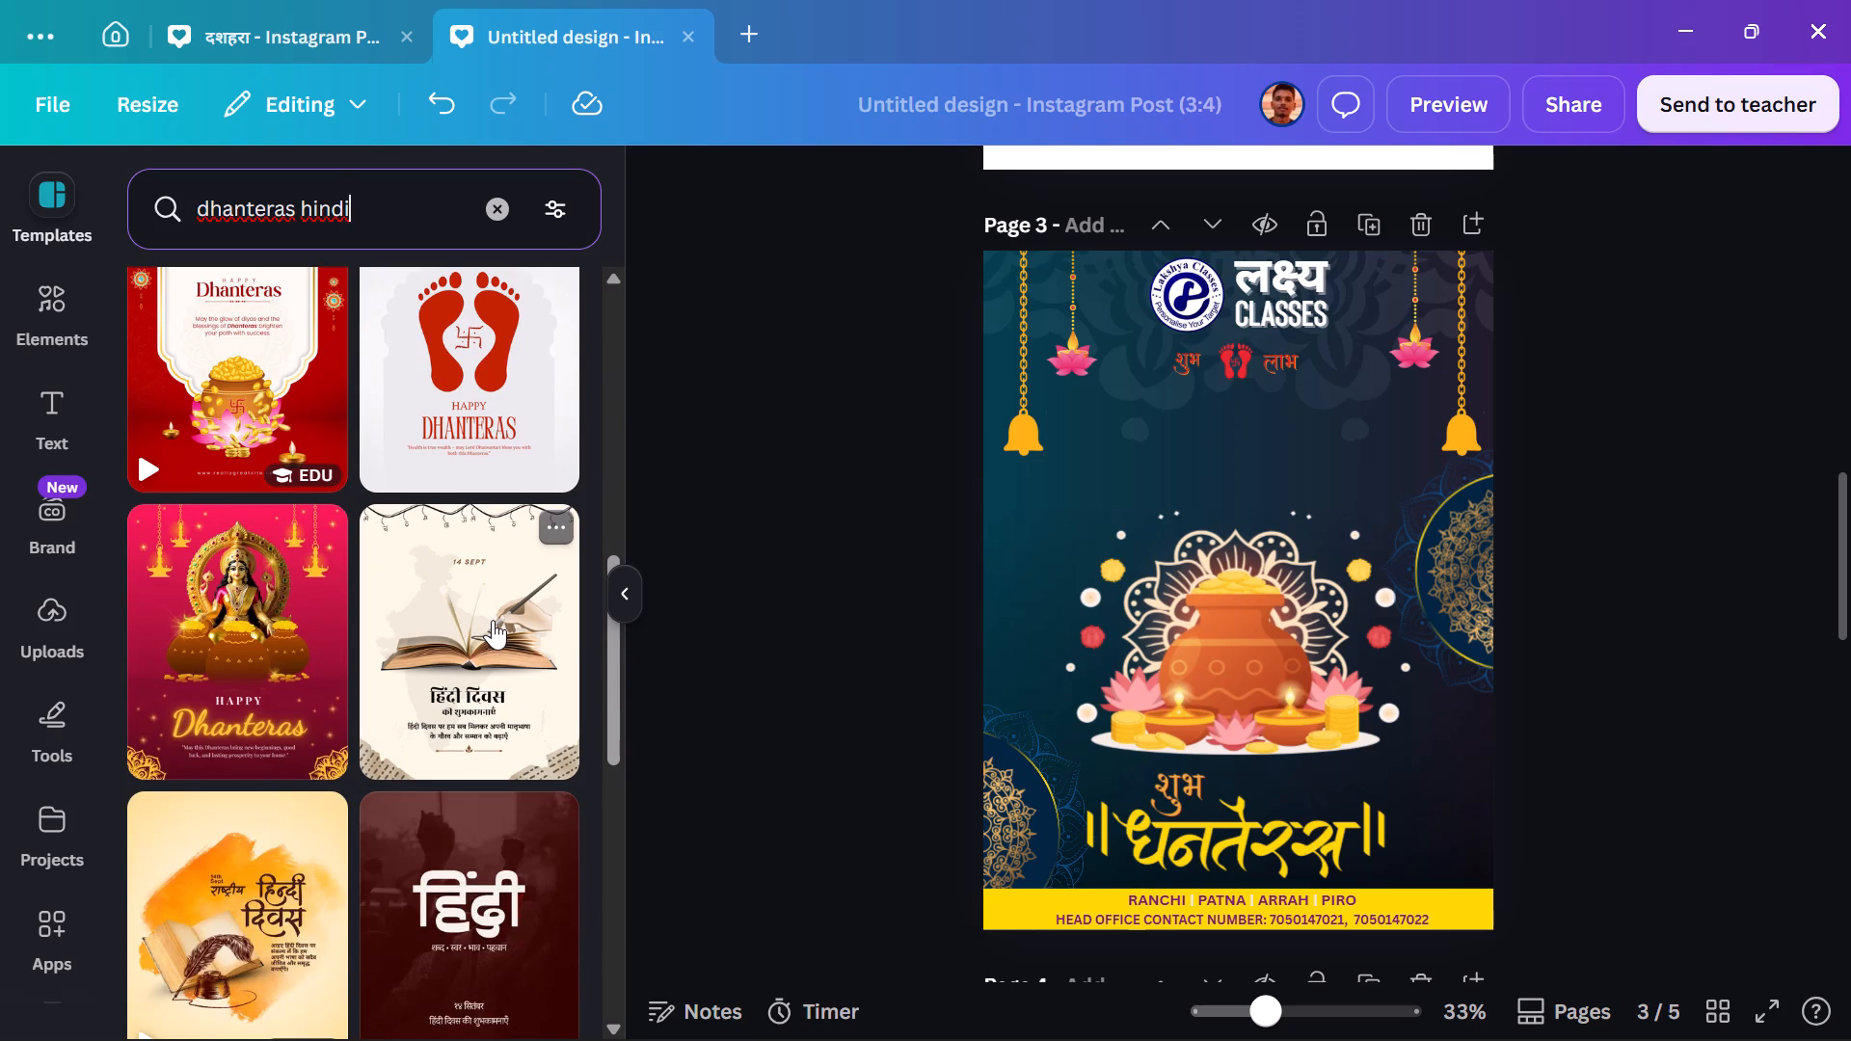
pyautogui.scroll(-2, 493, 620)
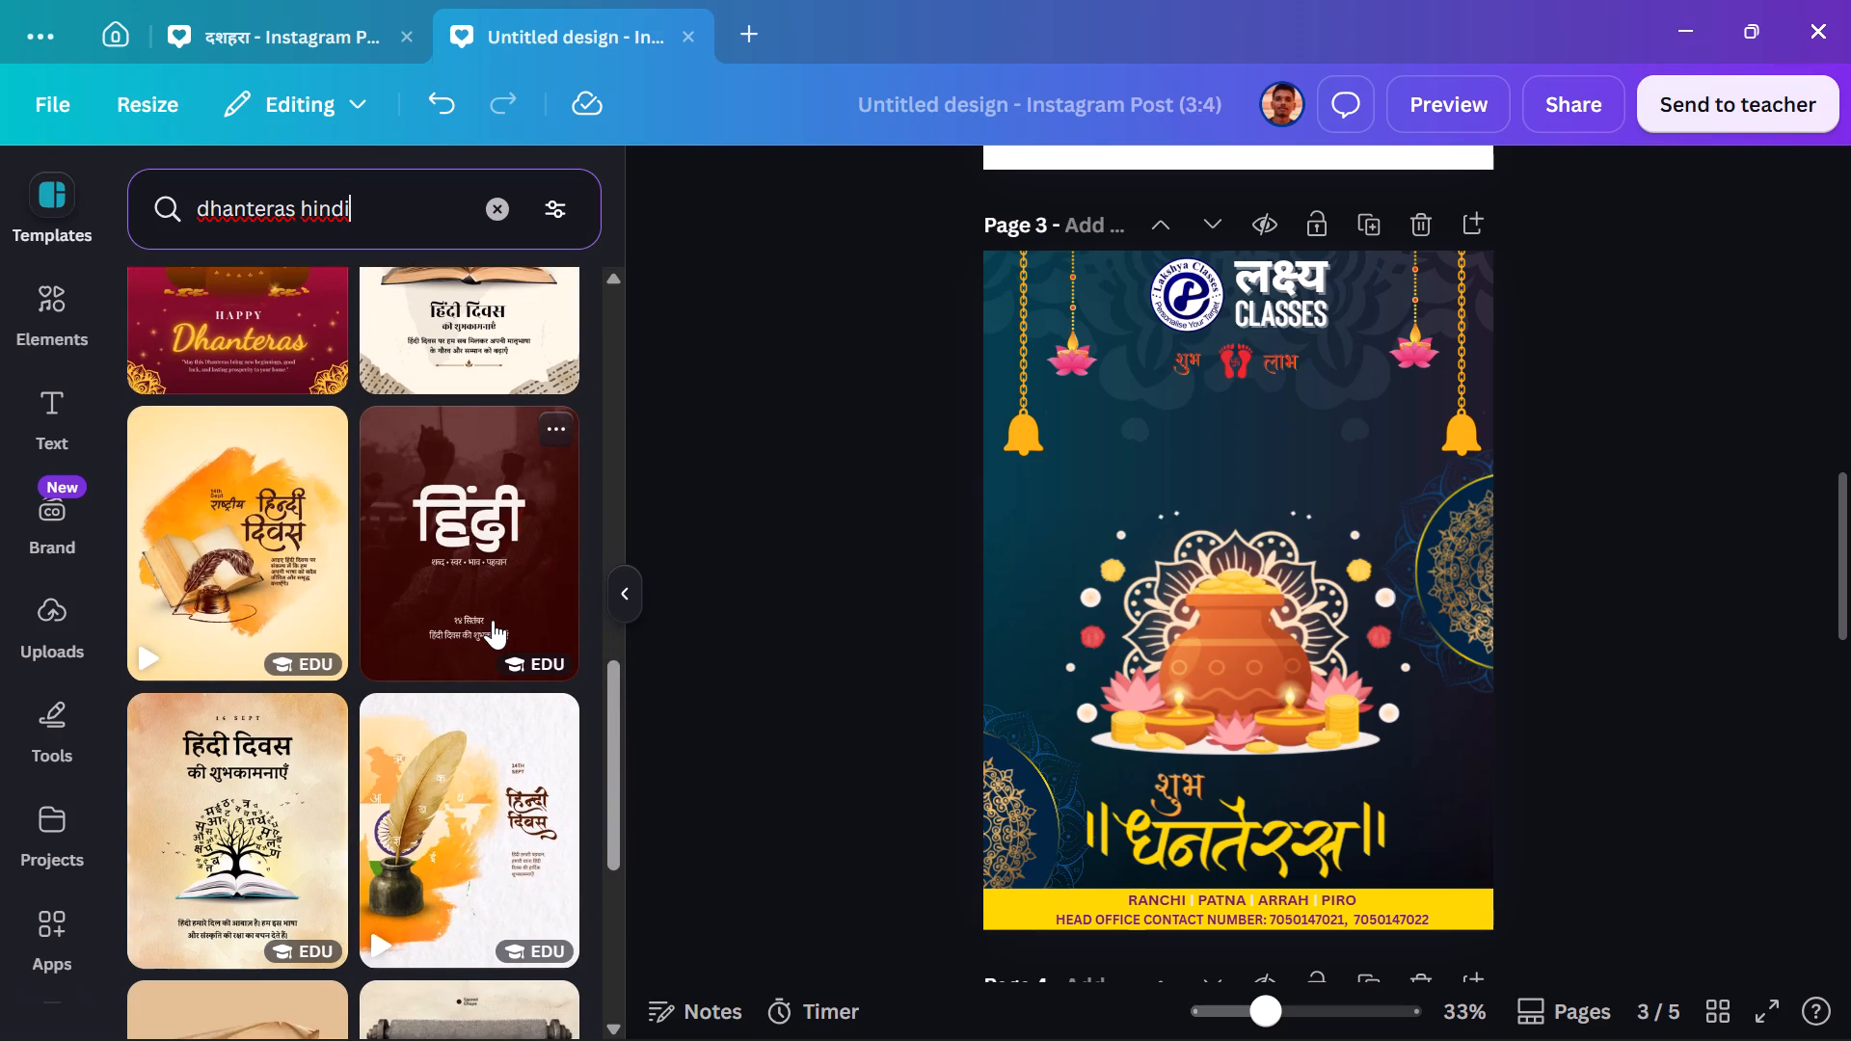
pyautogui.scroll(-3, 493, 620)
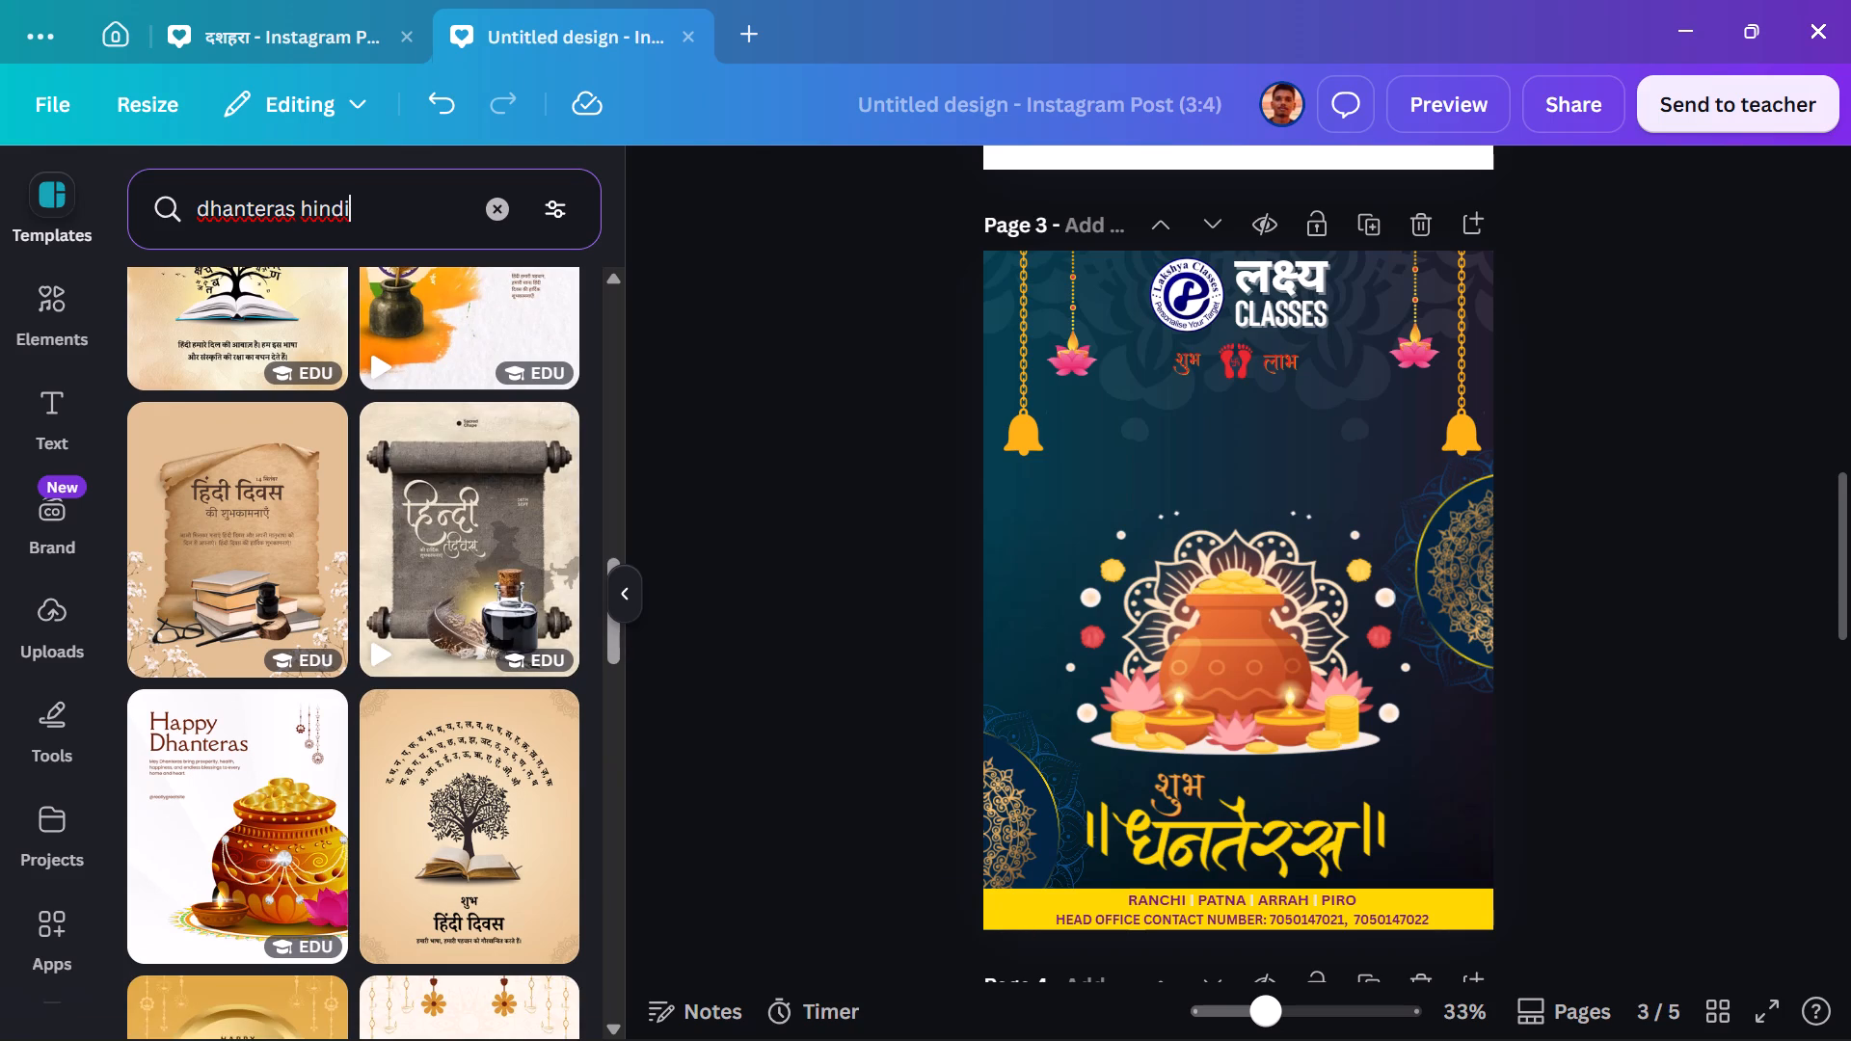
# Switch to Google Chrome, search for "dhanteras quotes in hindi" and look through the results for a suitable quote.
pyautogui.click(907, 997)
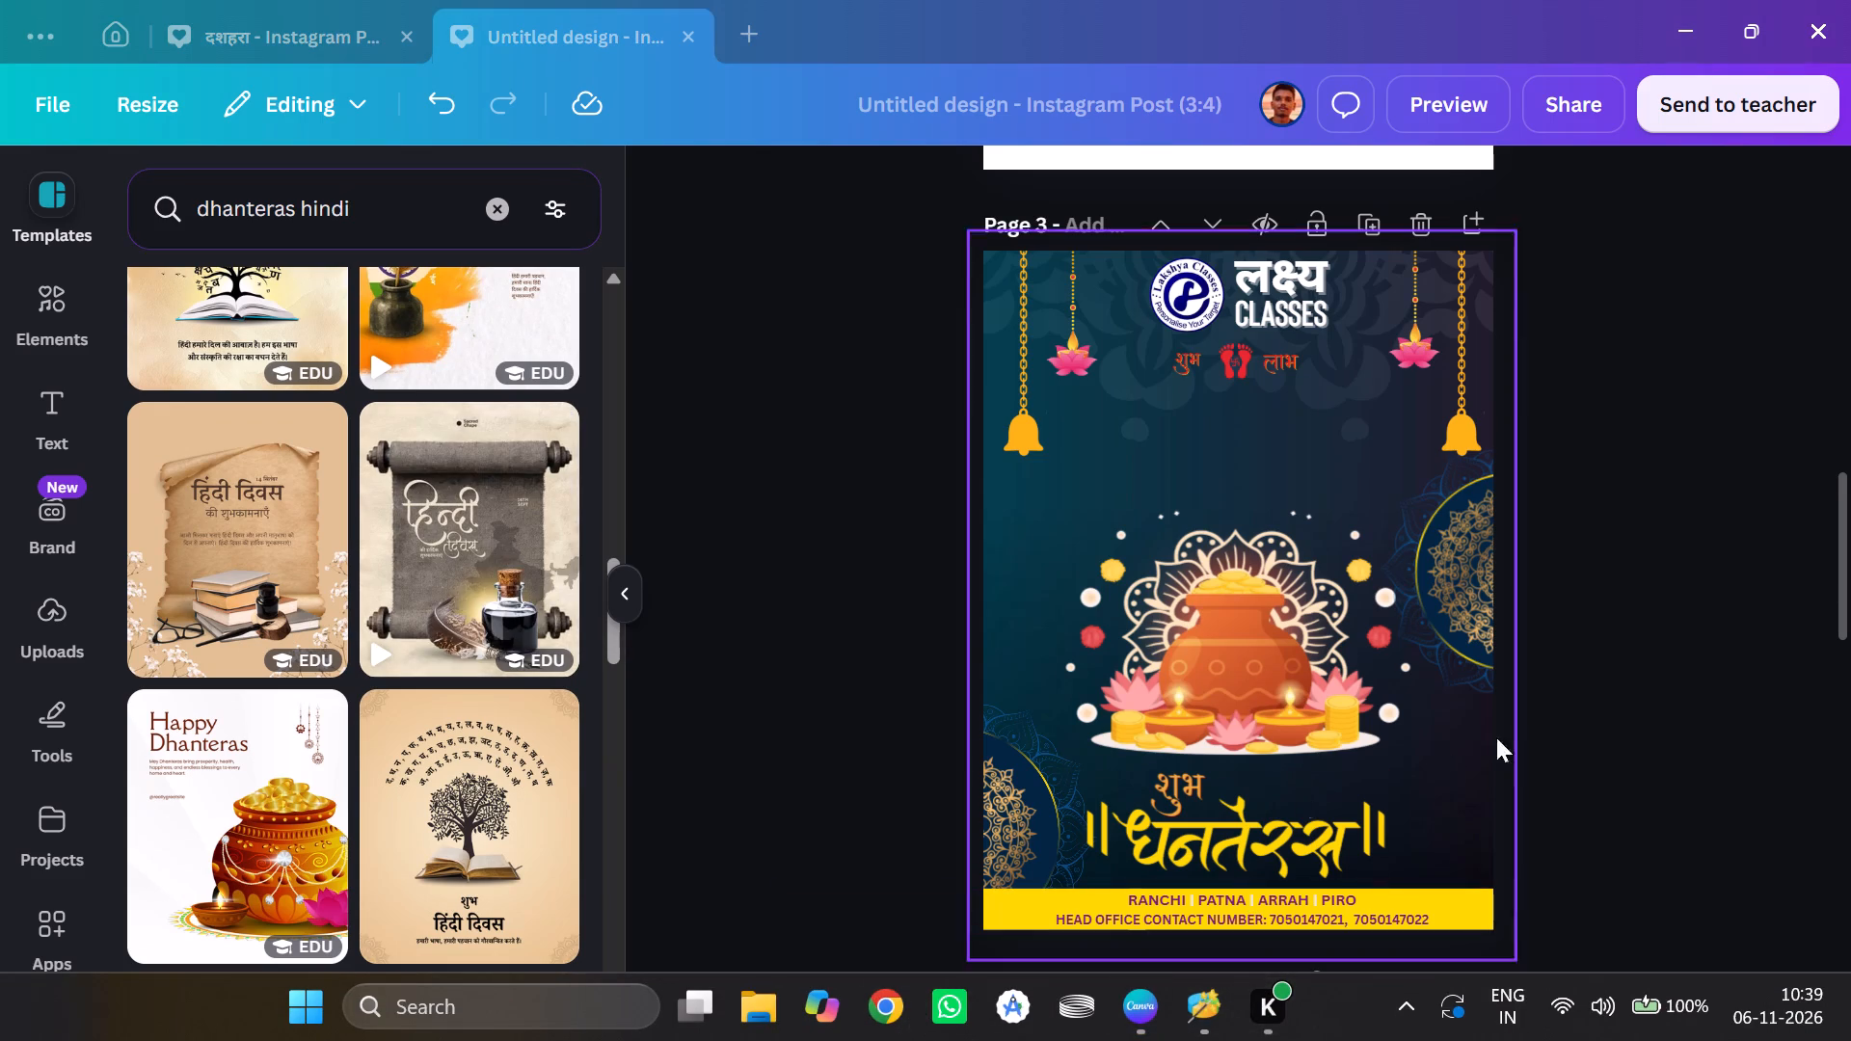
pyautogui.click(837, 575)
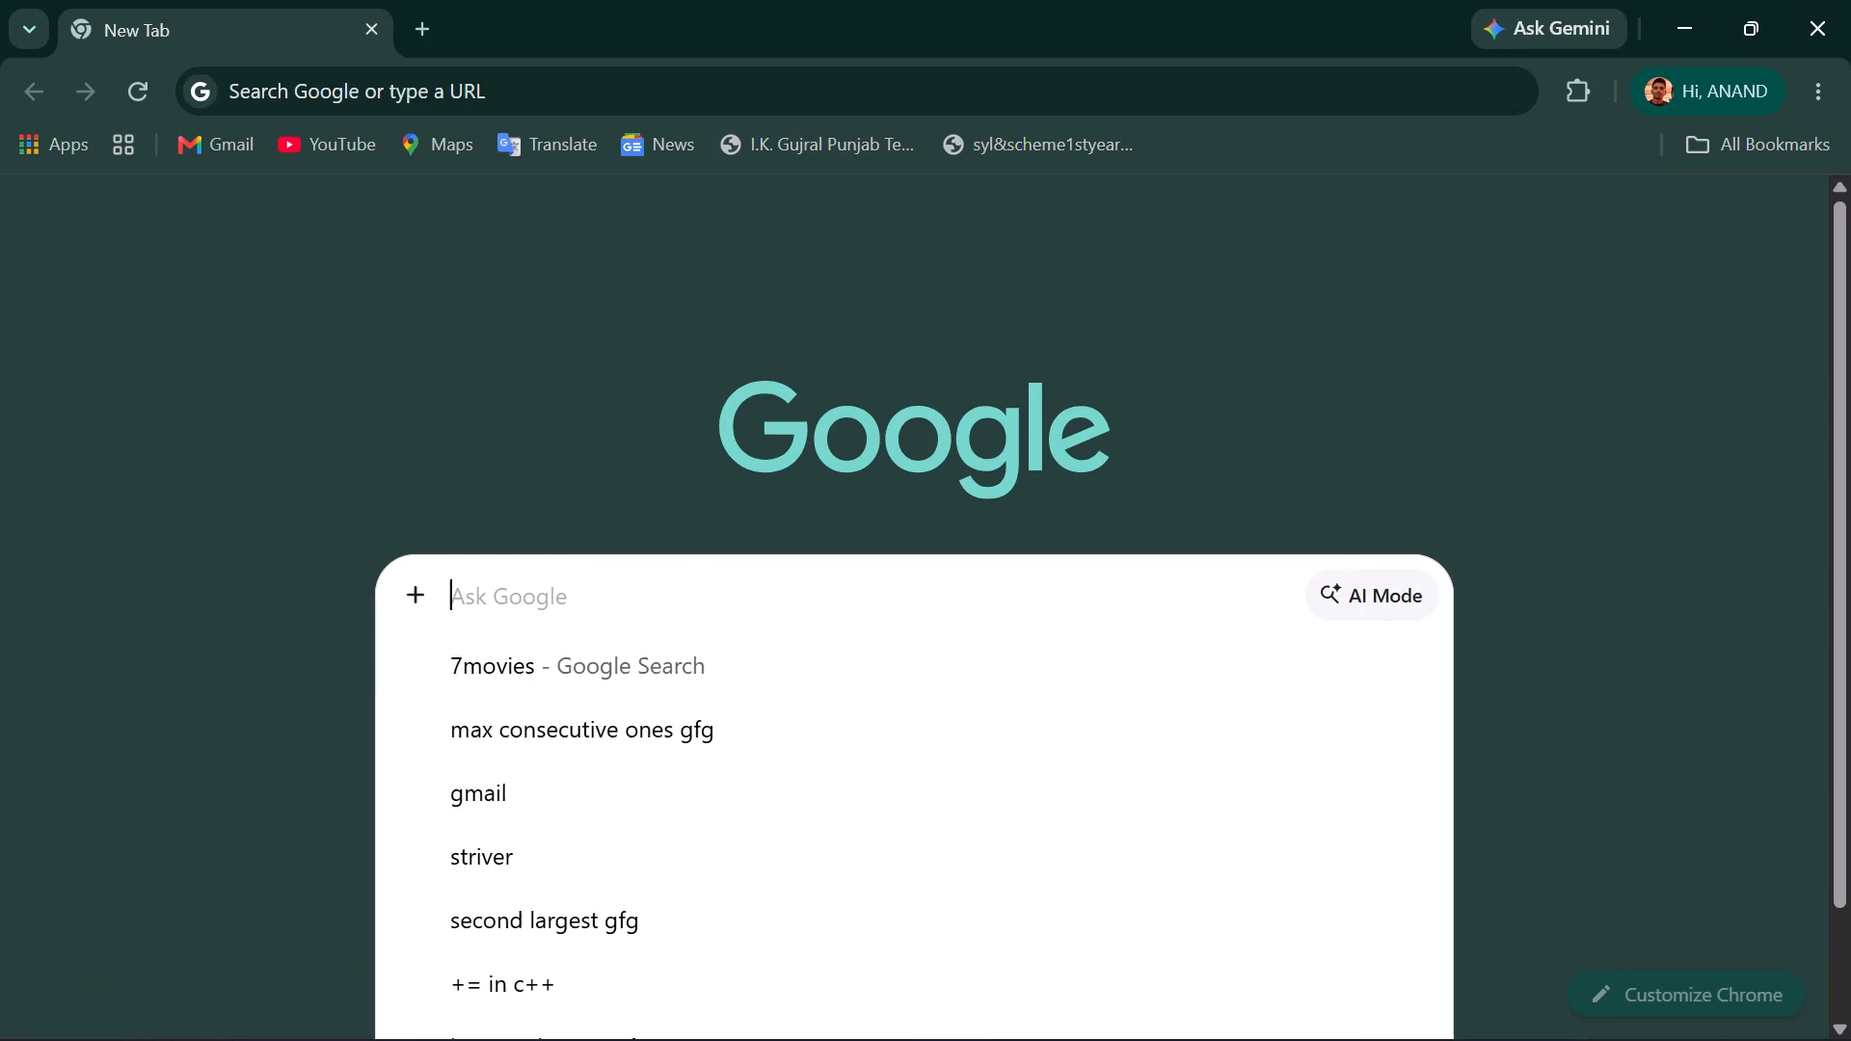
pyautogui.write('dhanteras')
pyautogui.press('space')
pyautogui.write('quotes')
pyautogui.press('Return')
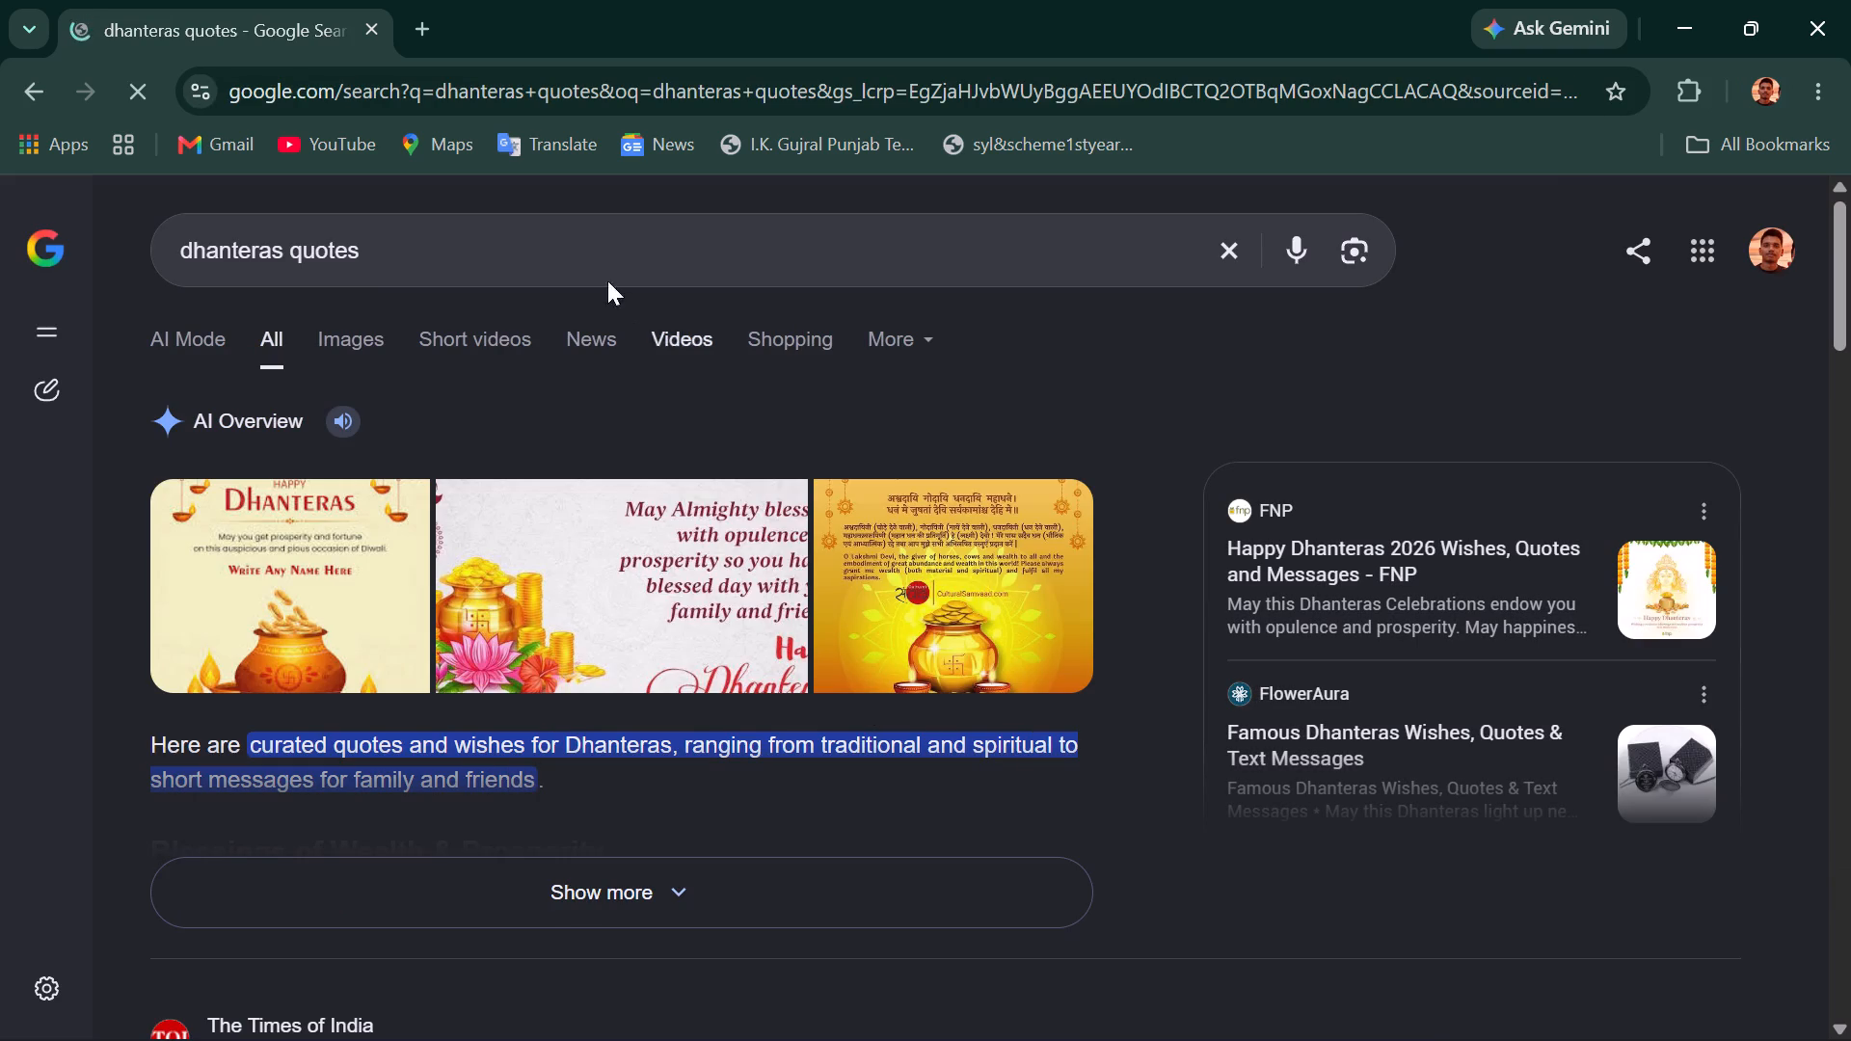
pyautogui.click(598, 270)
pyautogui.press('space')
pyautogui.write('in hindi')
pyautogui.press('Return')
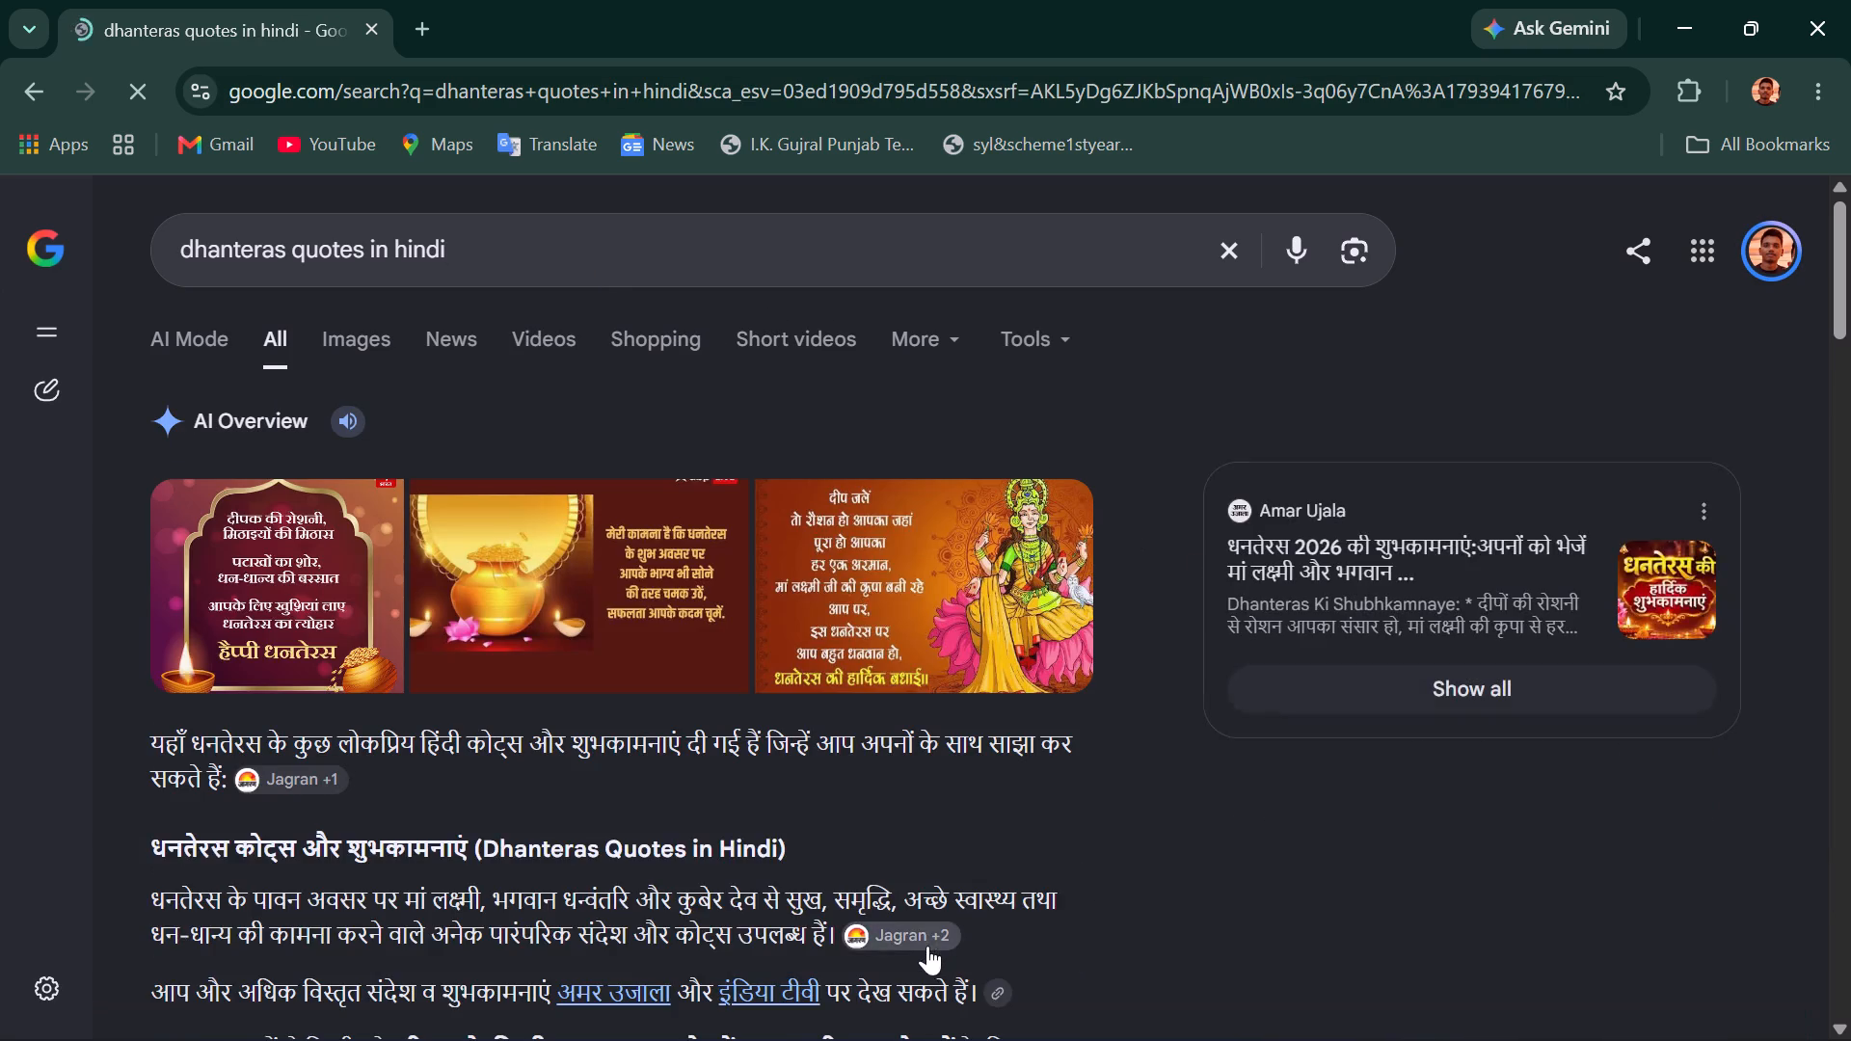
pyautogui.click(925, 948)
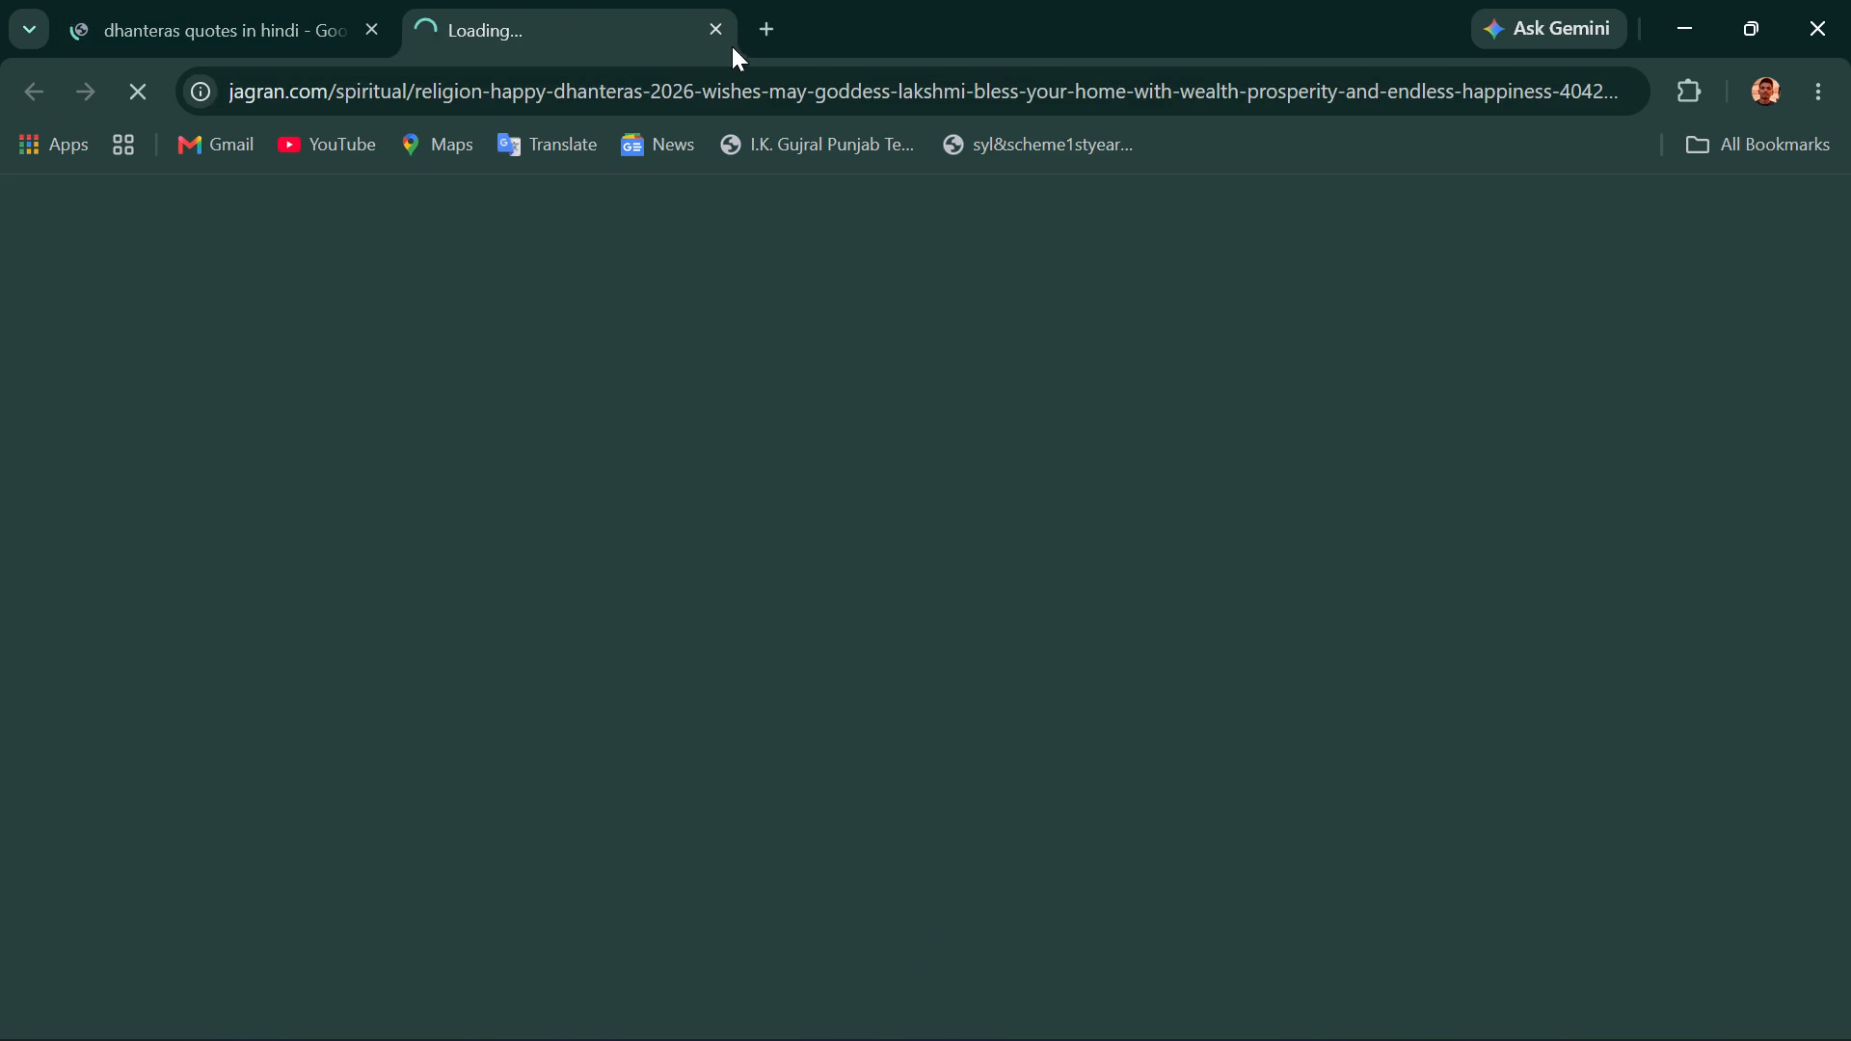
pyautogui.click(721, 33)
pyautogui.scroll(-1, 1157, 881)
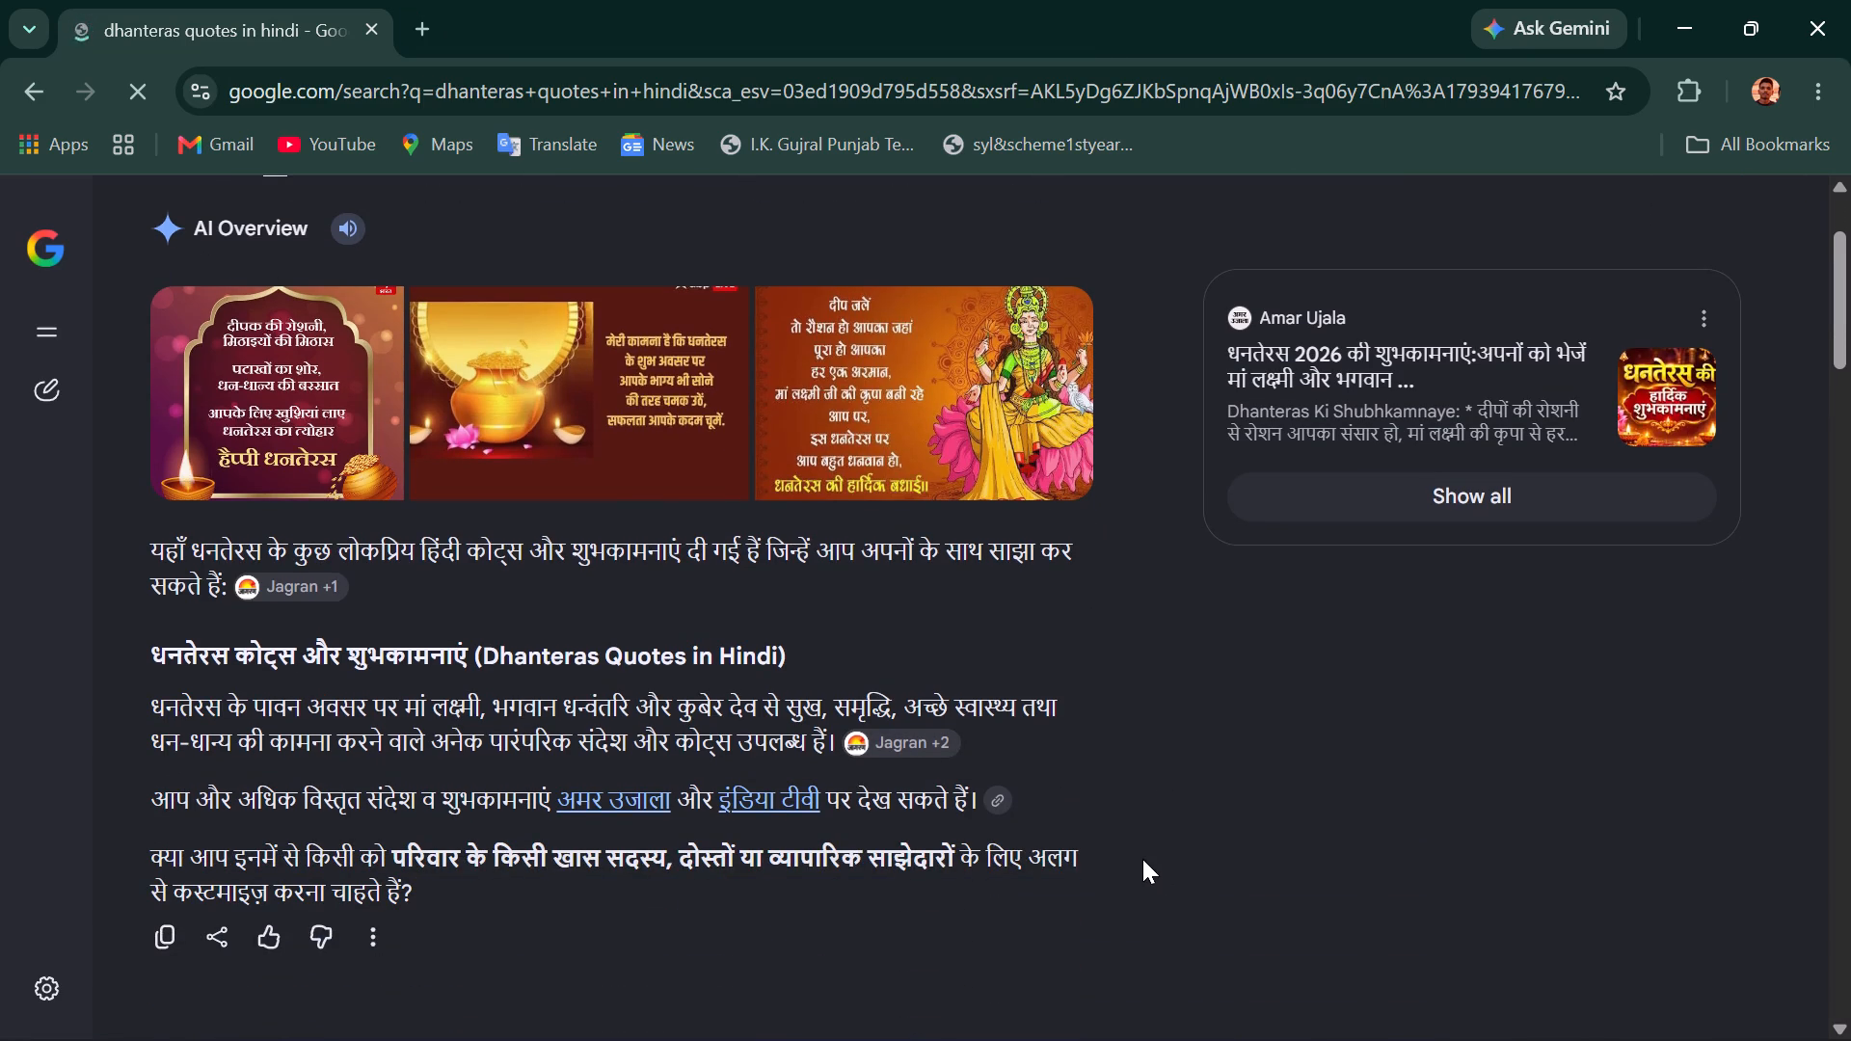
pyautogui.scroll(1, 642, 447)
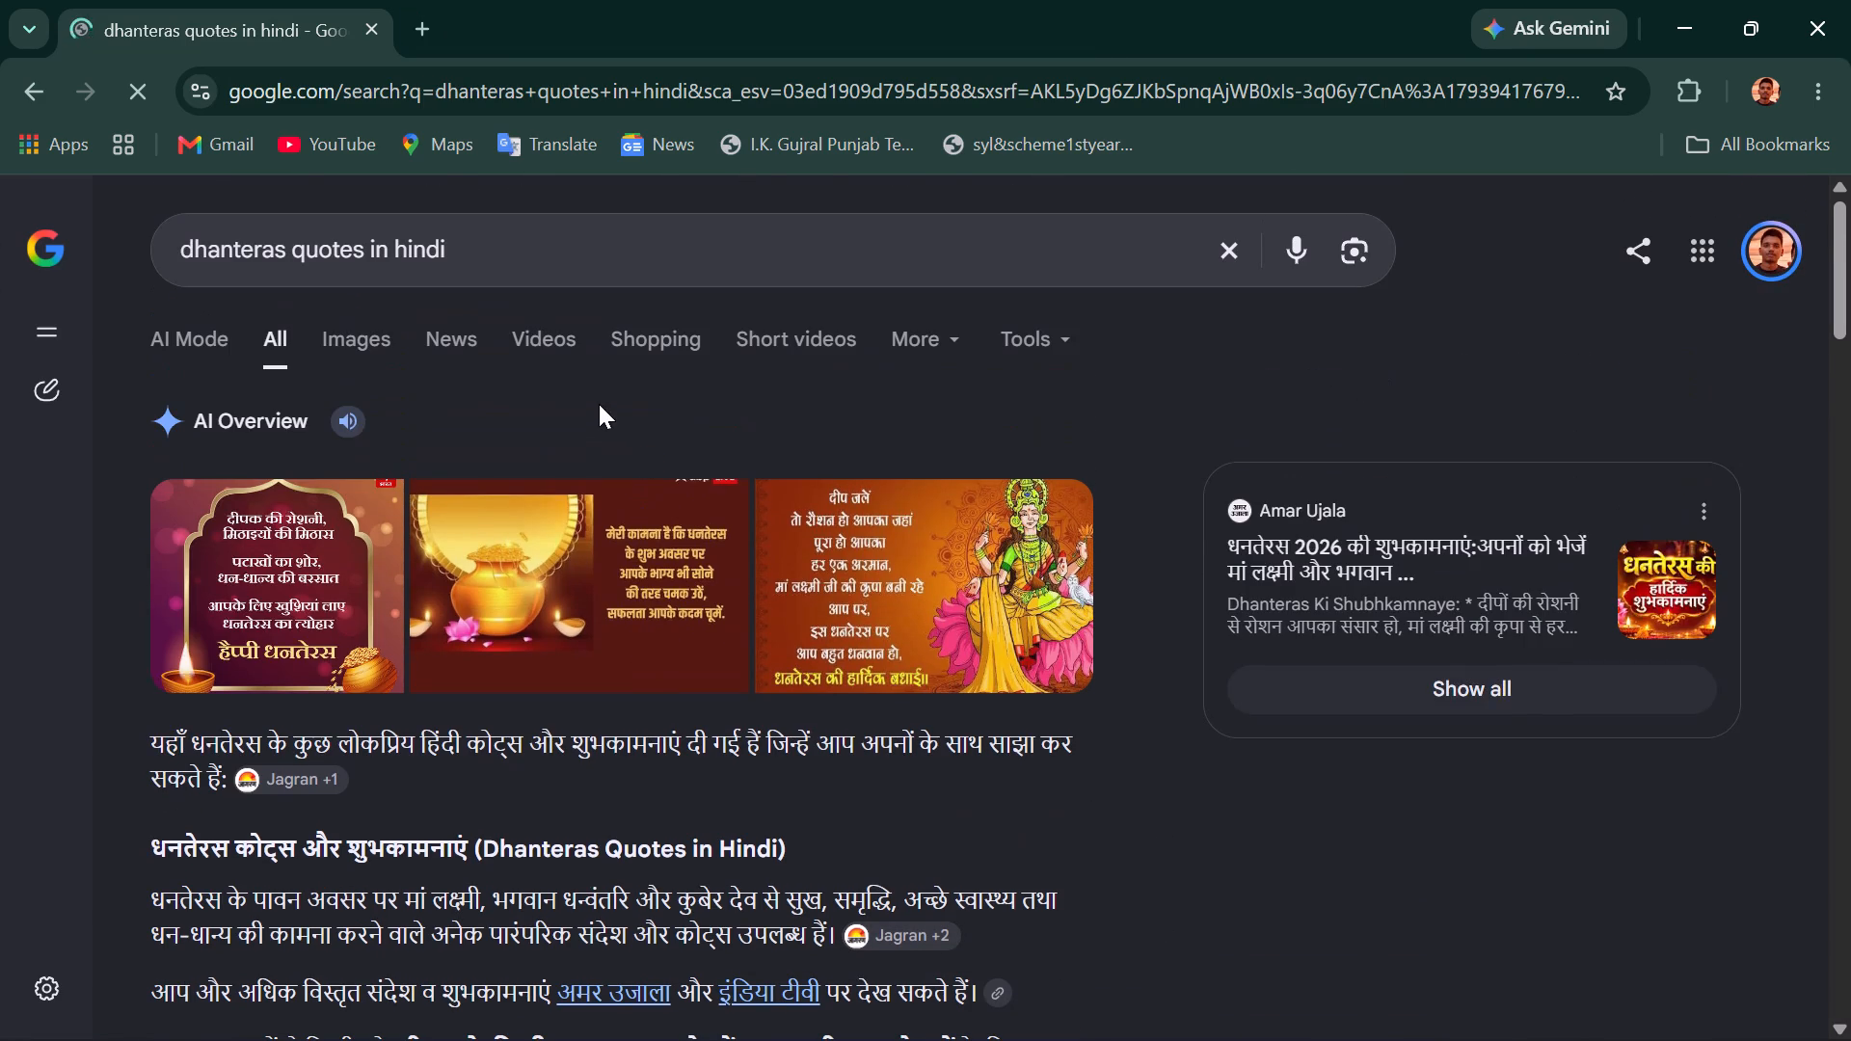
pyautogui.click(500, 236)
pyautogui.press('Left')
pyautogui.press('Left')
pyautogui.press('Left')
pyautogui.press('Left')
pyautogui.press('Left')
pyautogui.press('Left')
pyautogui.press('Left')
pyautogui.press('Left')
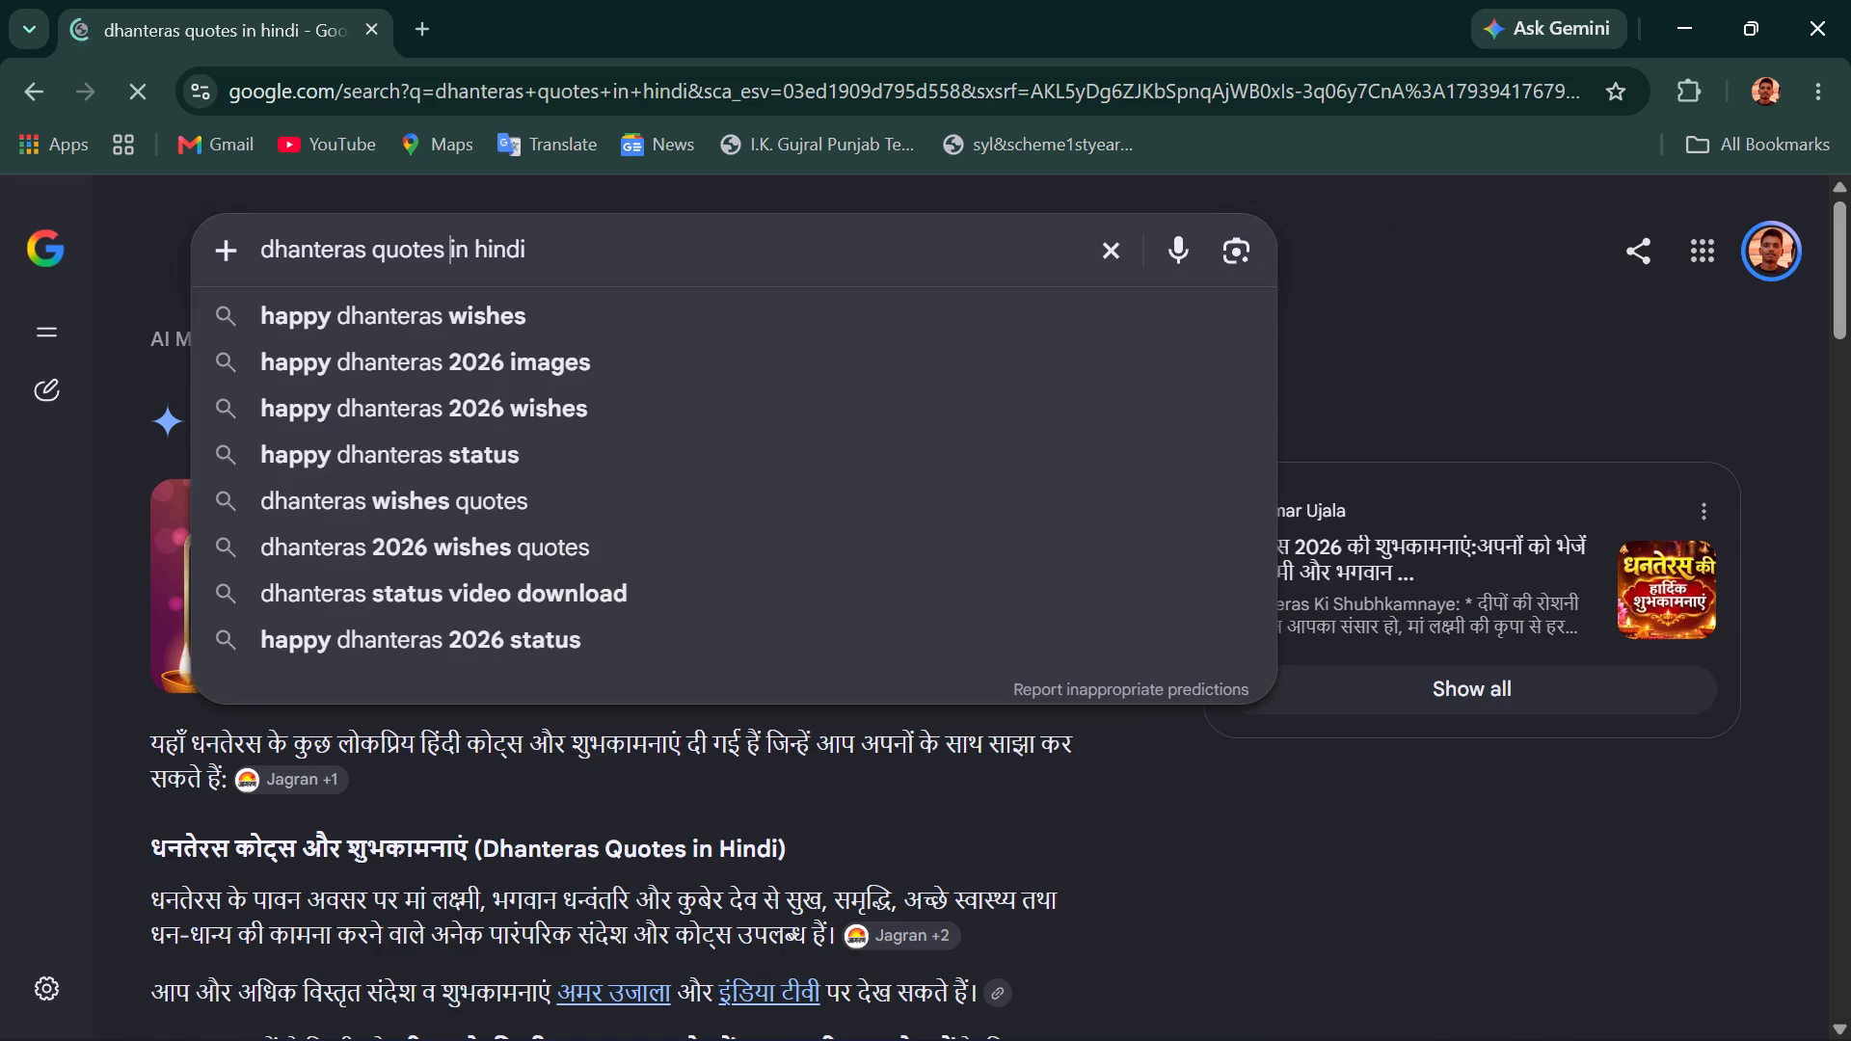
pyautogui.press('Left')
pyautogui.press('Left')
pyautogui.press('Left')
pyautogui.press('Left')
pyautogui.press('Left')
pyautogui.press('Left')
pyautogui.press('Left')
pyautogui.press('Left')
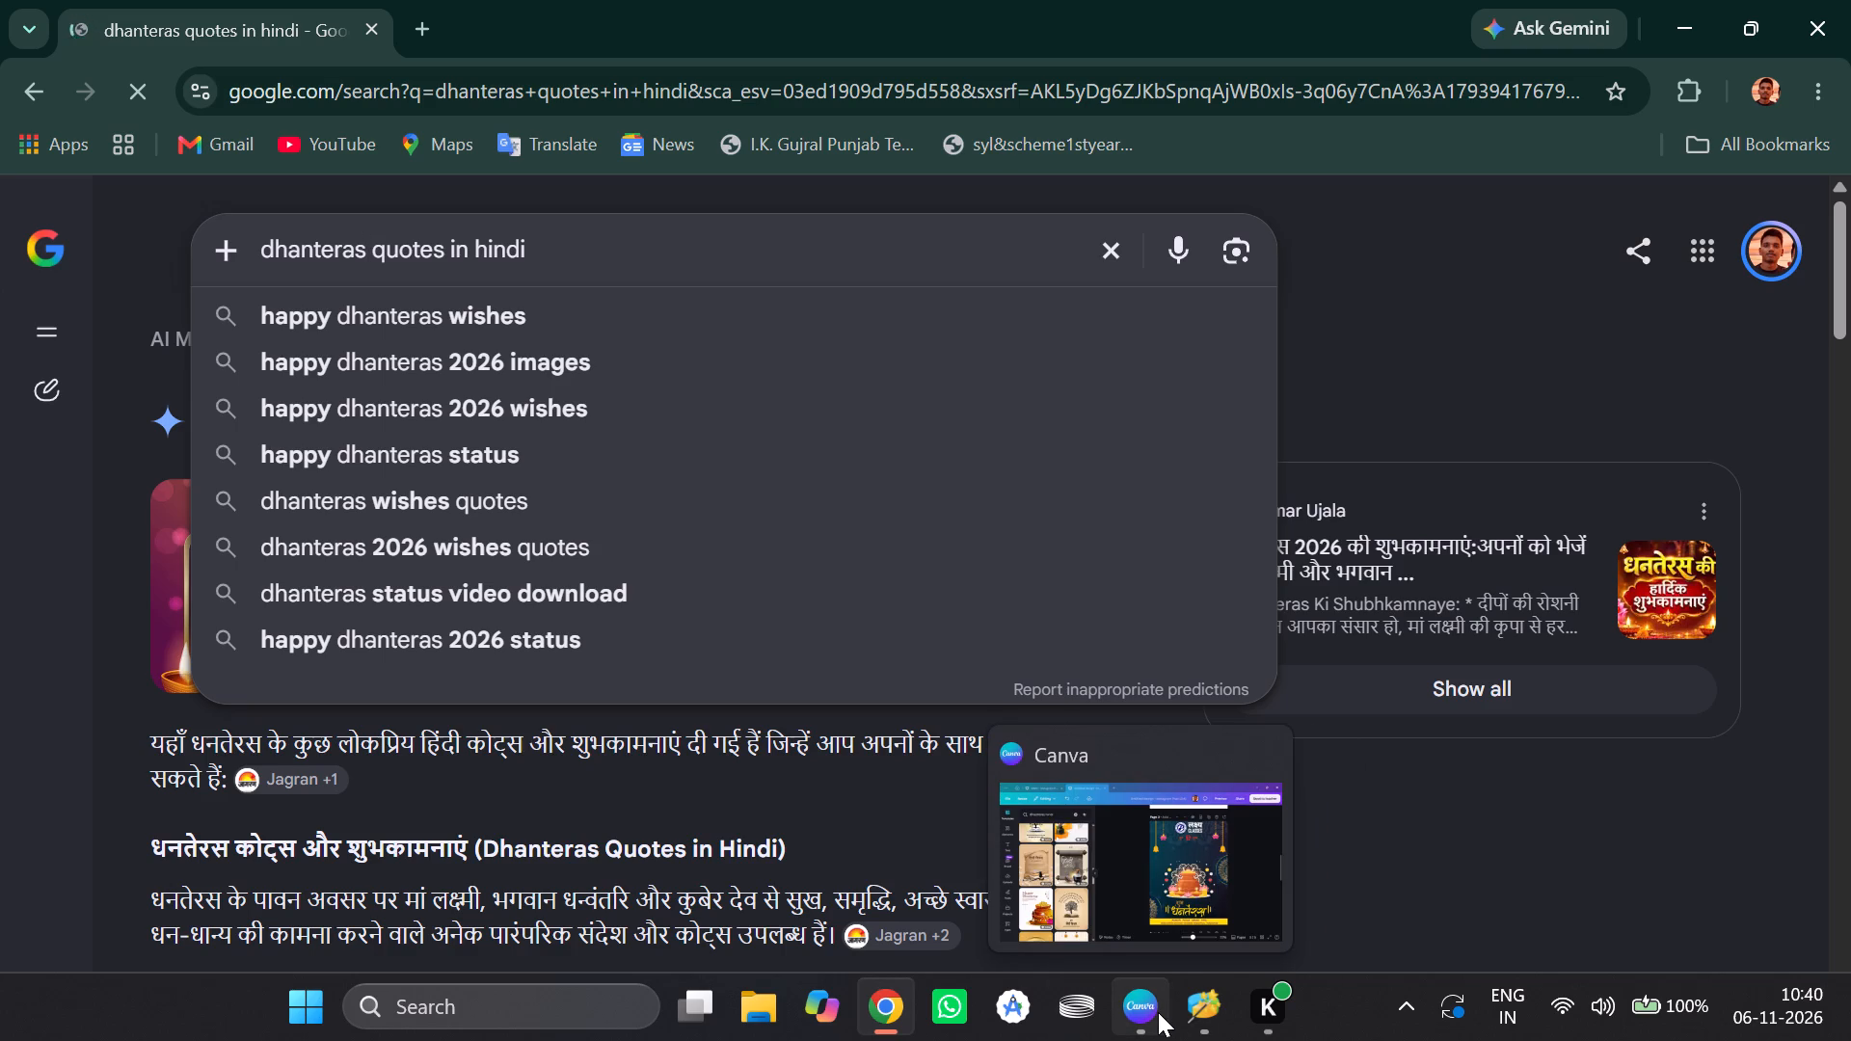
# Switch back to Canva and add a subheading text box to page 3.
pyautogui.click(1158, 1012)
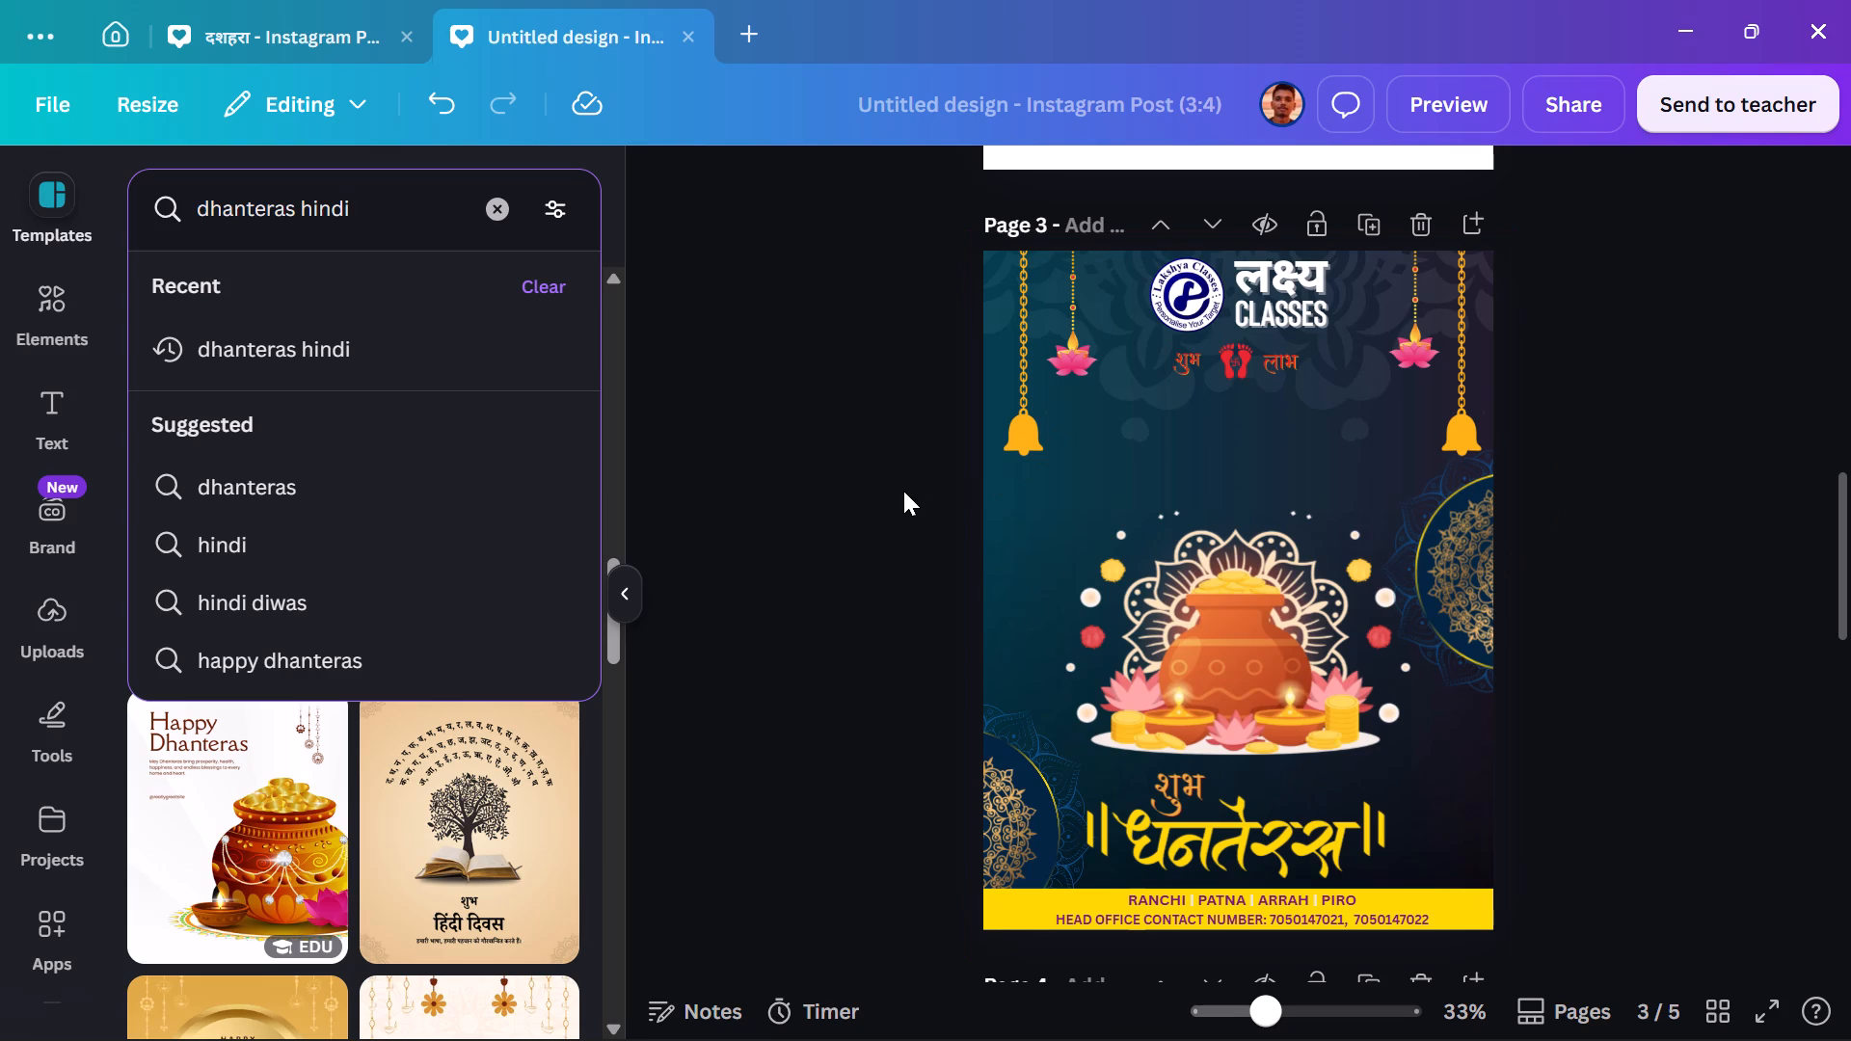
pyautogui.click(1249, 835)
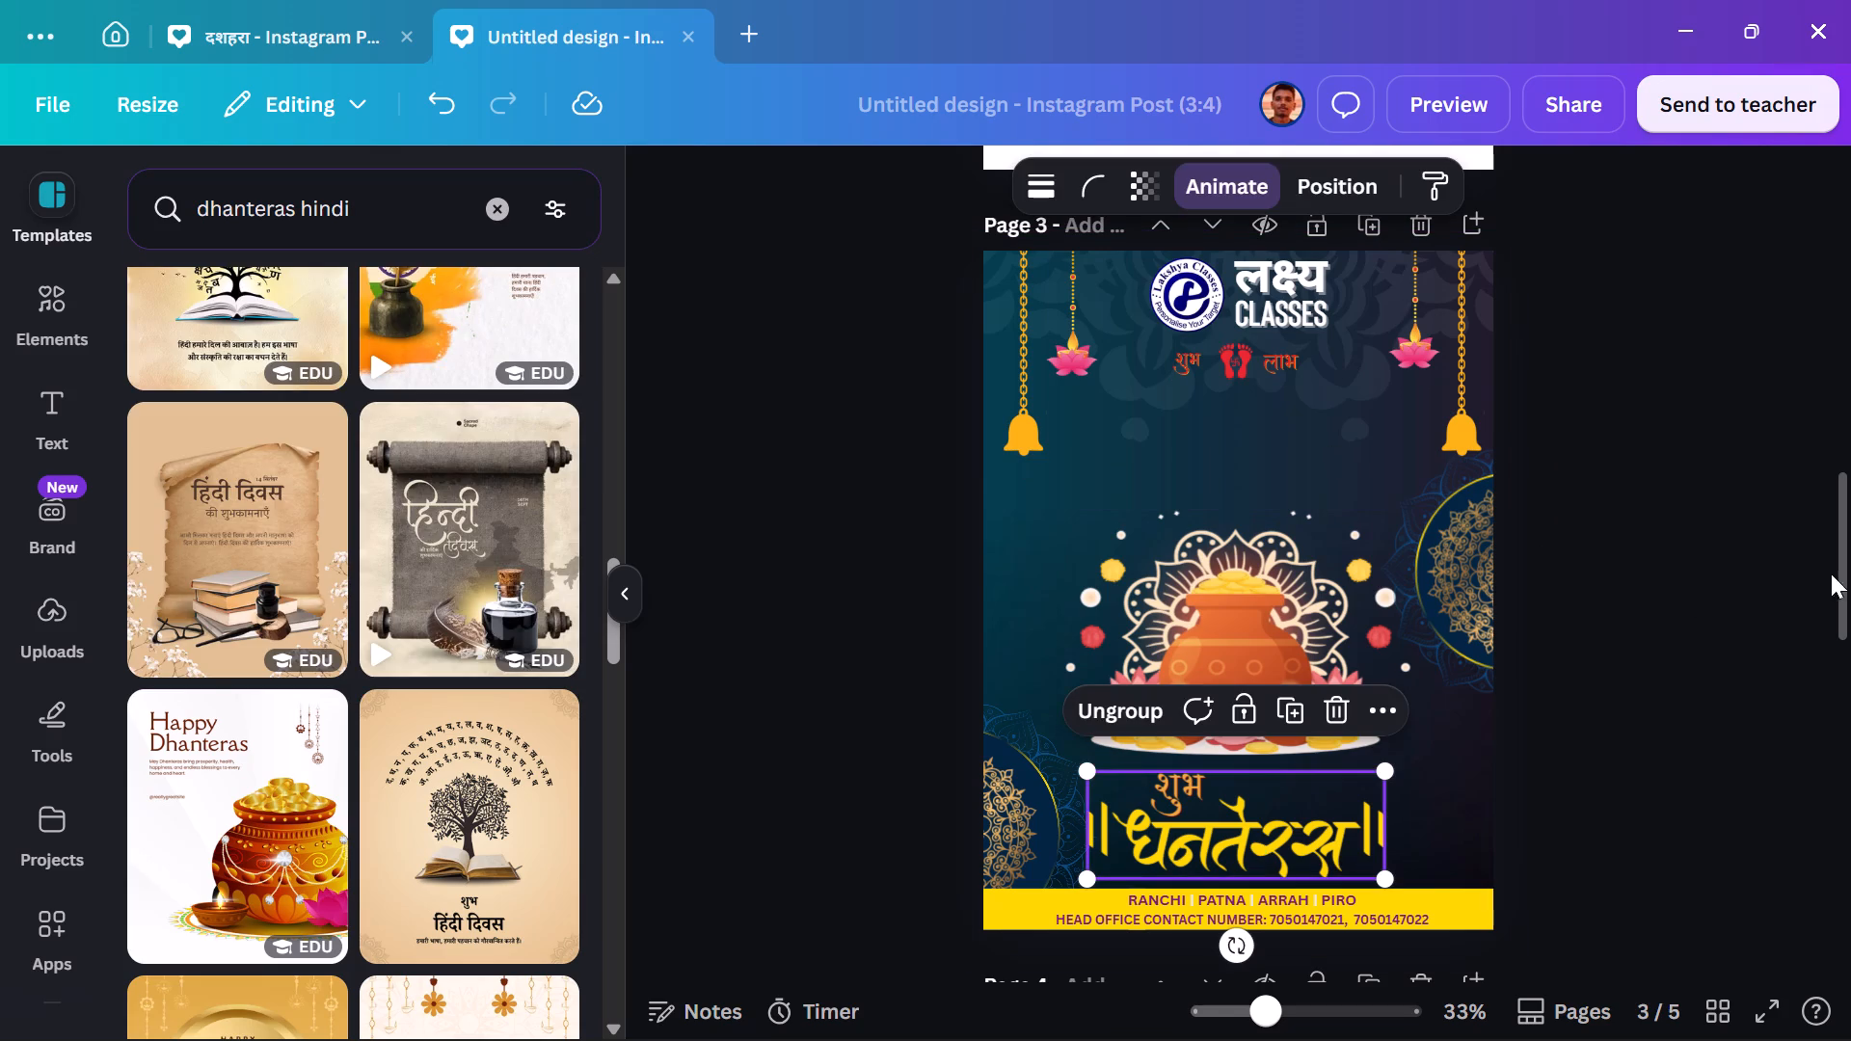
pyautogui.click(1726, 568)
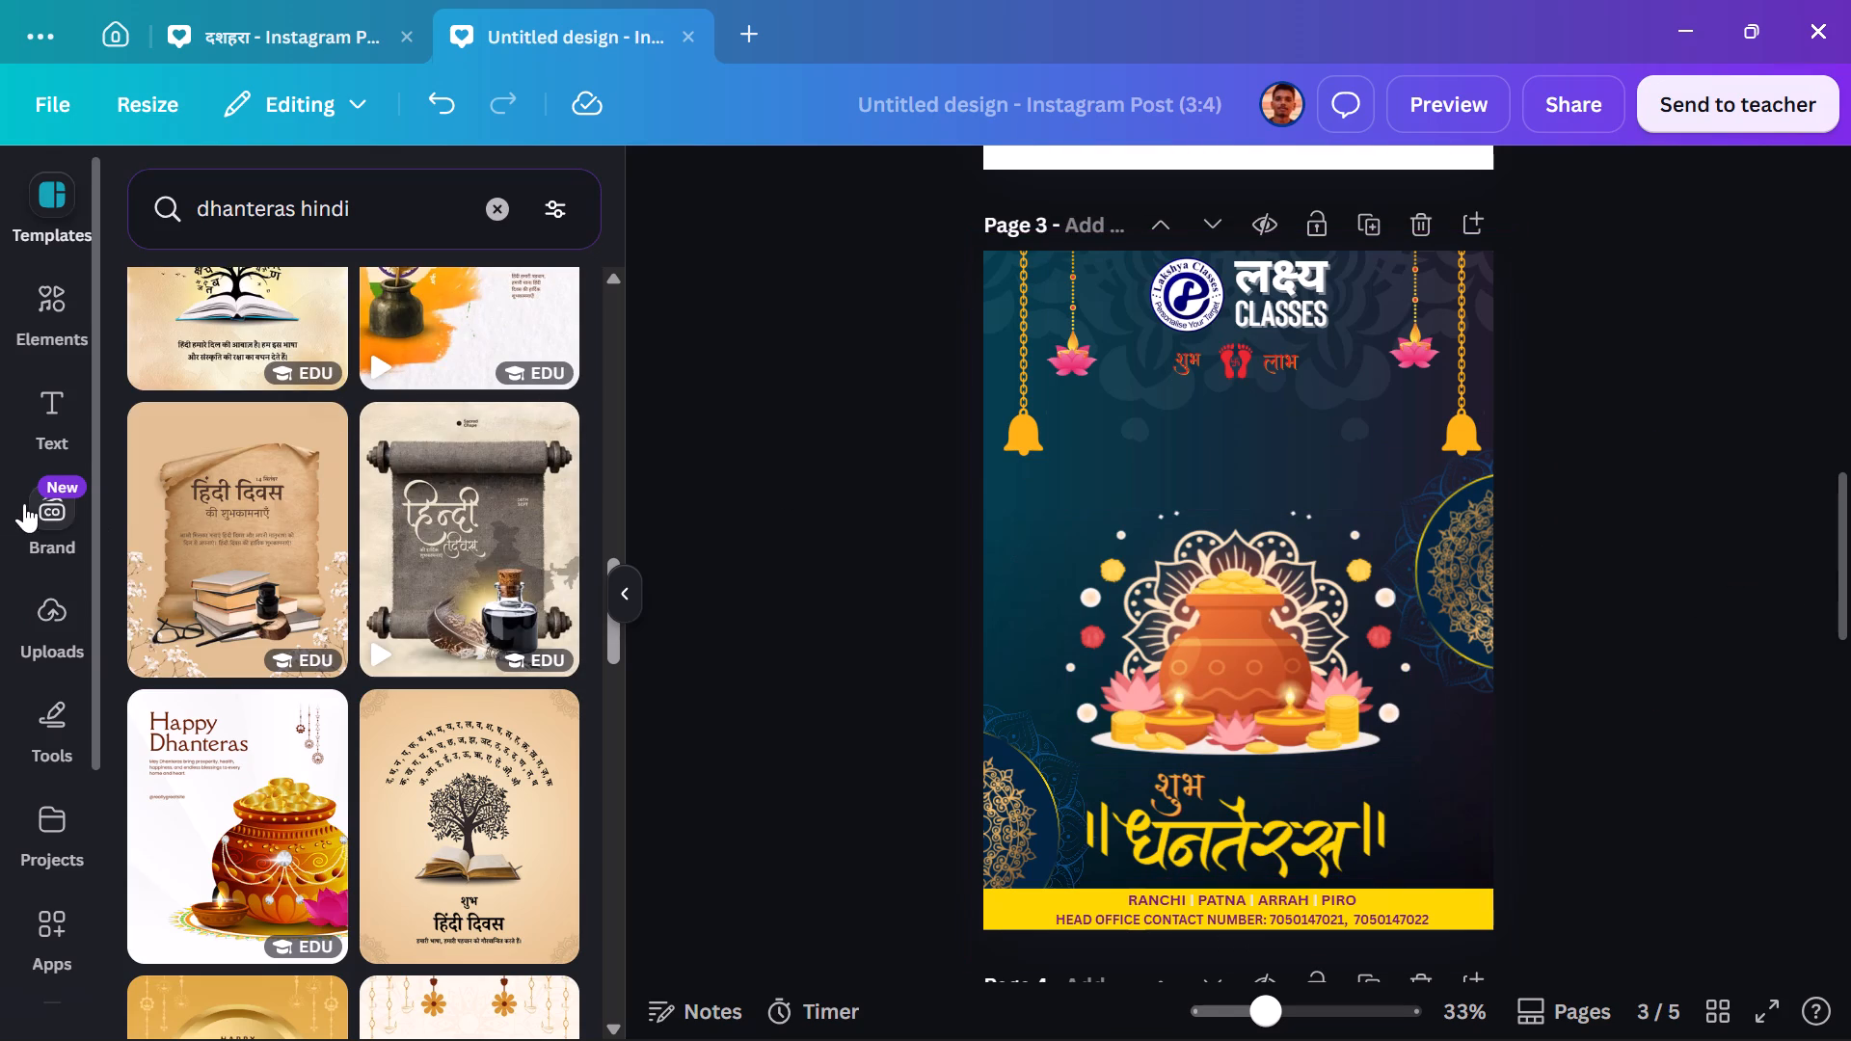
pyautogui.click(27, 437)
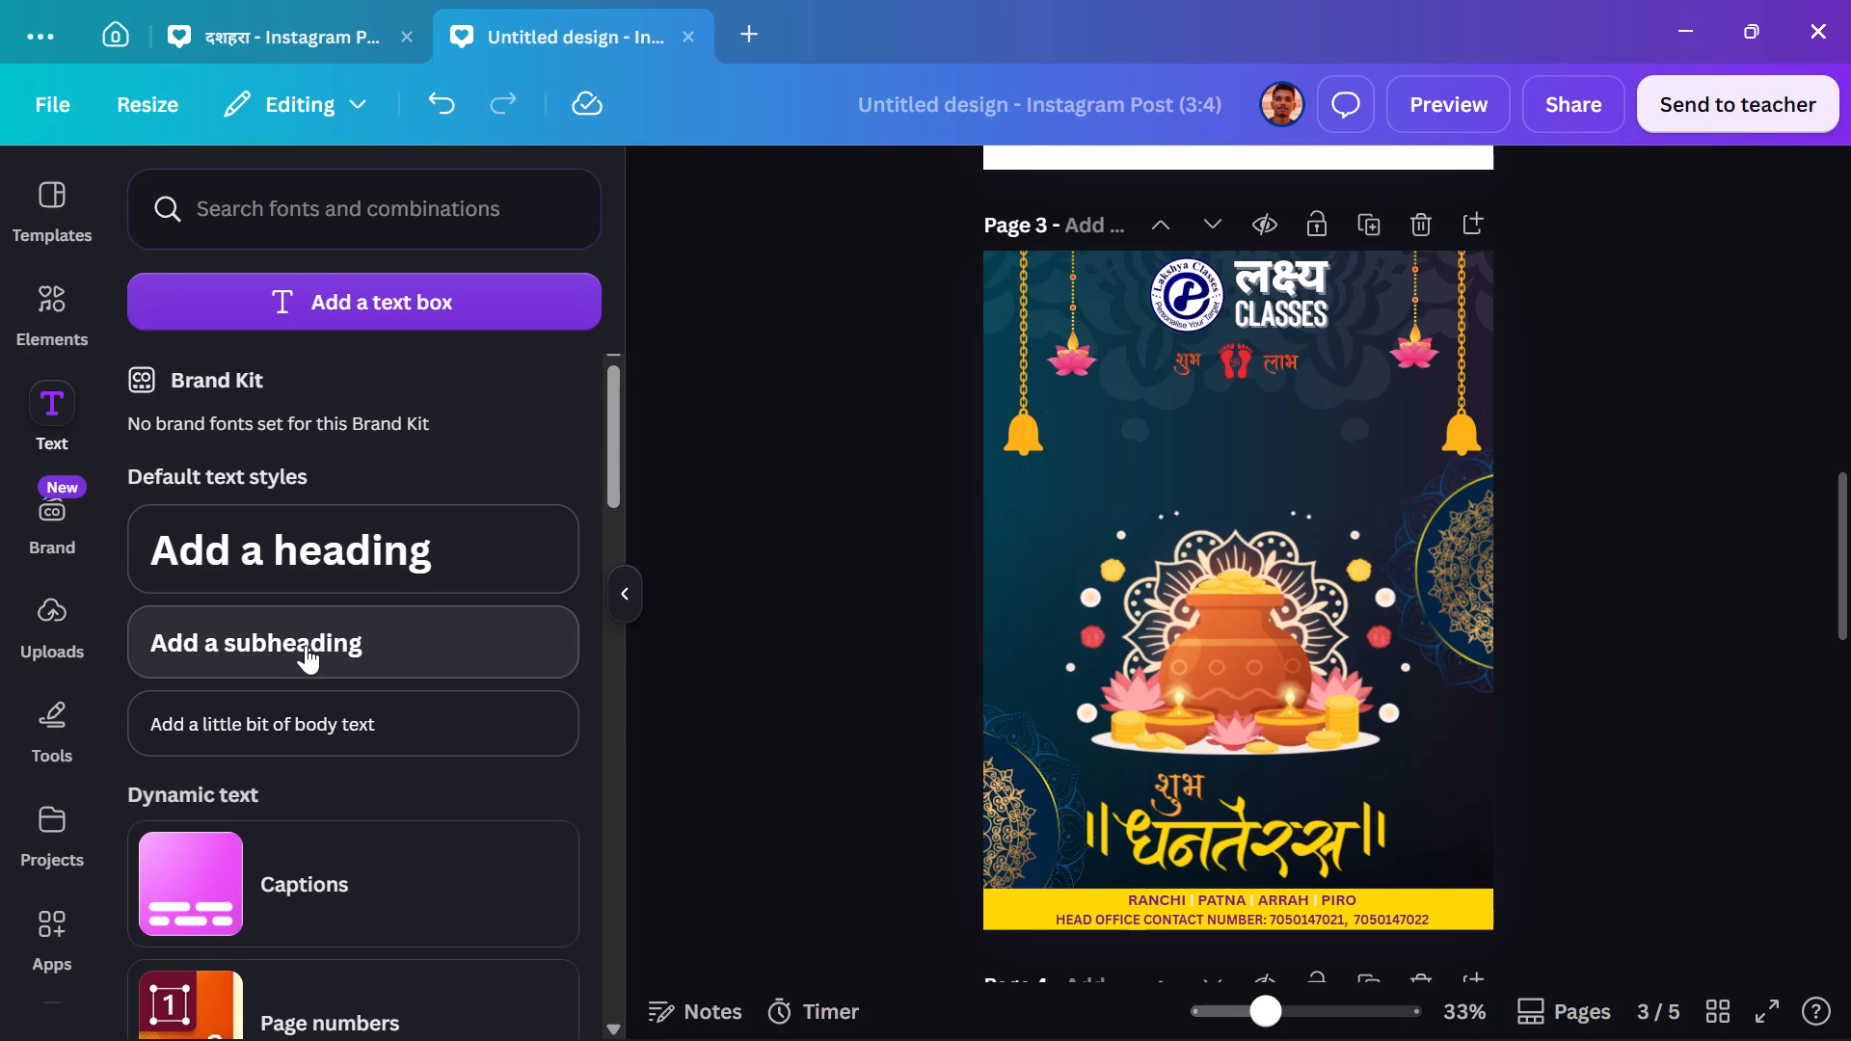
pyautogui.click(313, 645)
# Copy the Hindi quote beginning "रावण की तरह" from the दशहरा design and paste it over page 3's new subheading text.
pyautogui.click(290, 33)
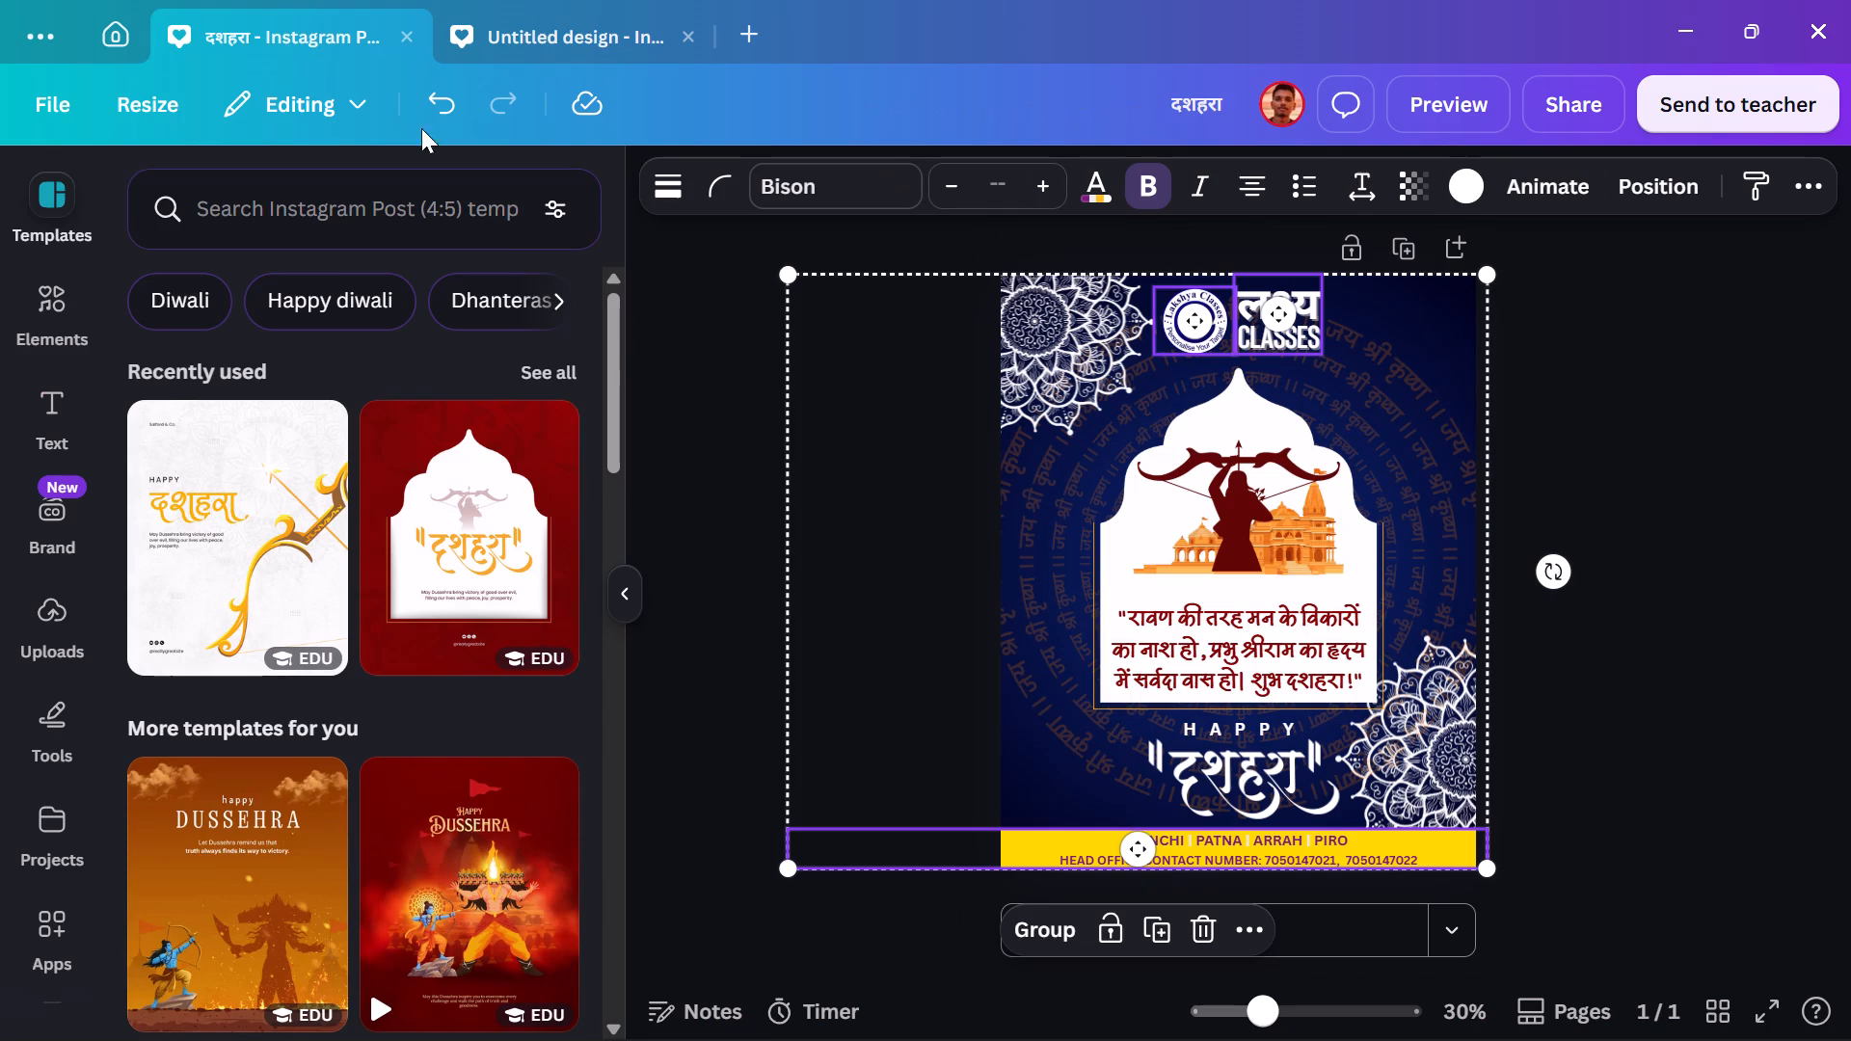
pyautogui.click(1253, 627)
pyautogui.click(1253, 627)
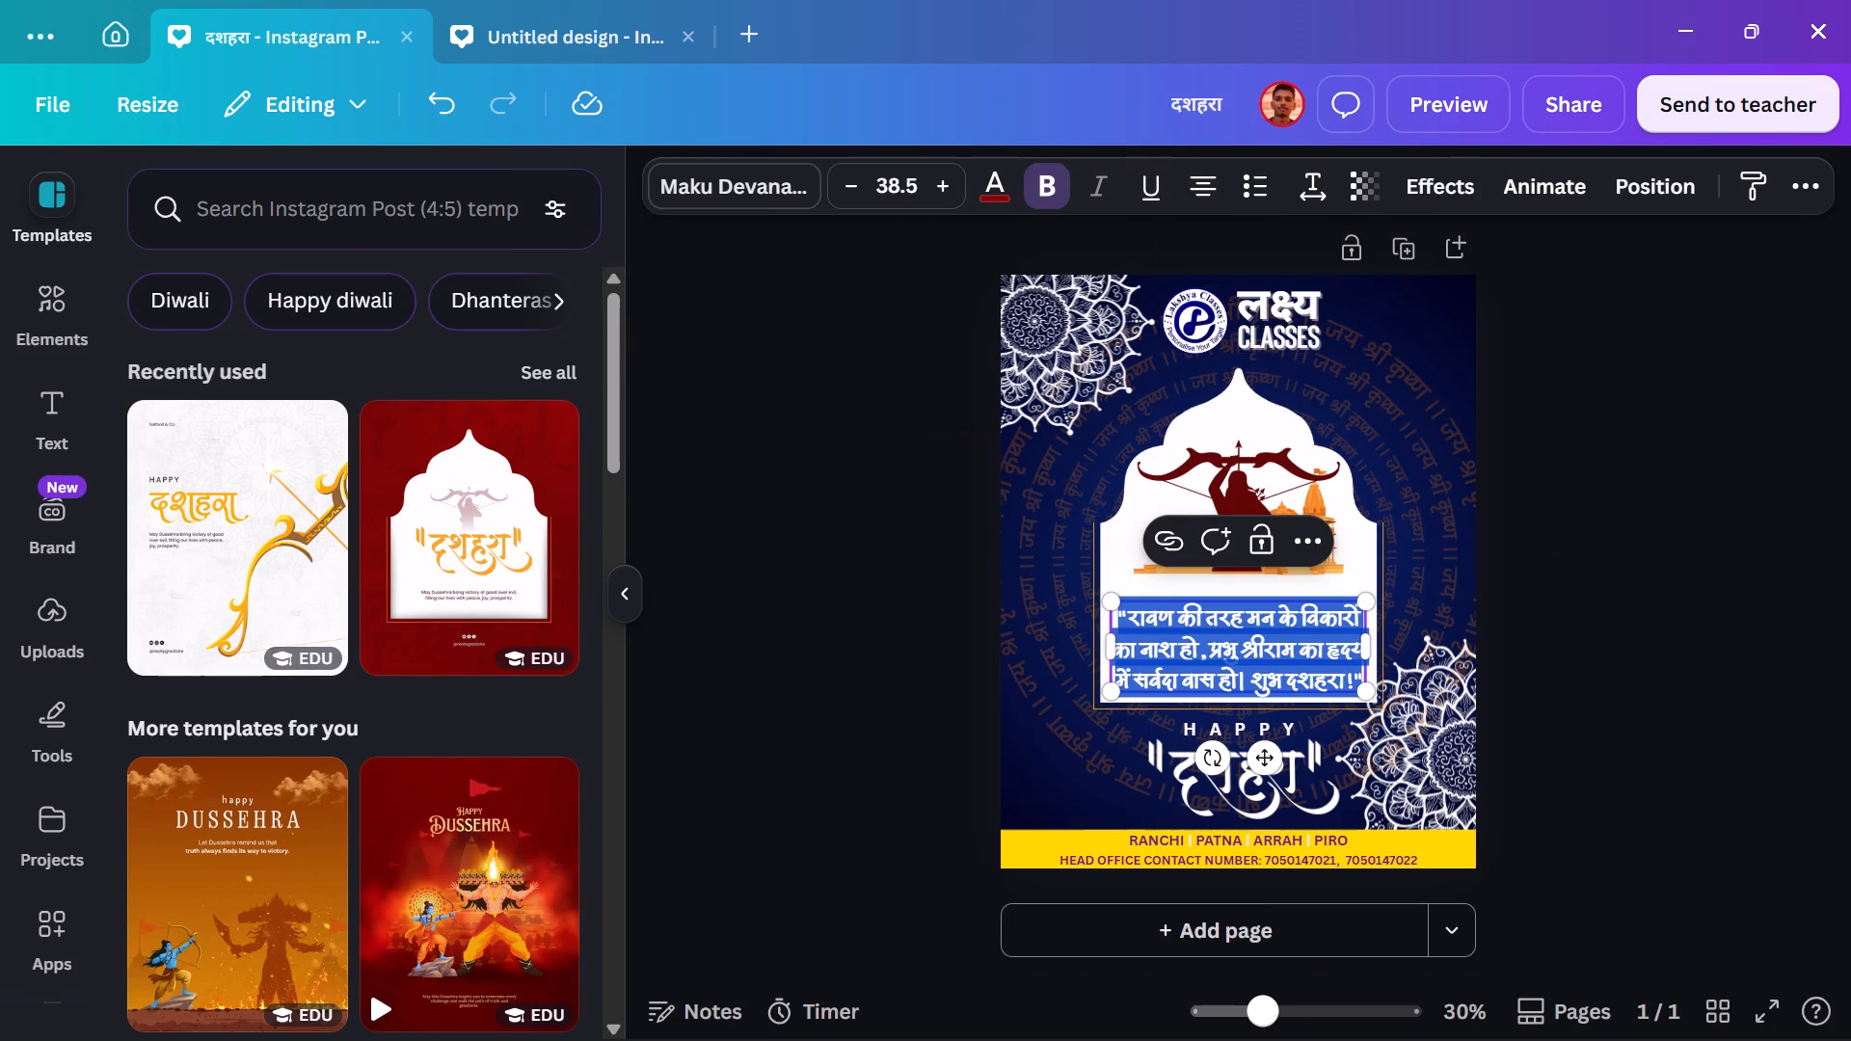
pyautogui.hotkey('ctrl', 'c')
pyautogui.click(576, 36)
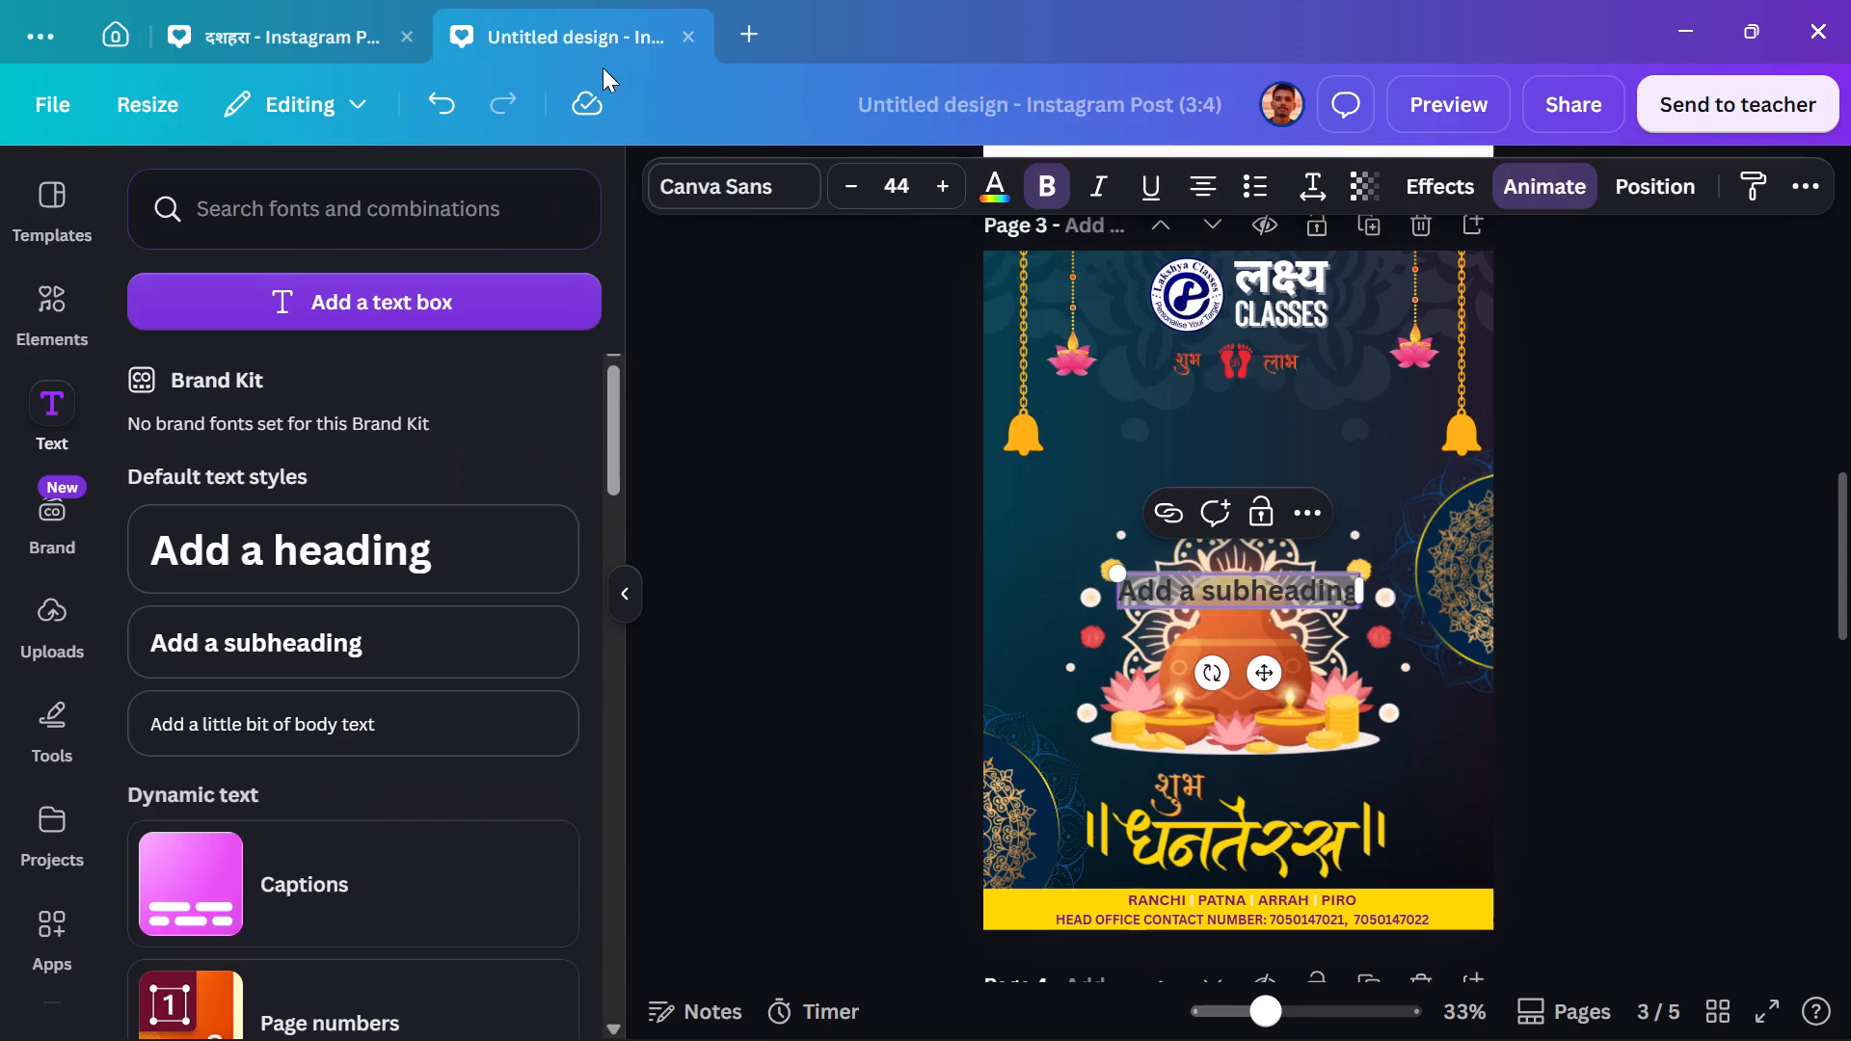
pyautogui.hotkey('ctrl', 'v')
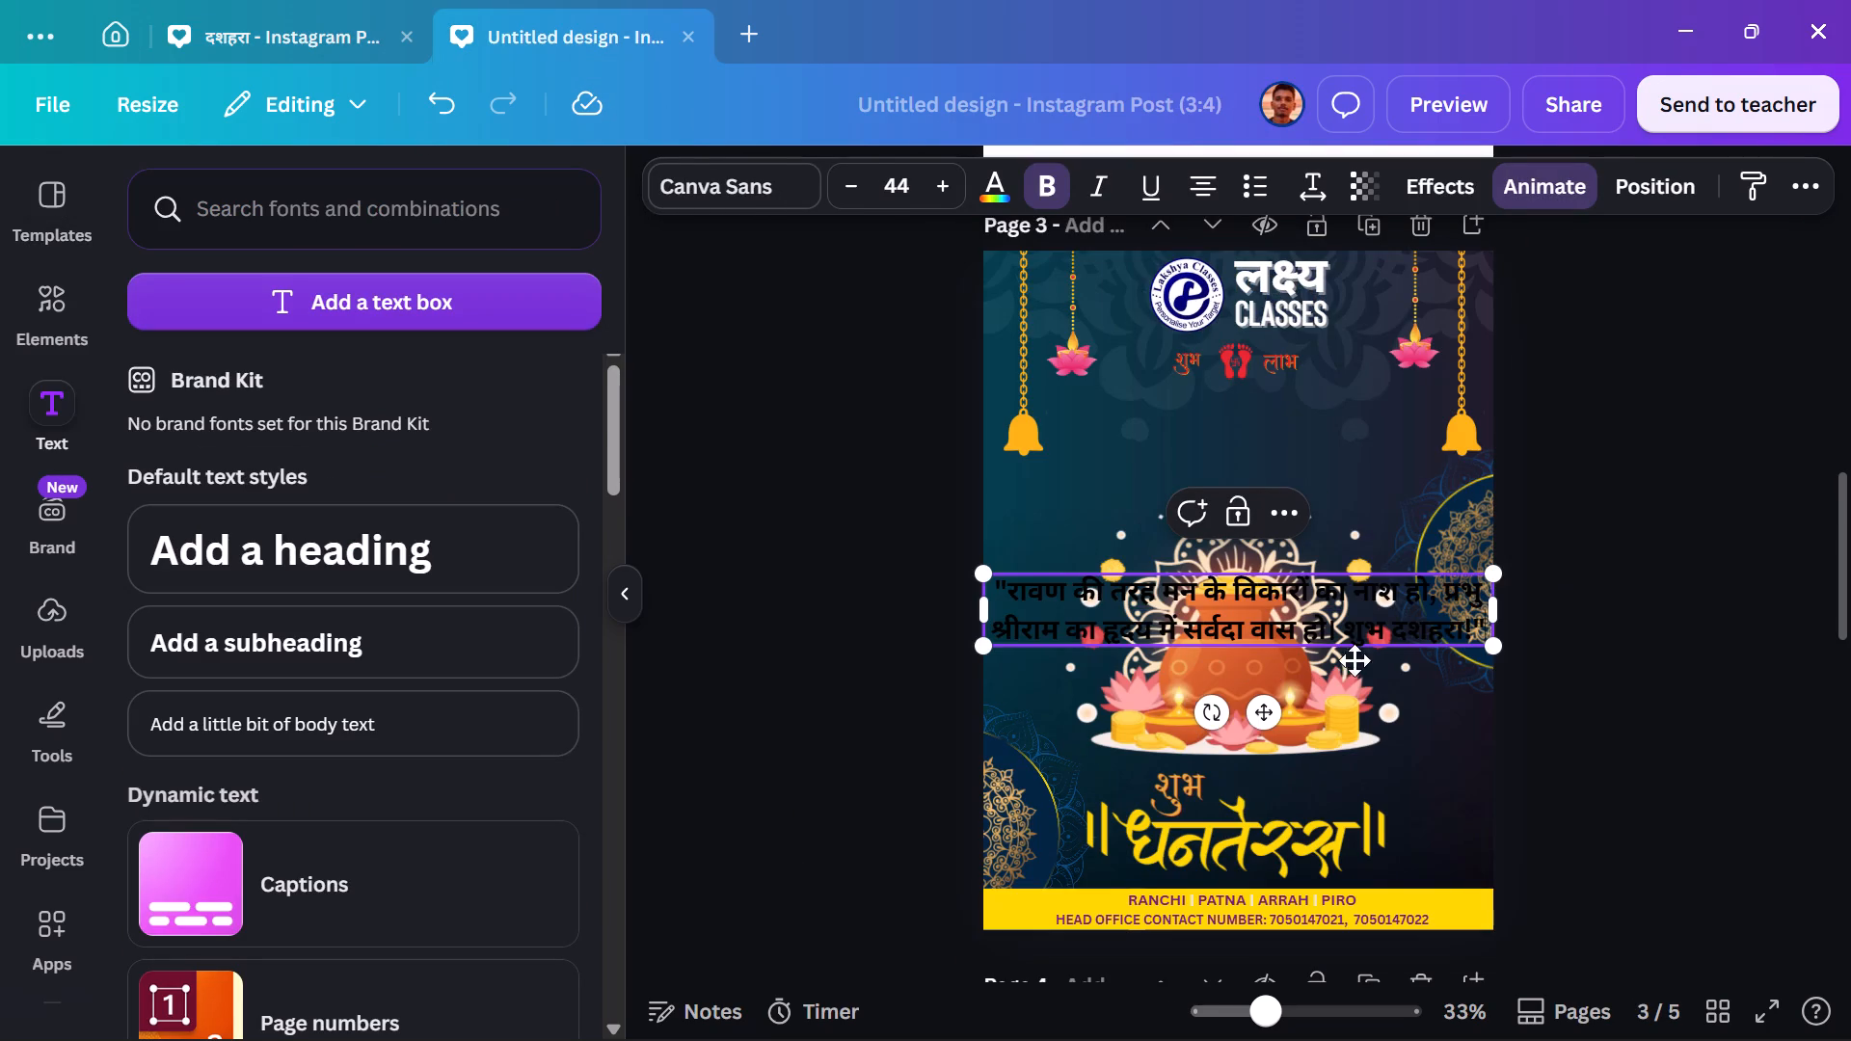
# Set the pasted quote's font to Cormorant Garamond.
pyautogui.click(697, 182)
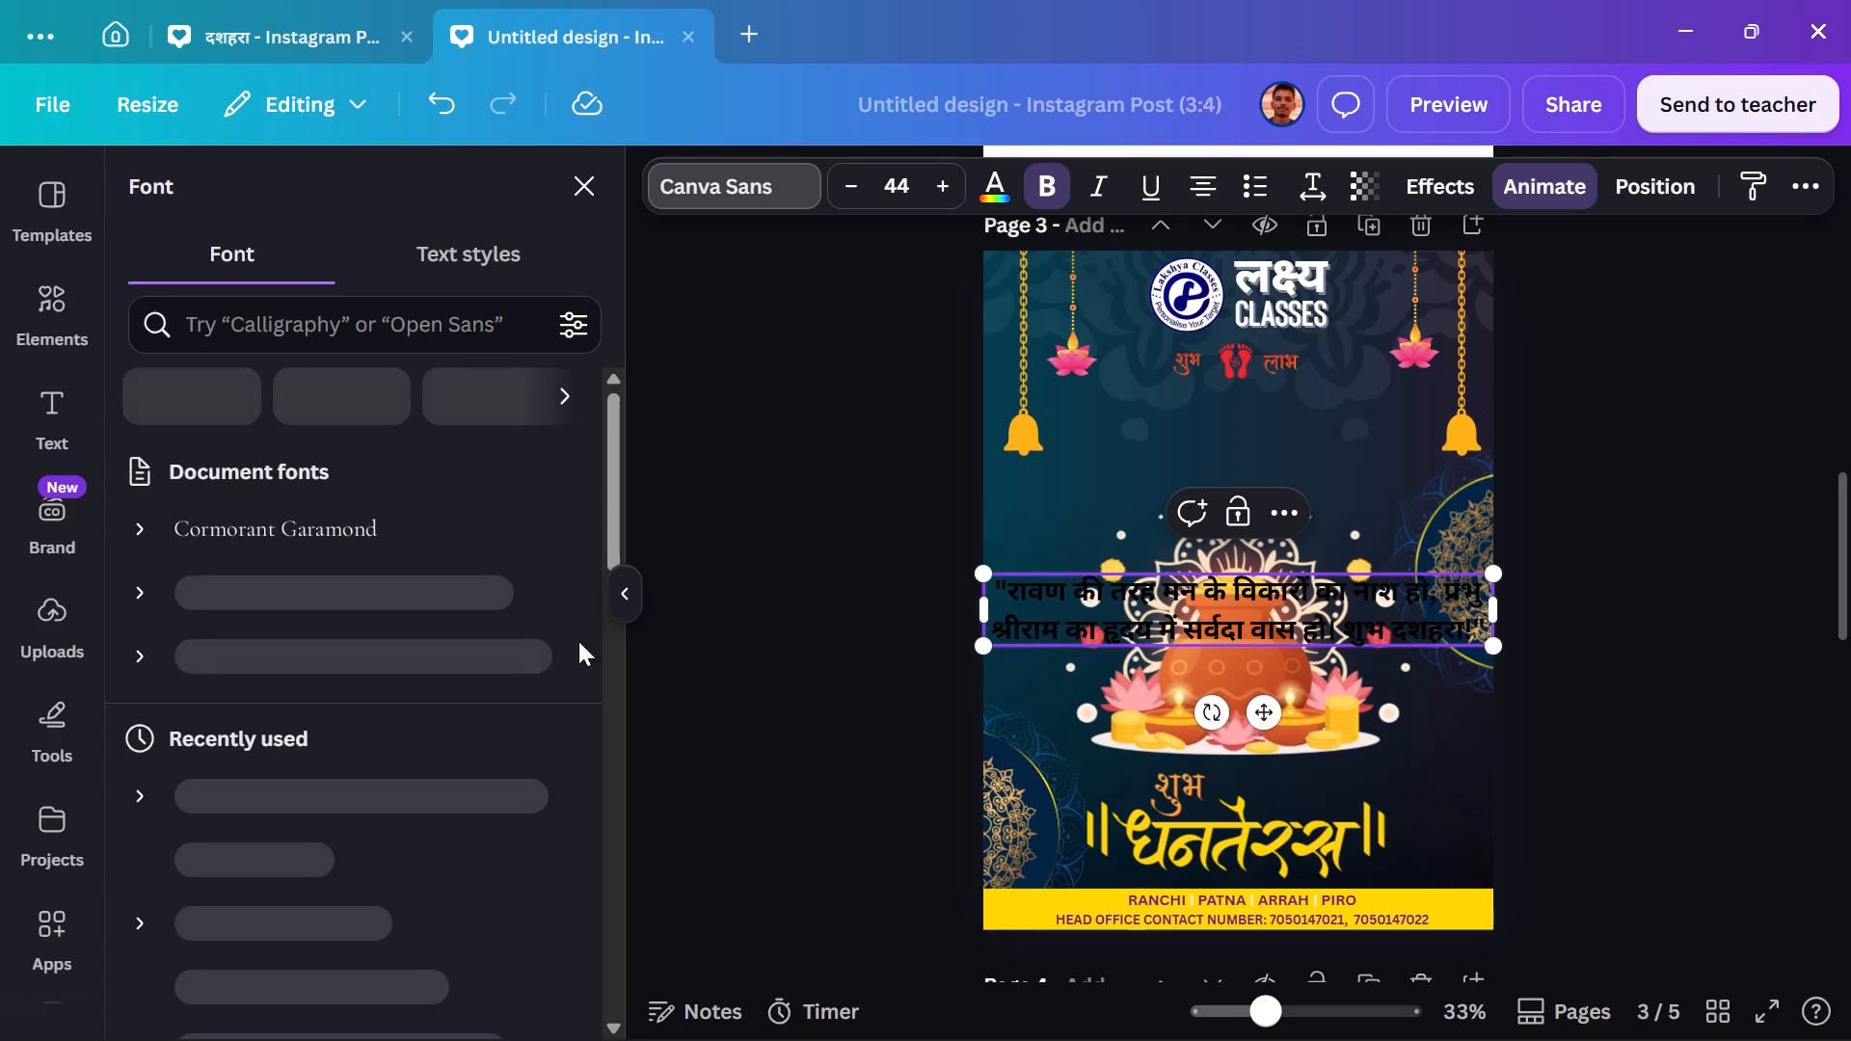
pyautogui.click(311, 524)
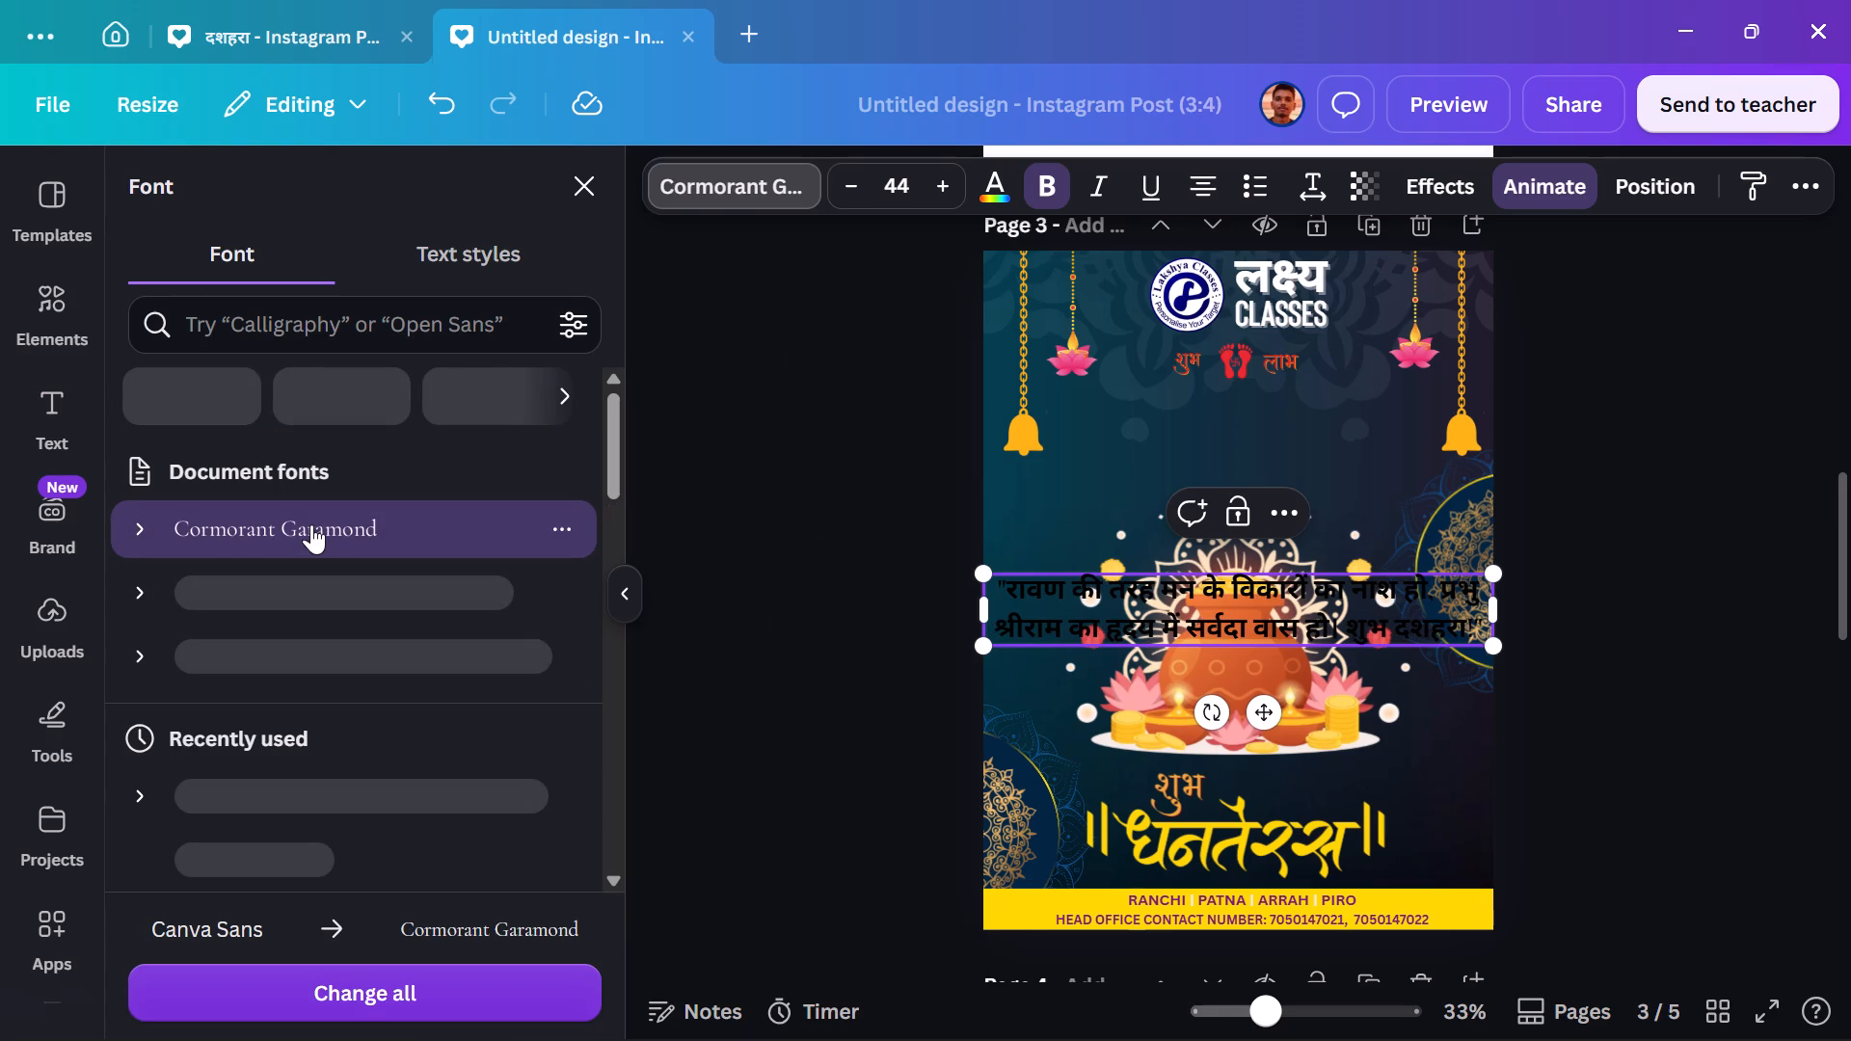
pyautogui.click(331, 586)
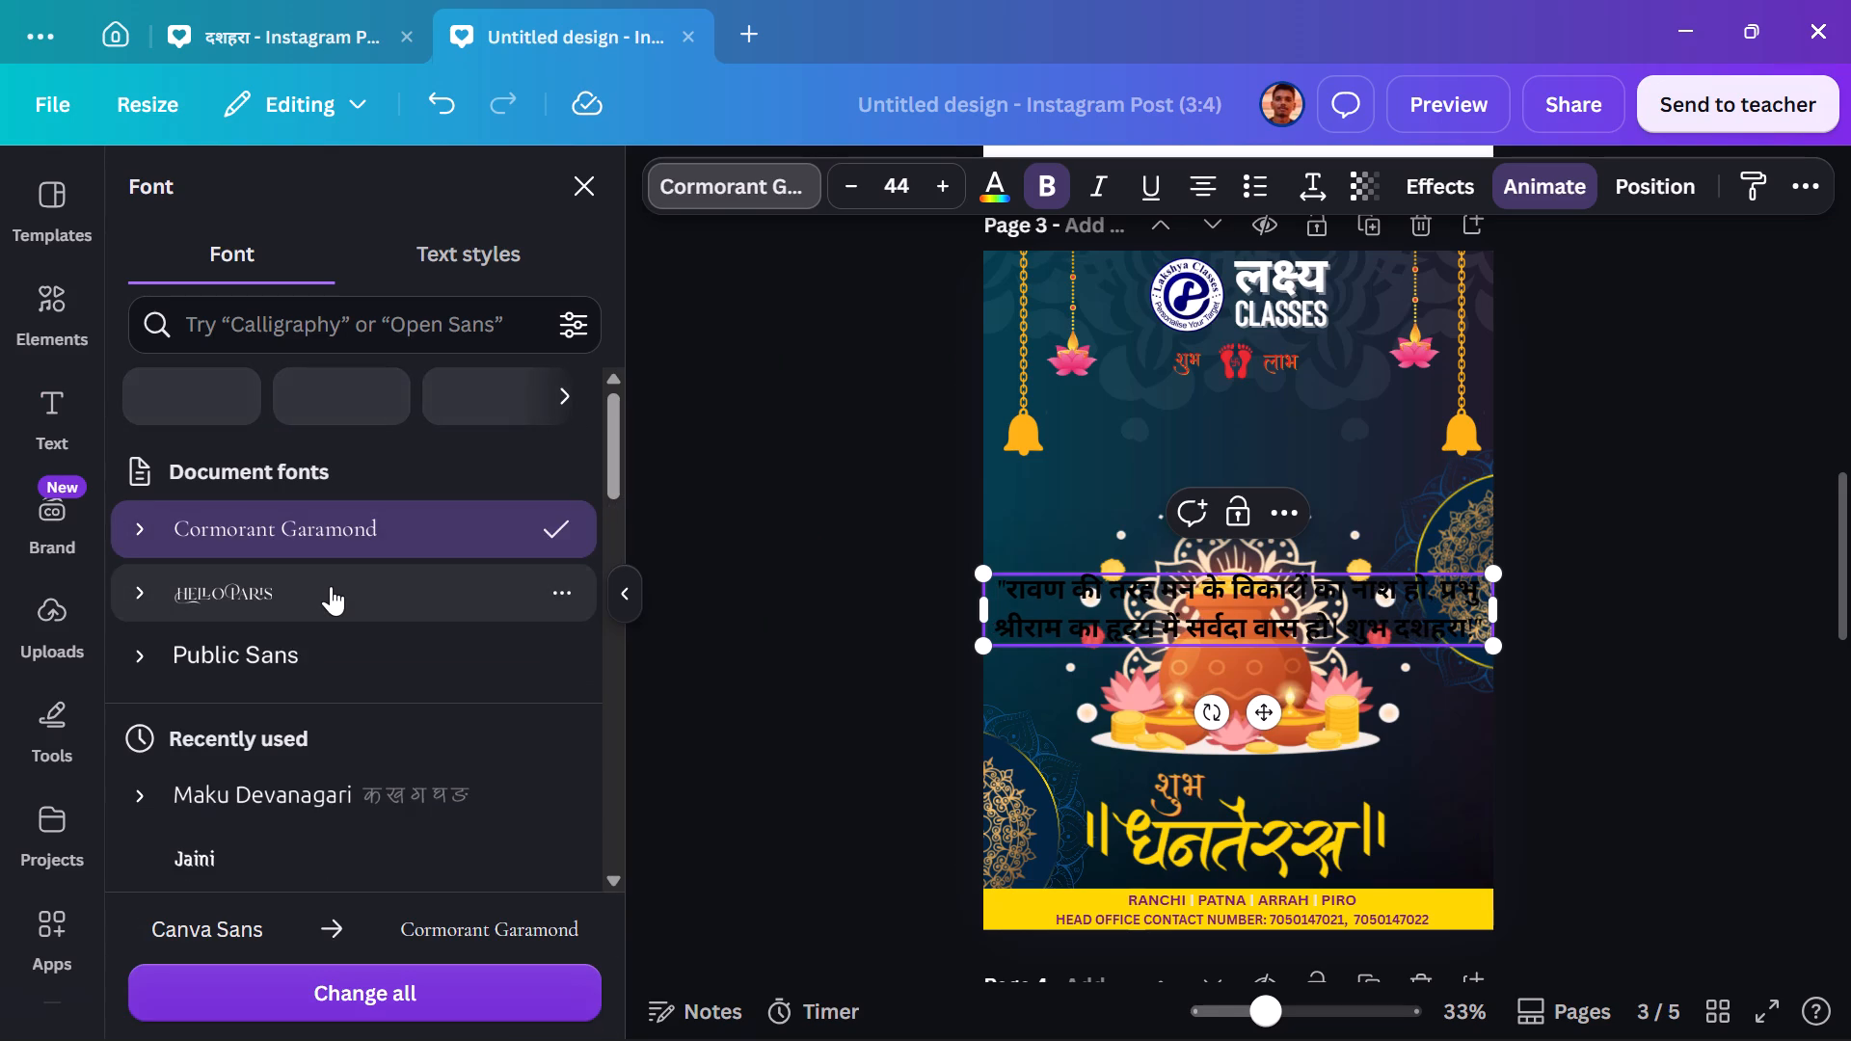
pyautogui.click(311, 549)
# Check the quote's font in the दशहरा design and set page 3's pasted quote to Maku Devanagari.
pyautogui.click(376, 33)
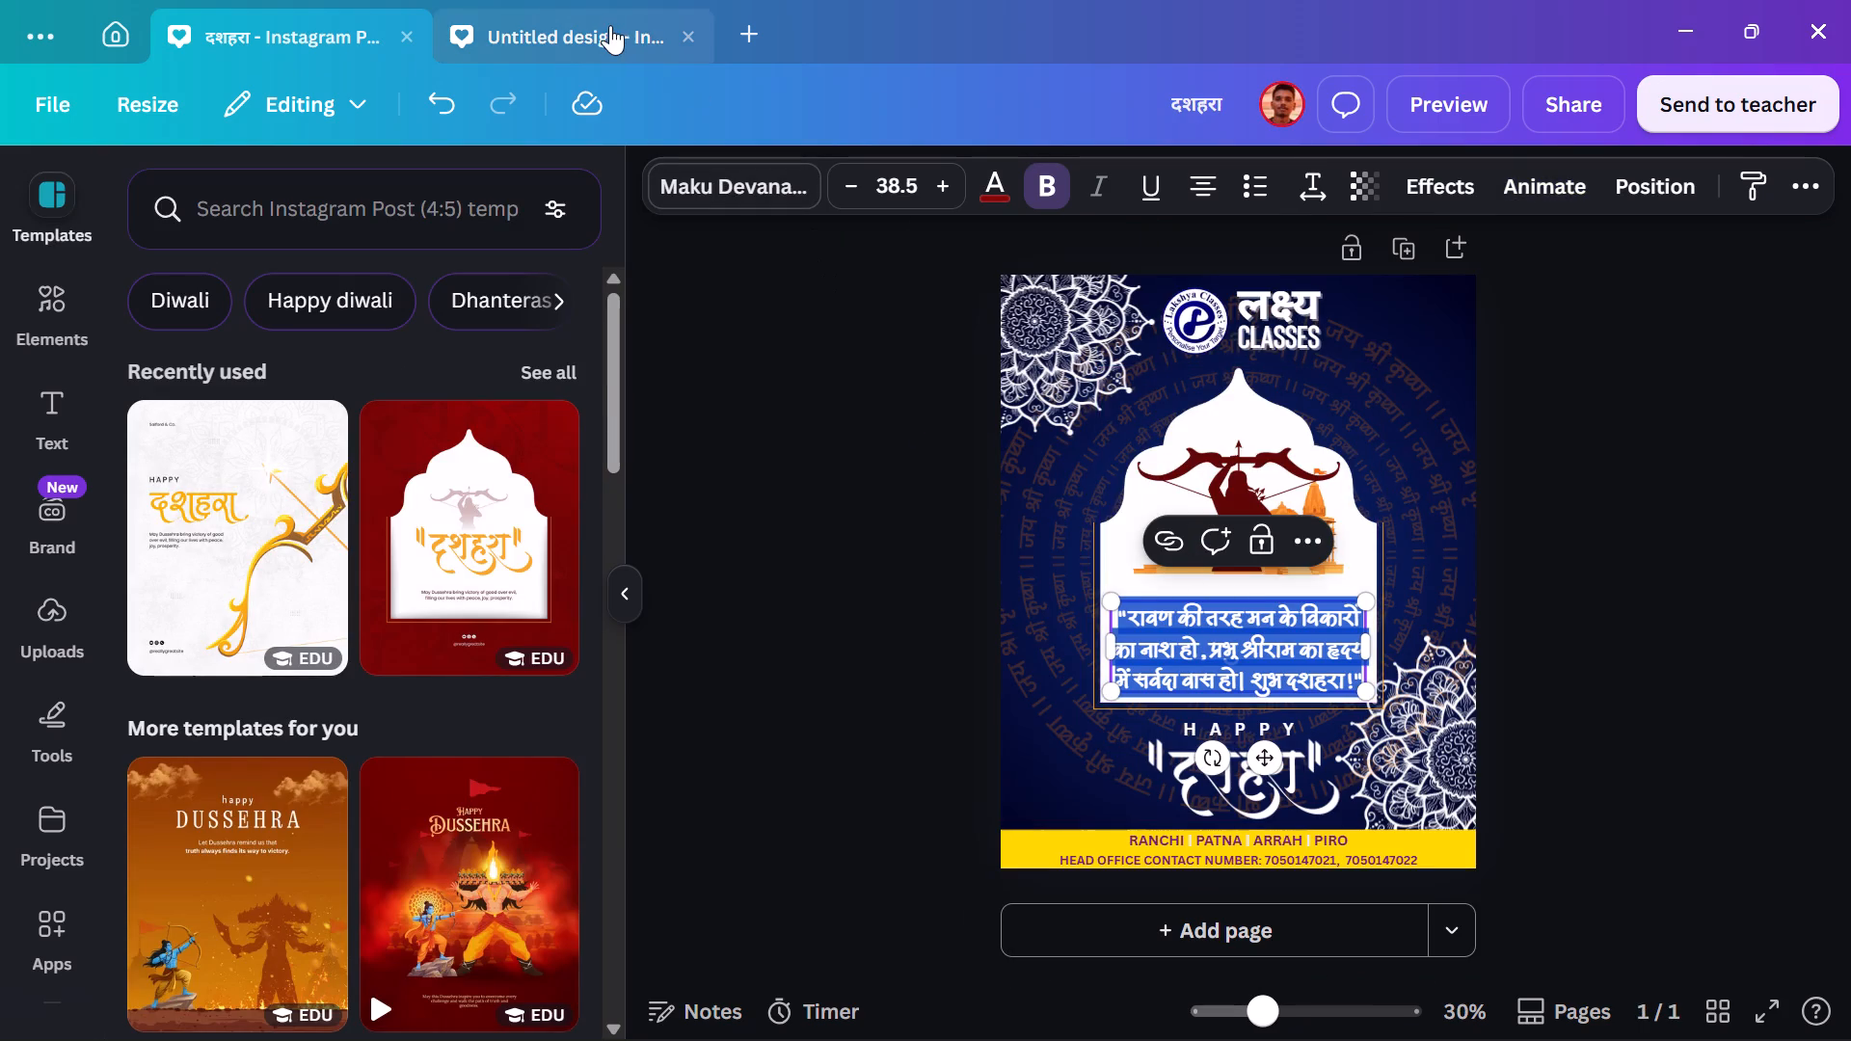
pyautogui.click(607, 26)
pyautogui.click(447, 320)
pyautogui.write('maku')
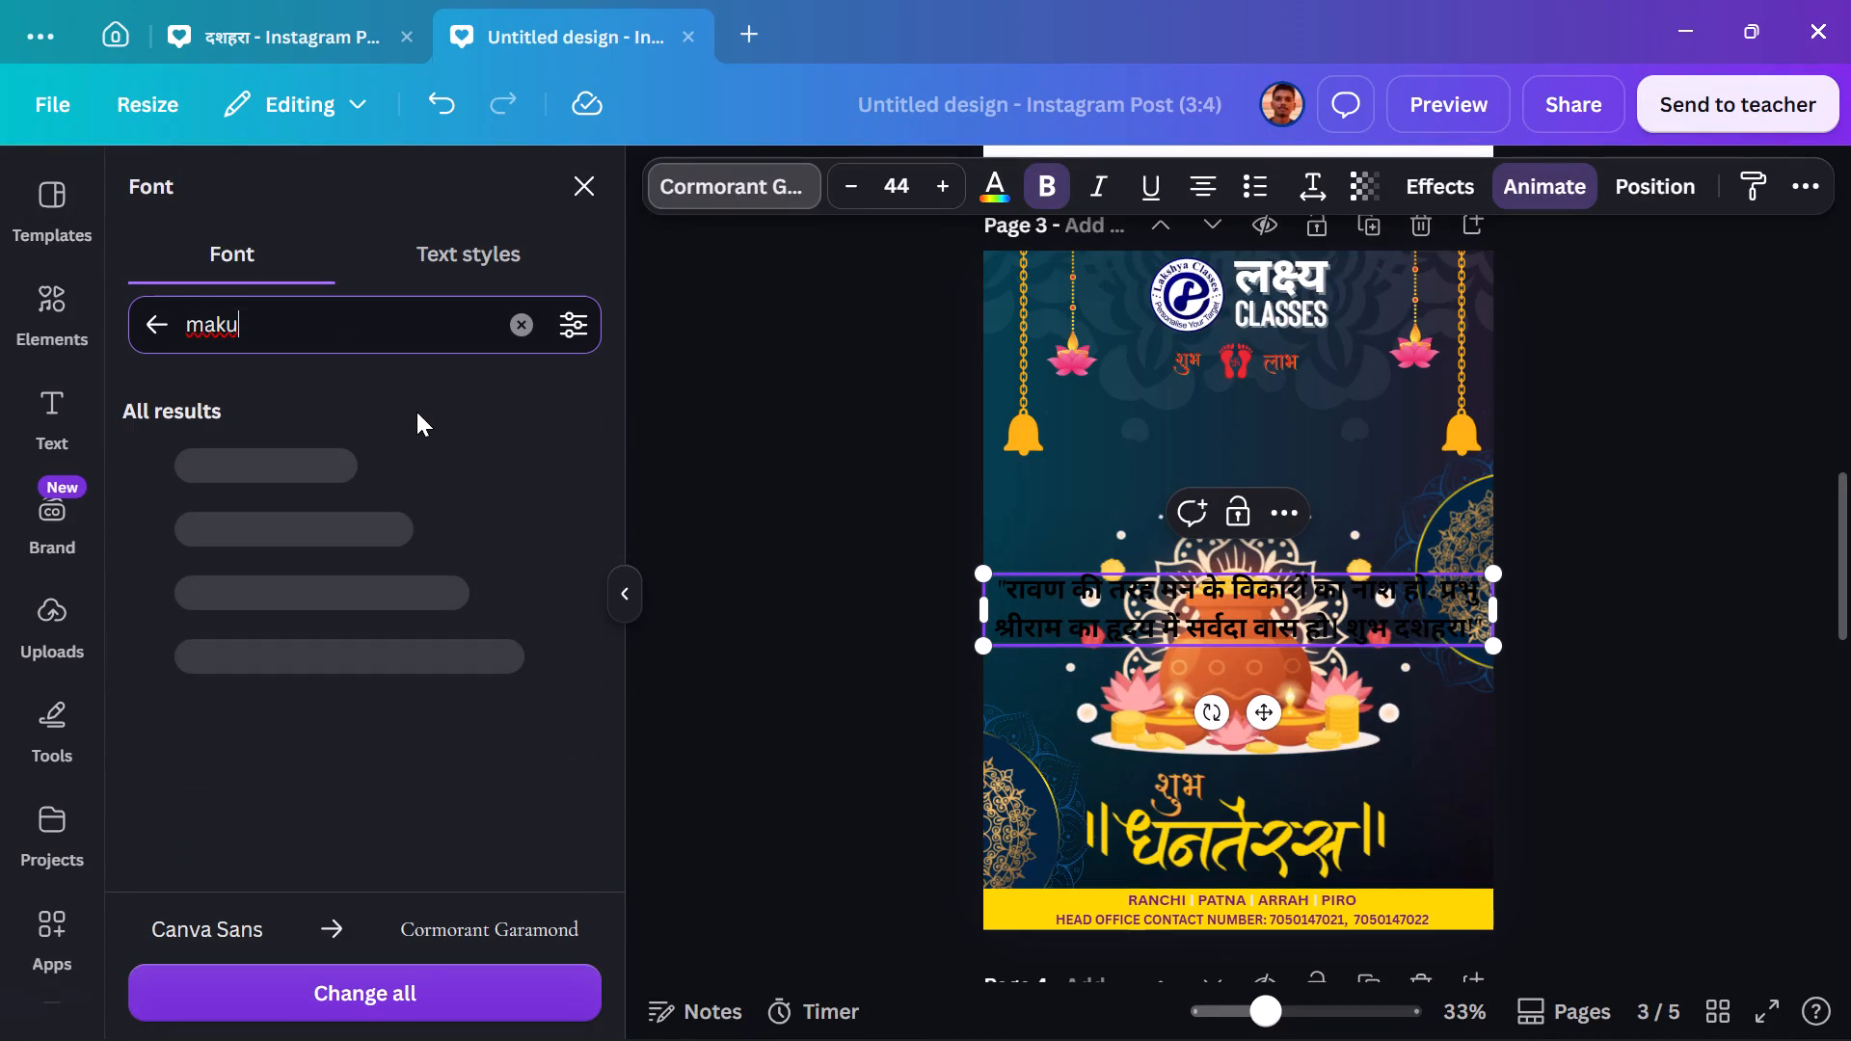
pyautogui.press('space')
pyautogui.click(307, 37)
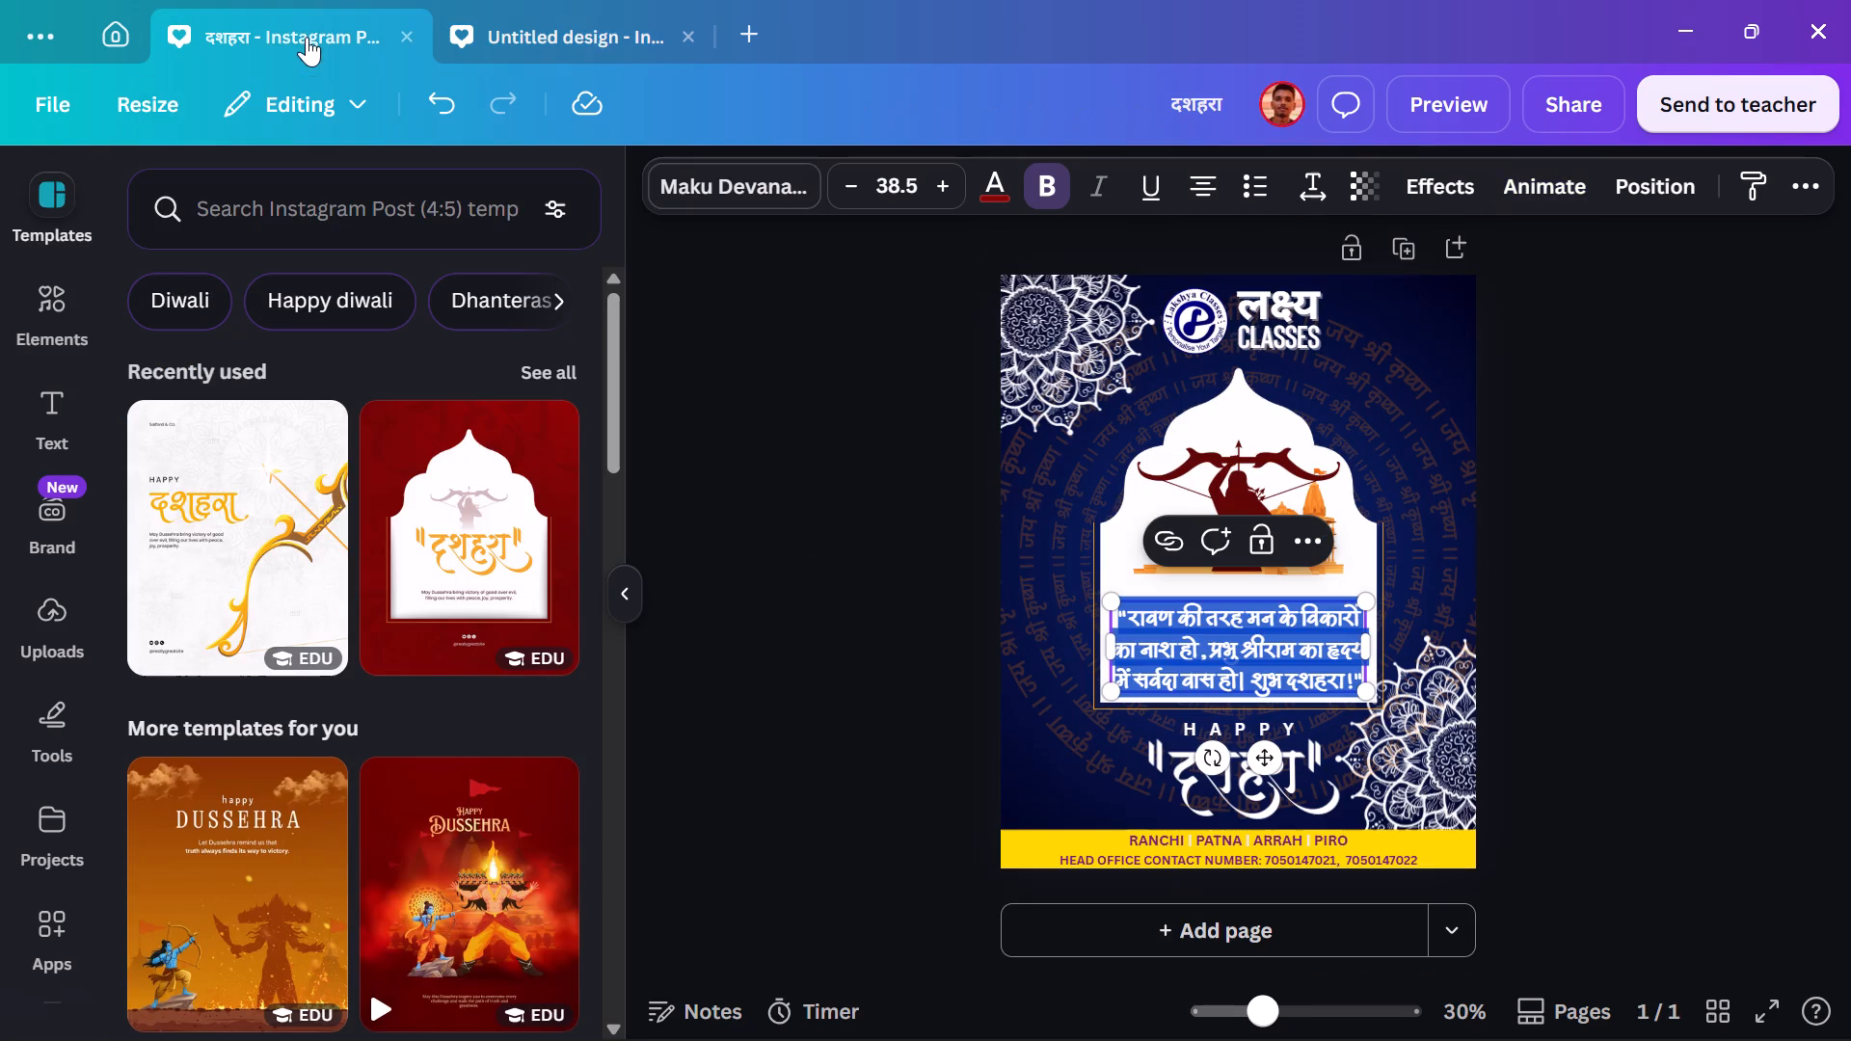
pyautogui.click(548, 39)
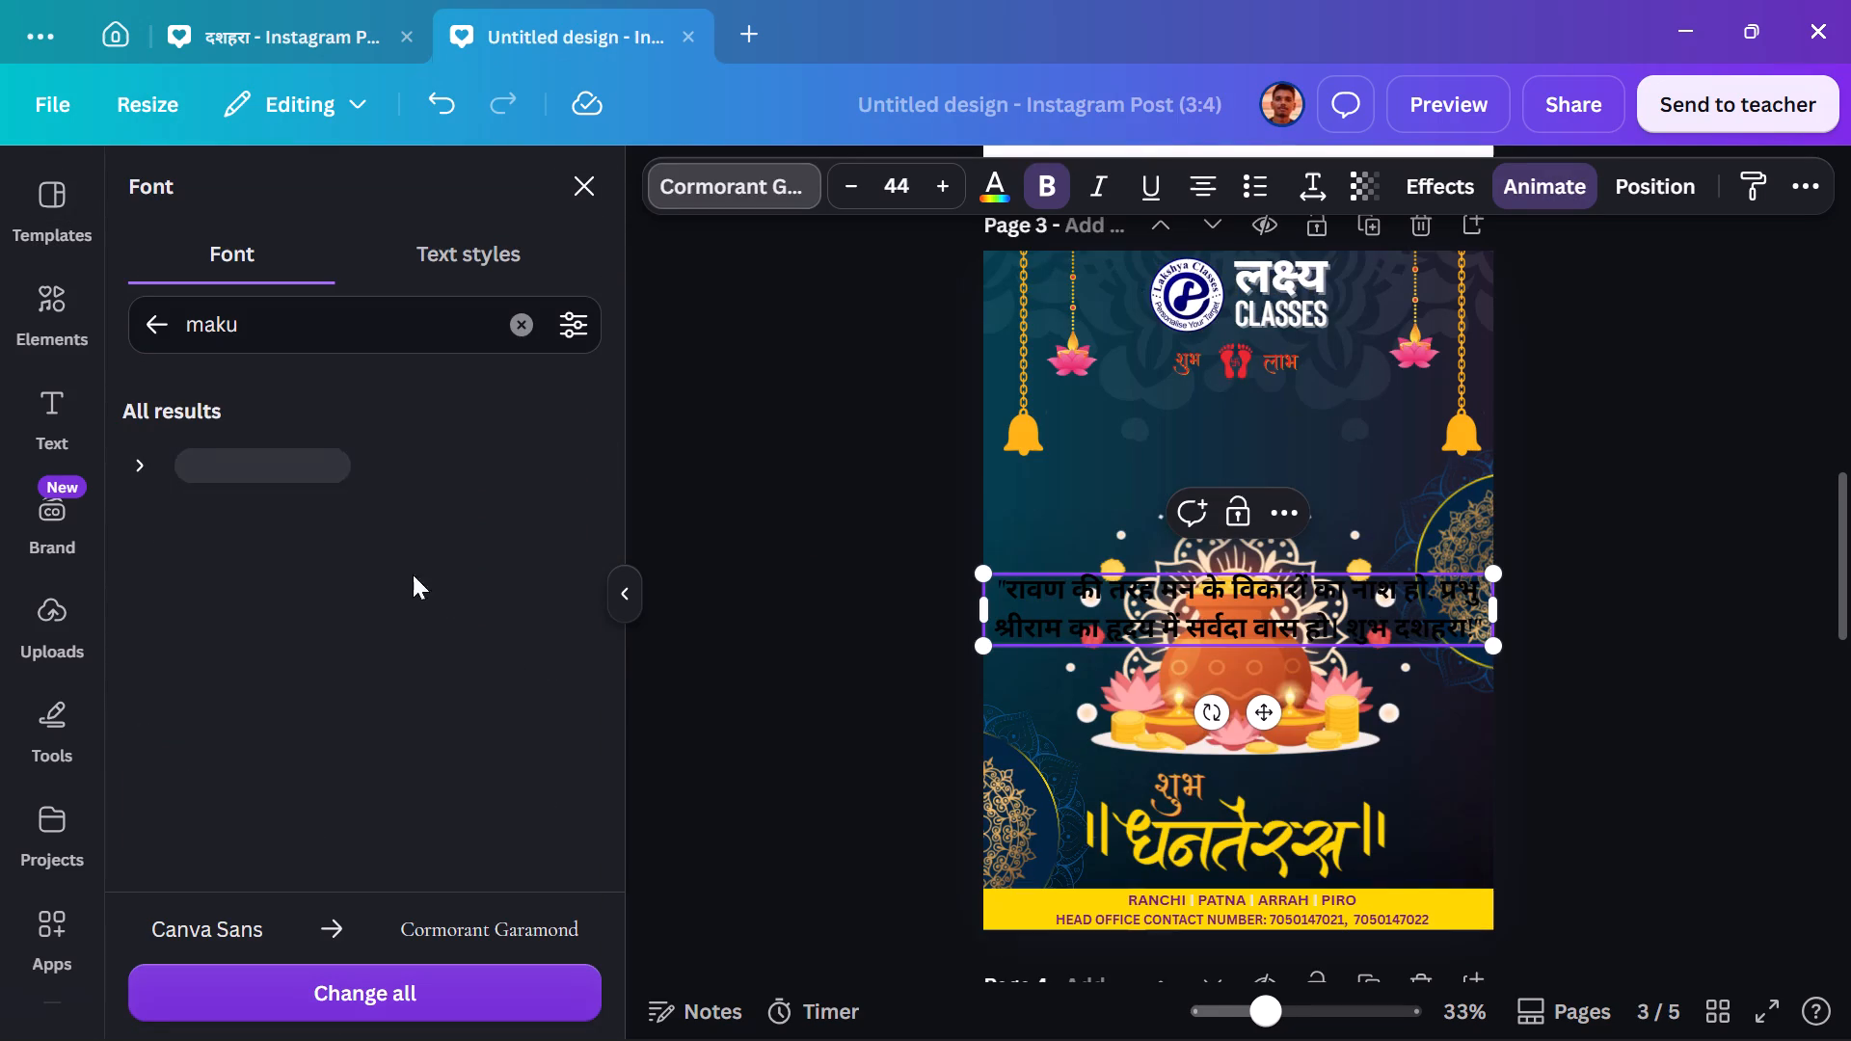
pyautogui.scroll(-1, 493, 737)
pyautogui.click(292, 474)
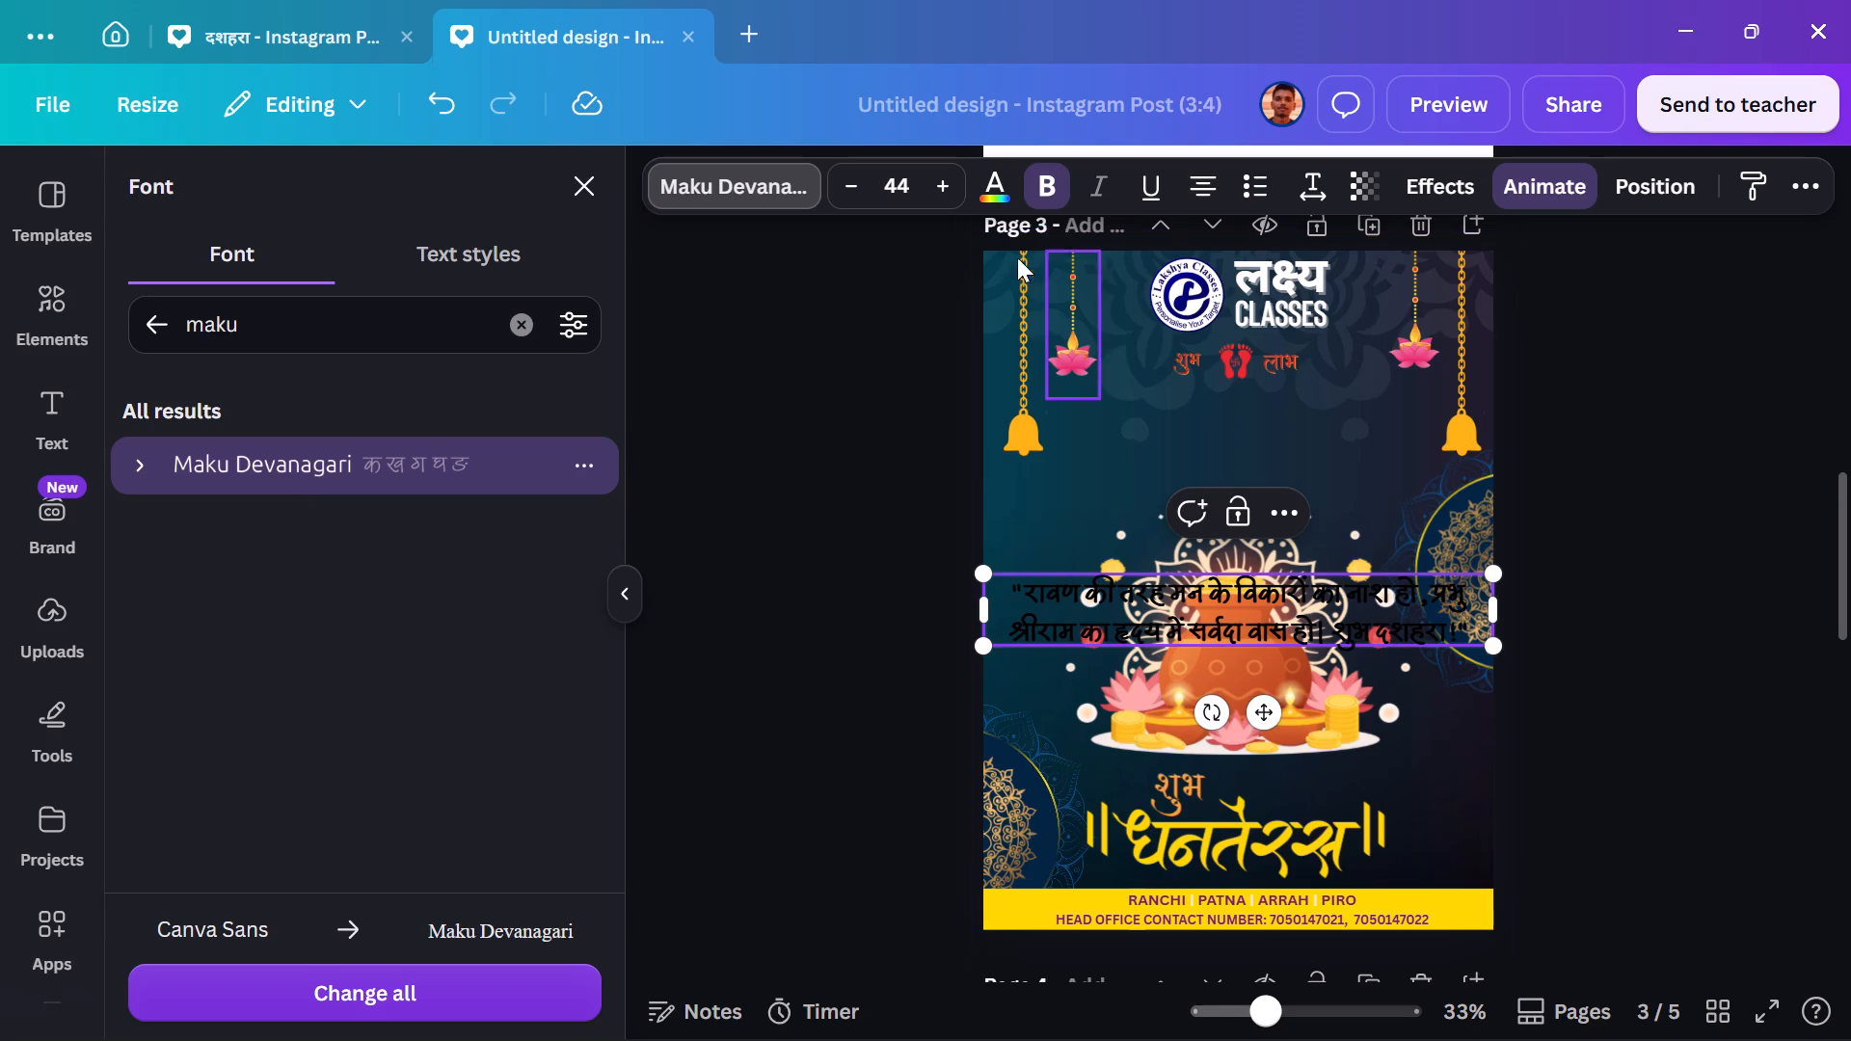
# Recolour the entire quote text on page 3 golden yellow.
pyautogui.click(997, 184)
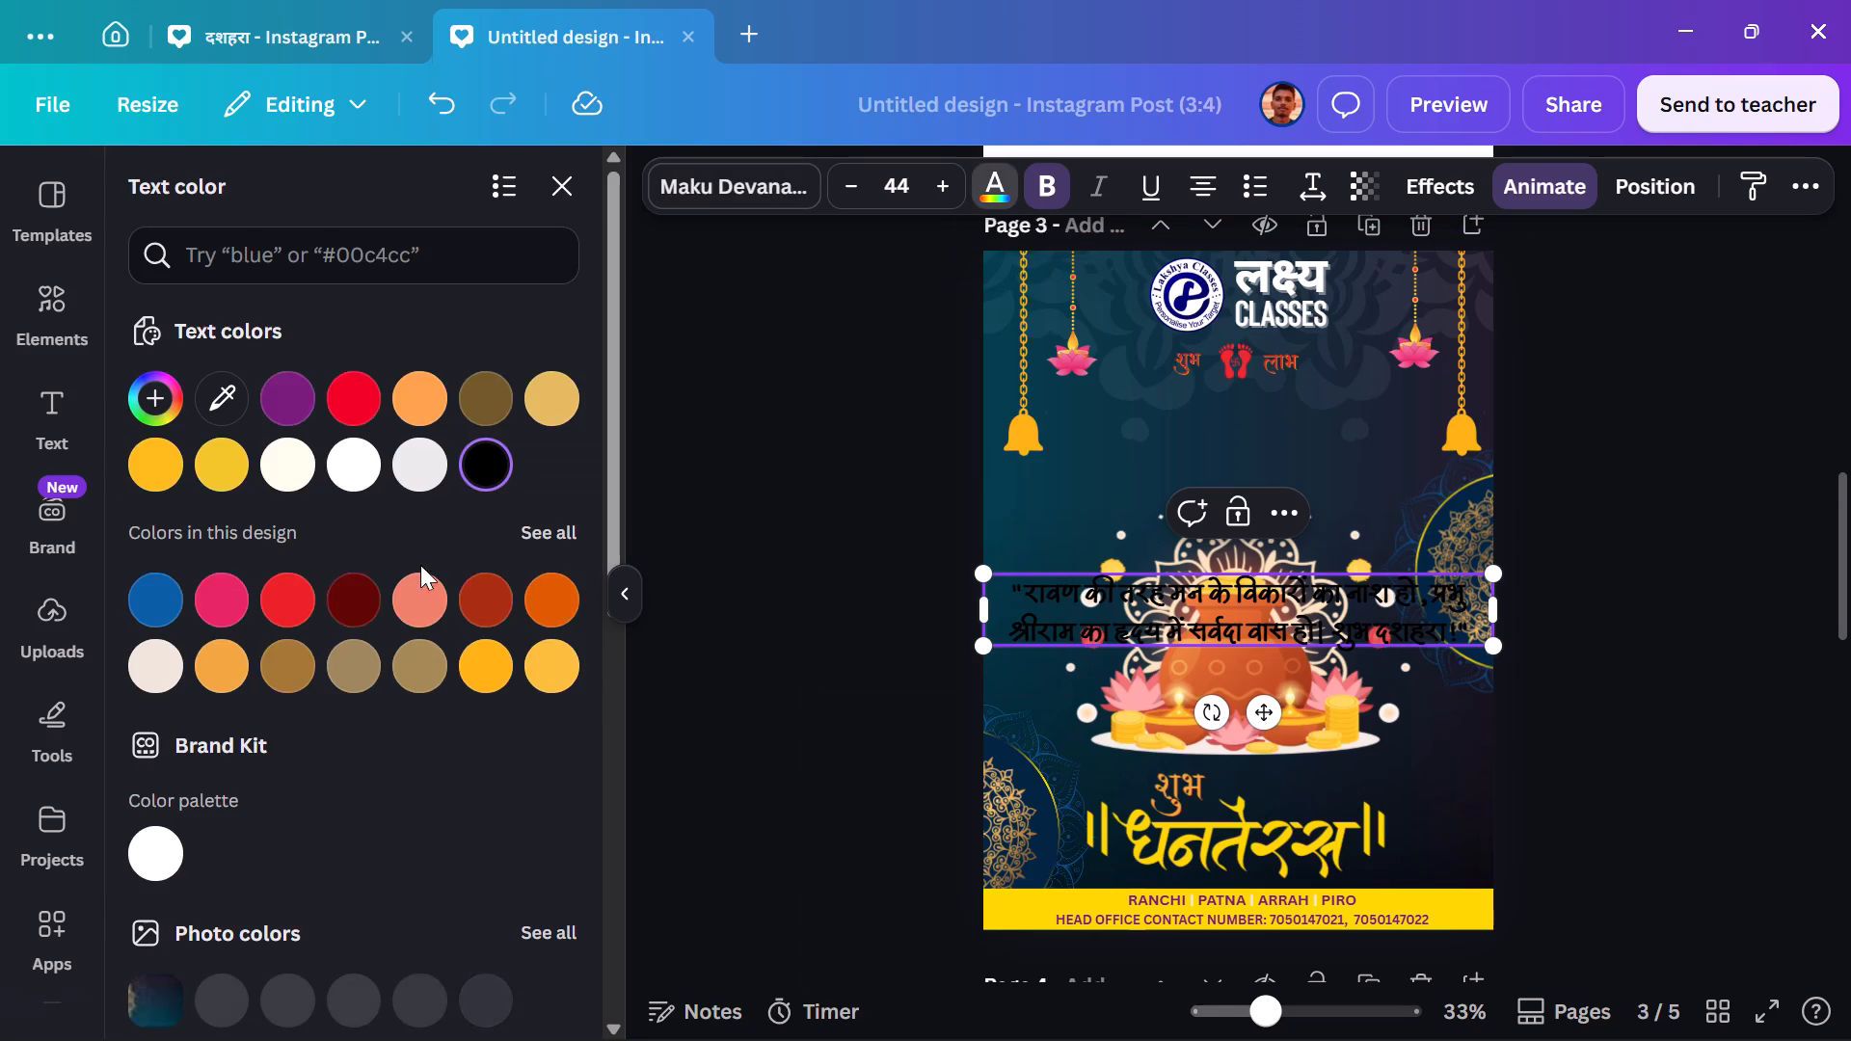
pyautogui.click(153, 482)
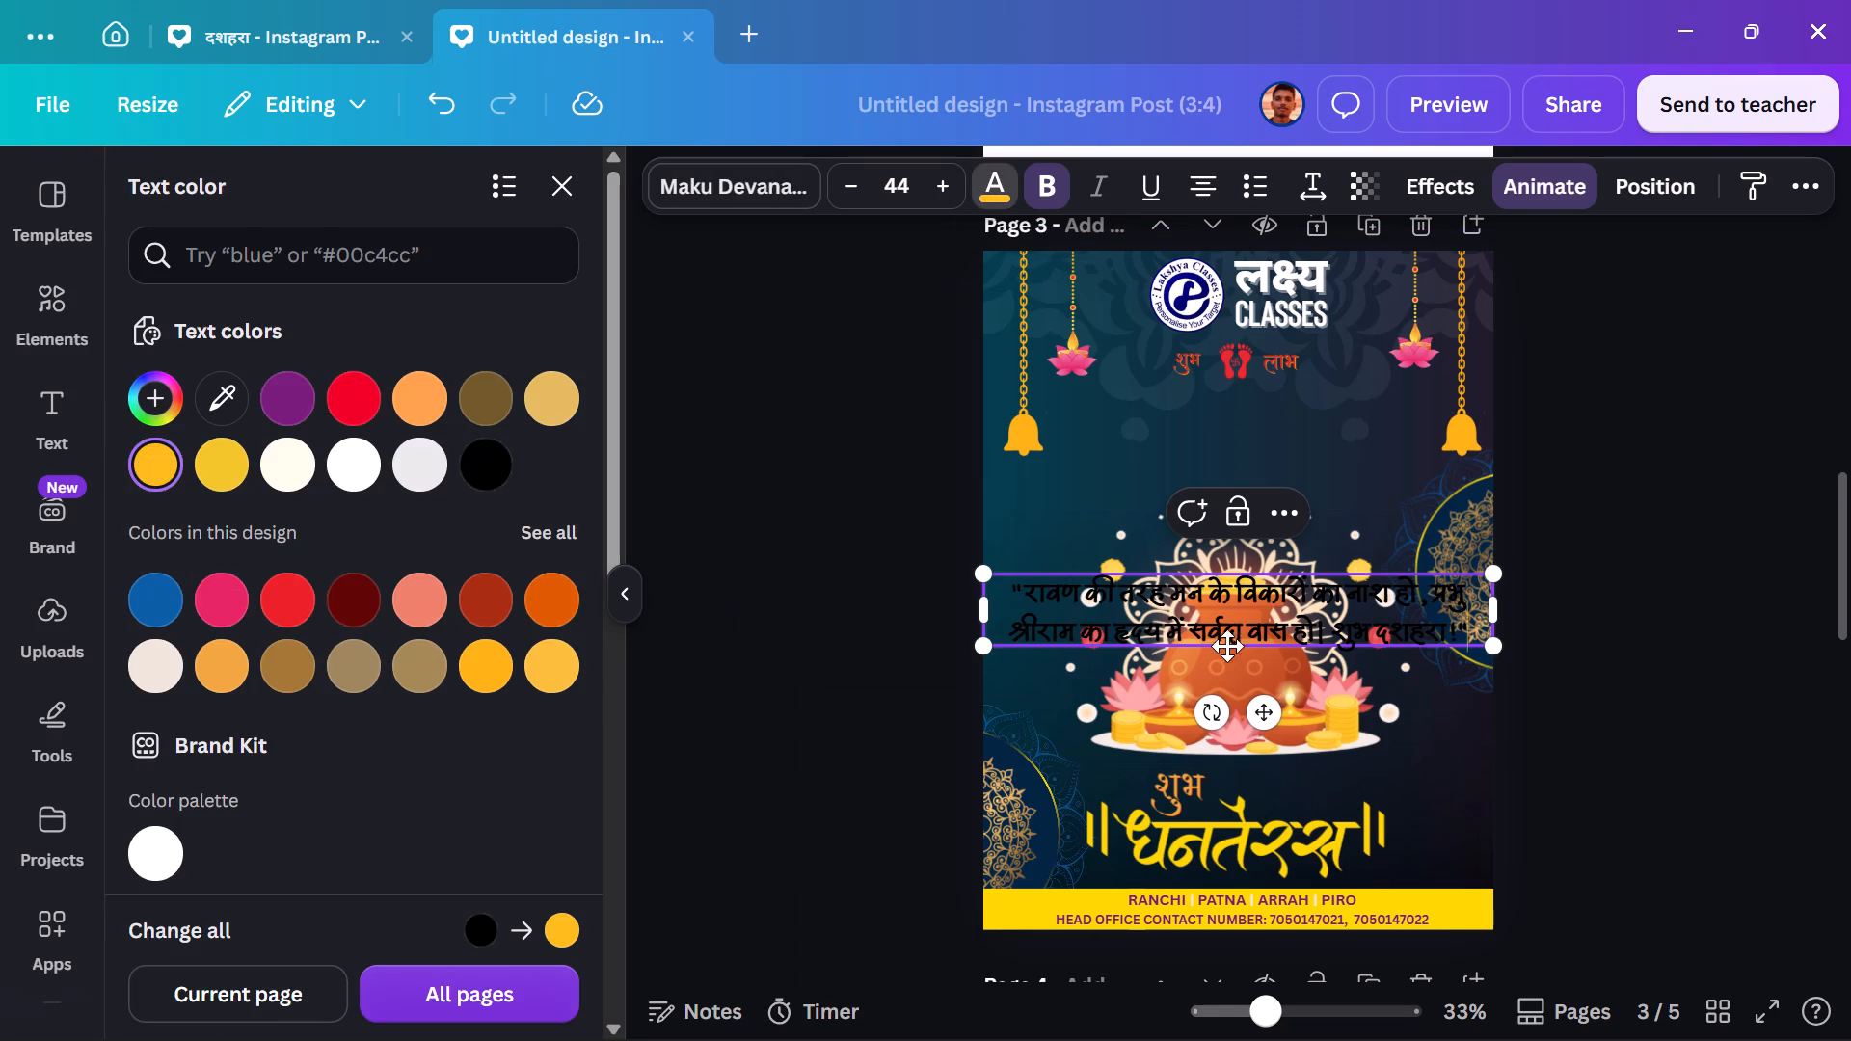
pyautogui.doubleClick(1192, 604)
pyautogui.hotkey('ctrl', 'a')
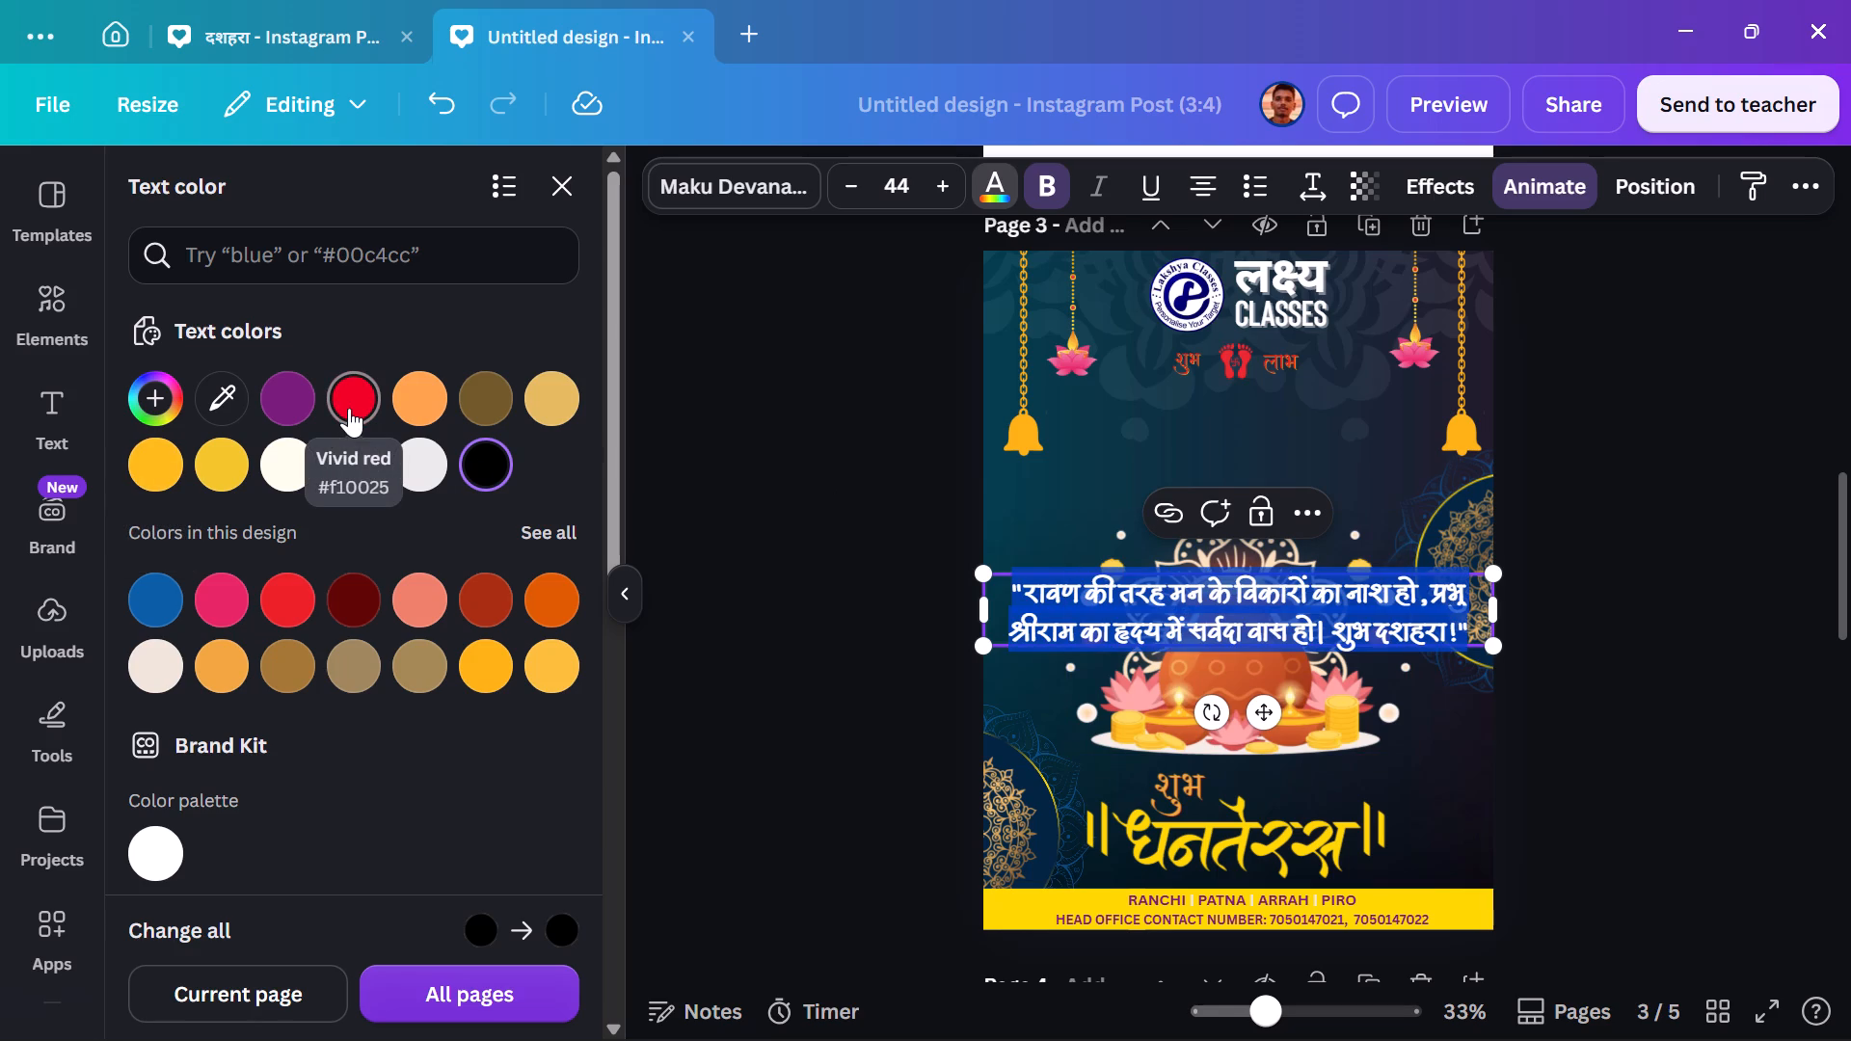
pyautogui.click(155, 460)
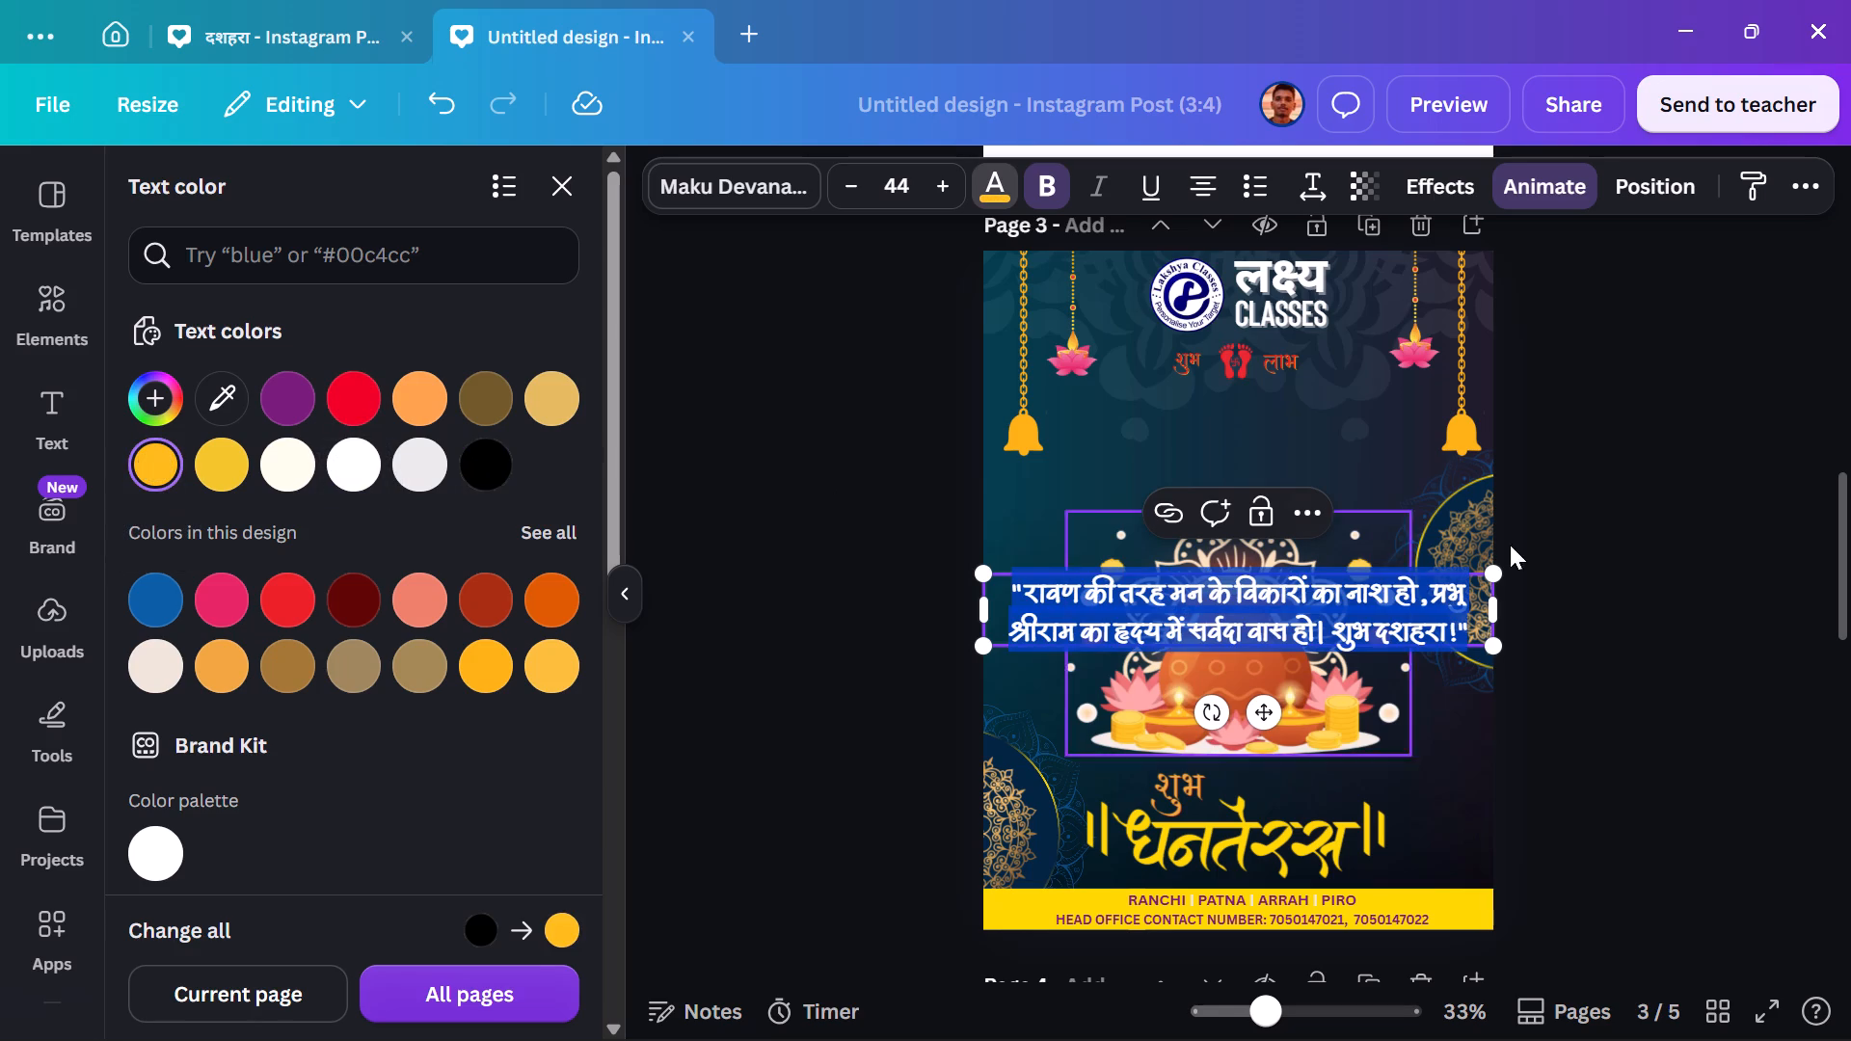
# Delete all the quote wording from page 3's text box, keeping the empty box for new text.
pyautogui.click(1357, 610)
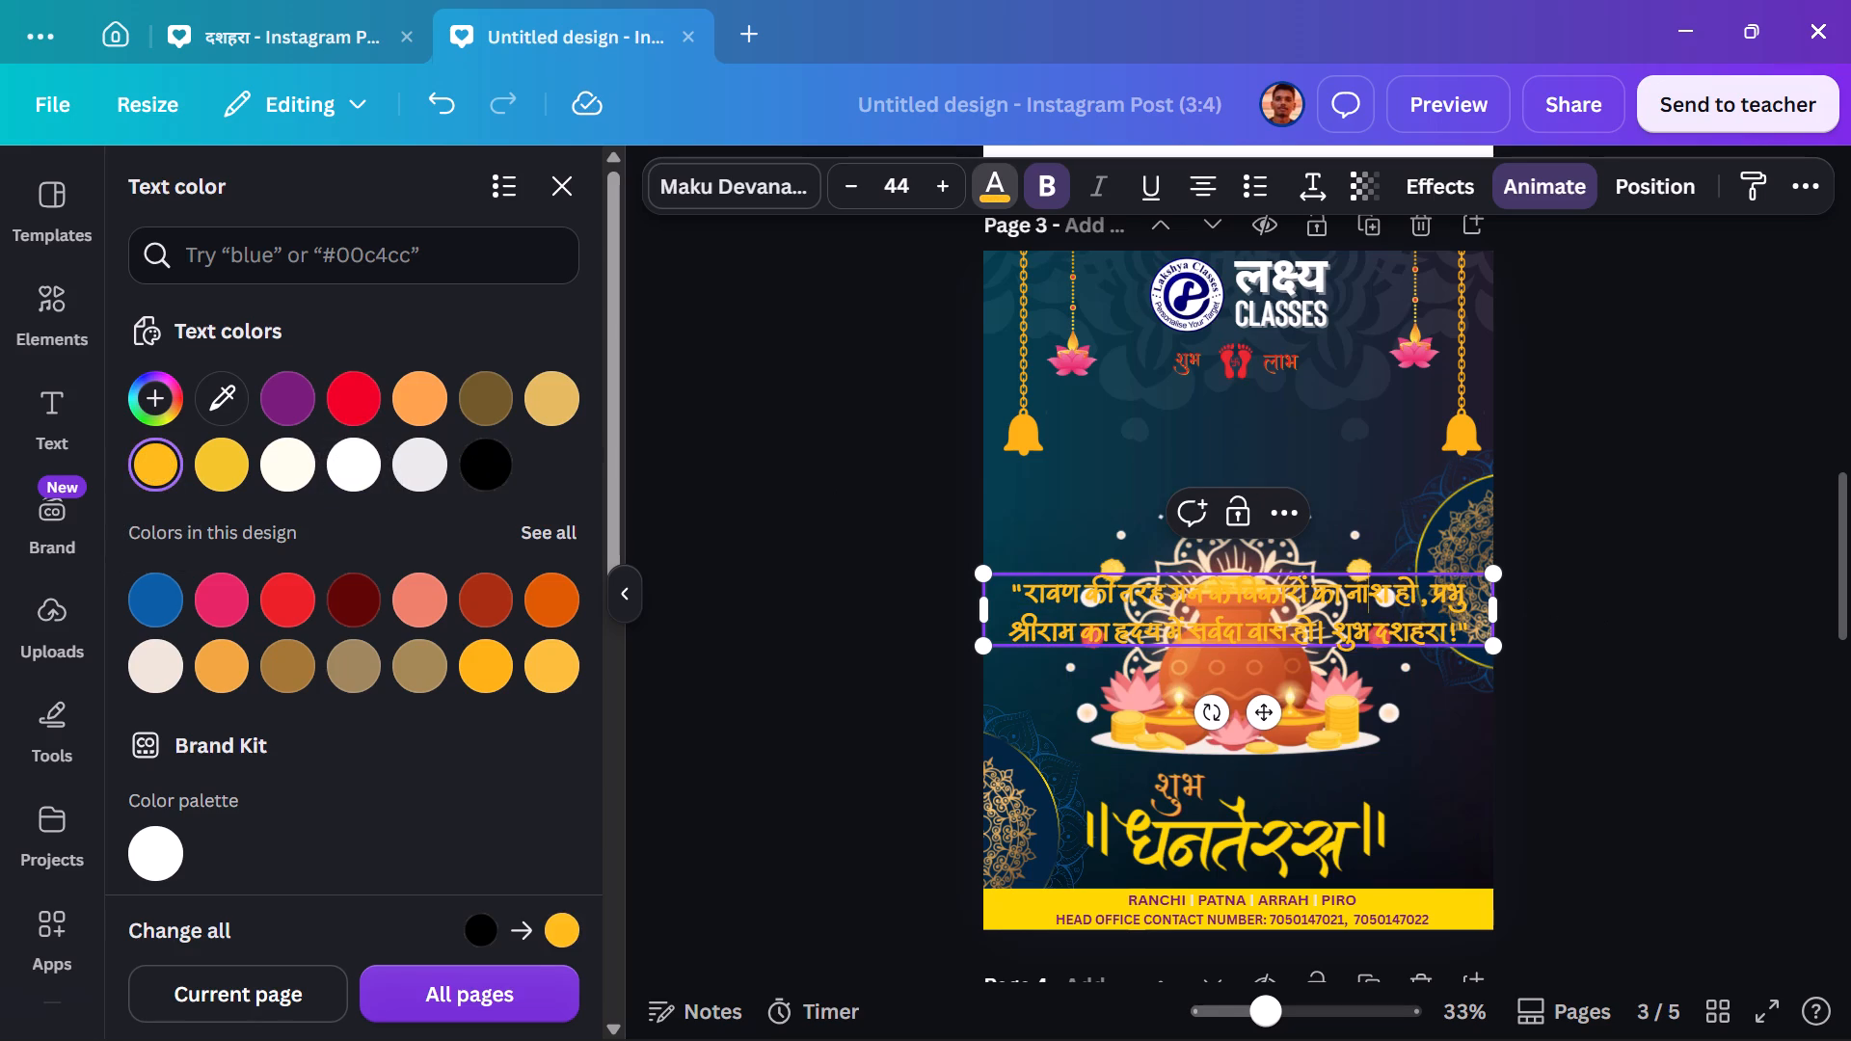
pyautogui.hotkey('ctrl', 'a')
pyautogui.press('BackSpace')
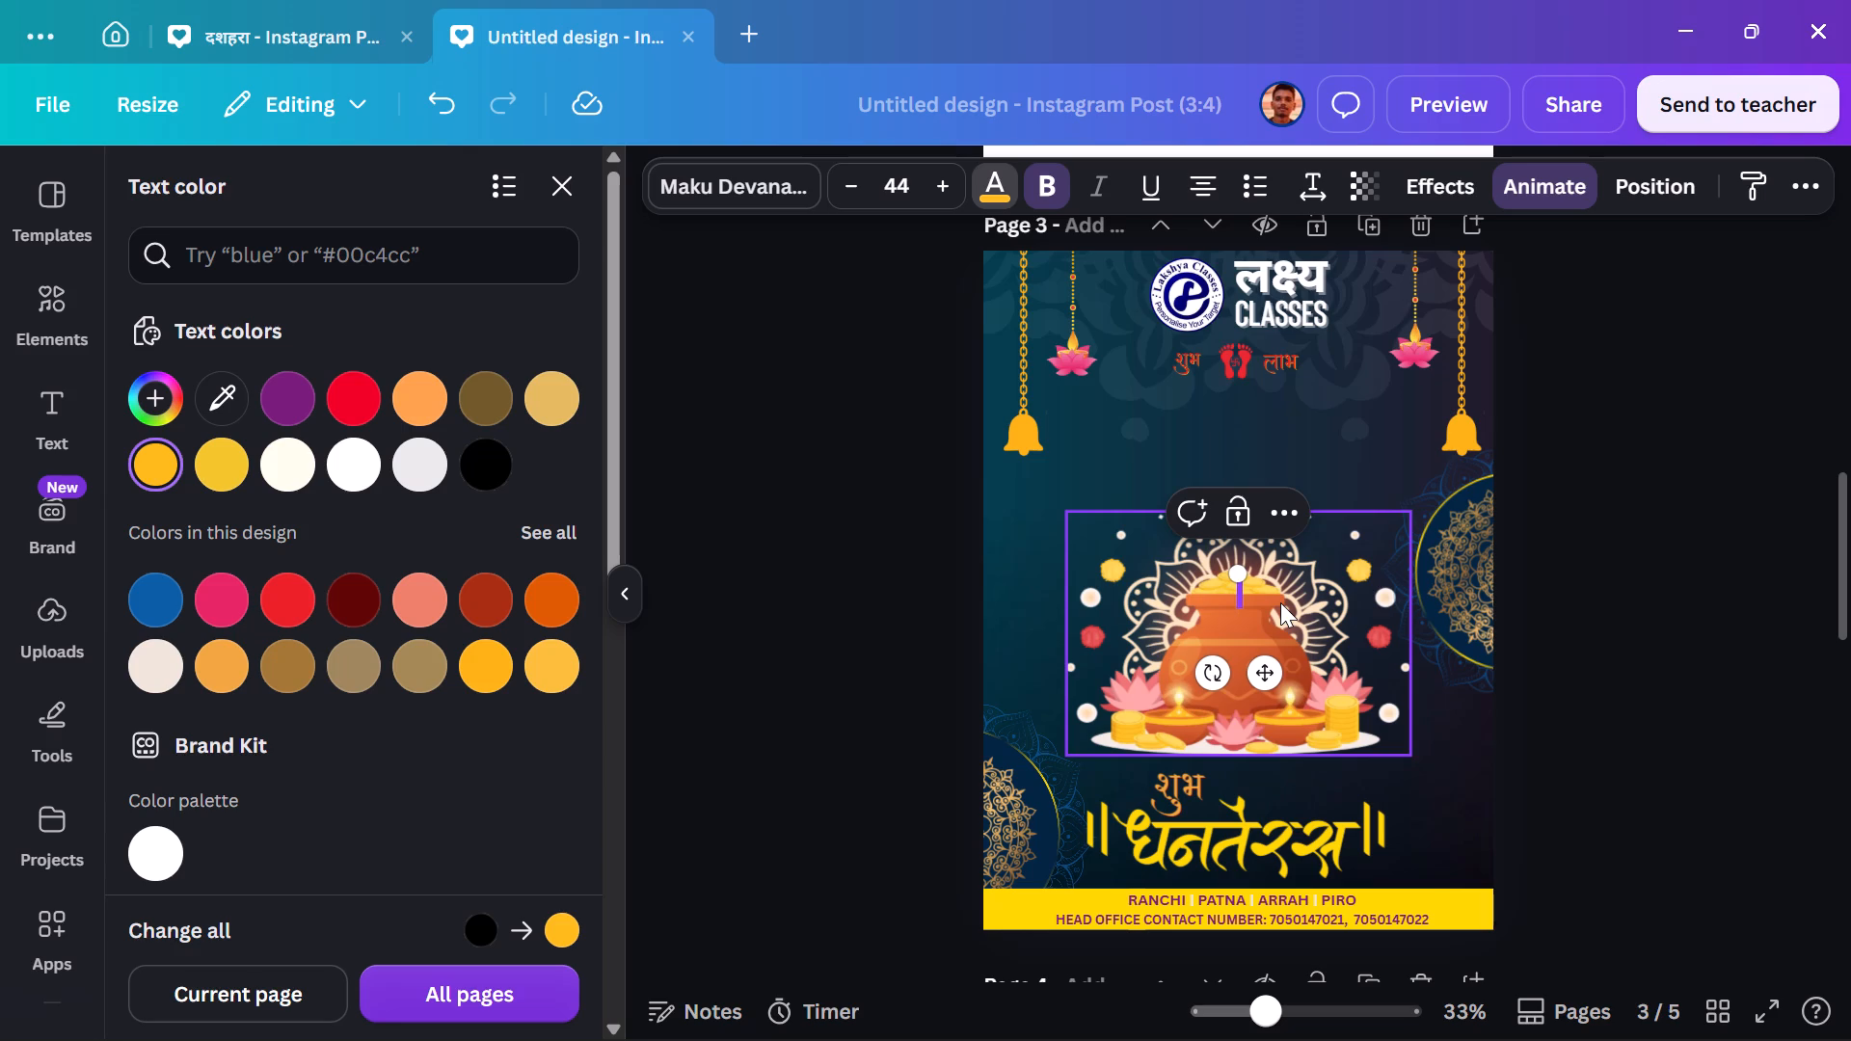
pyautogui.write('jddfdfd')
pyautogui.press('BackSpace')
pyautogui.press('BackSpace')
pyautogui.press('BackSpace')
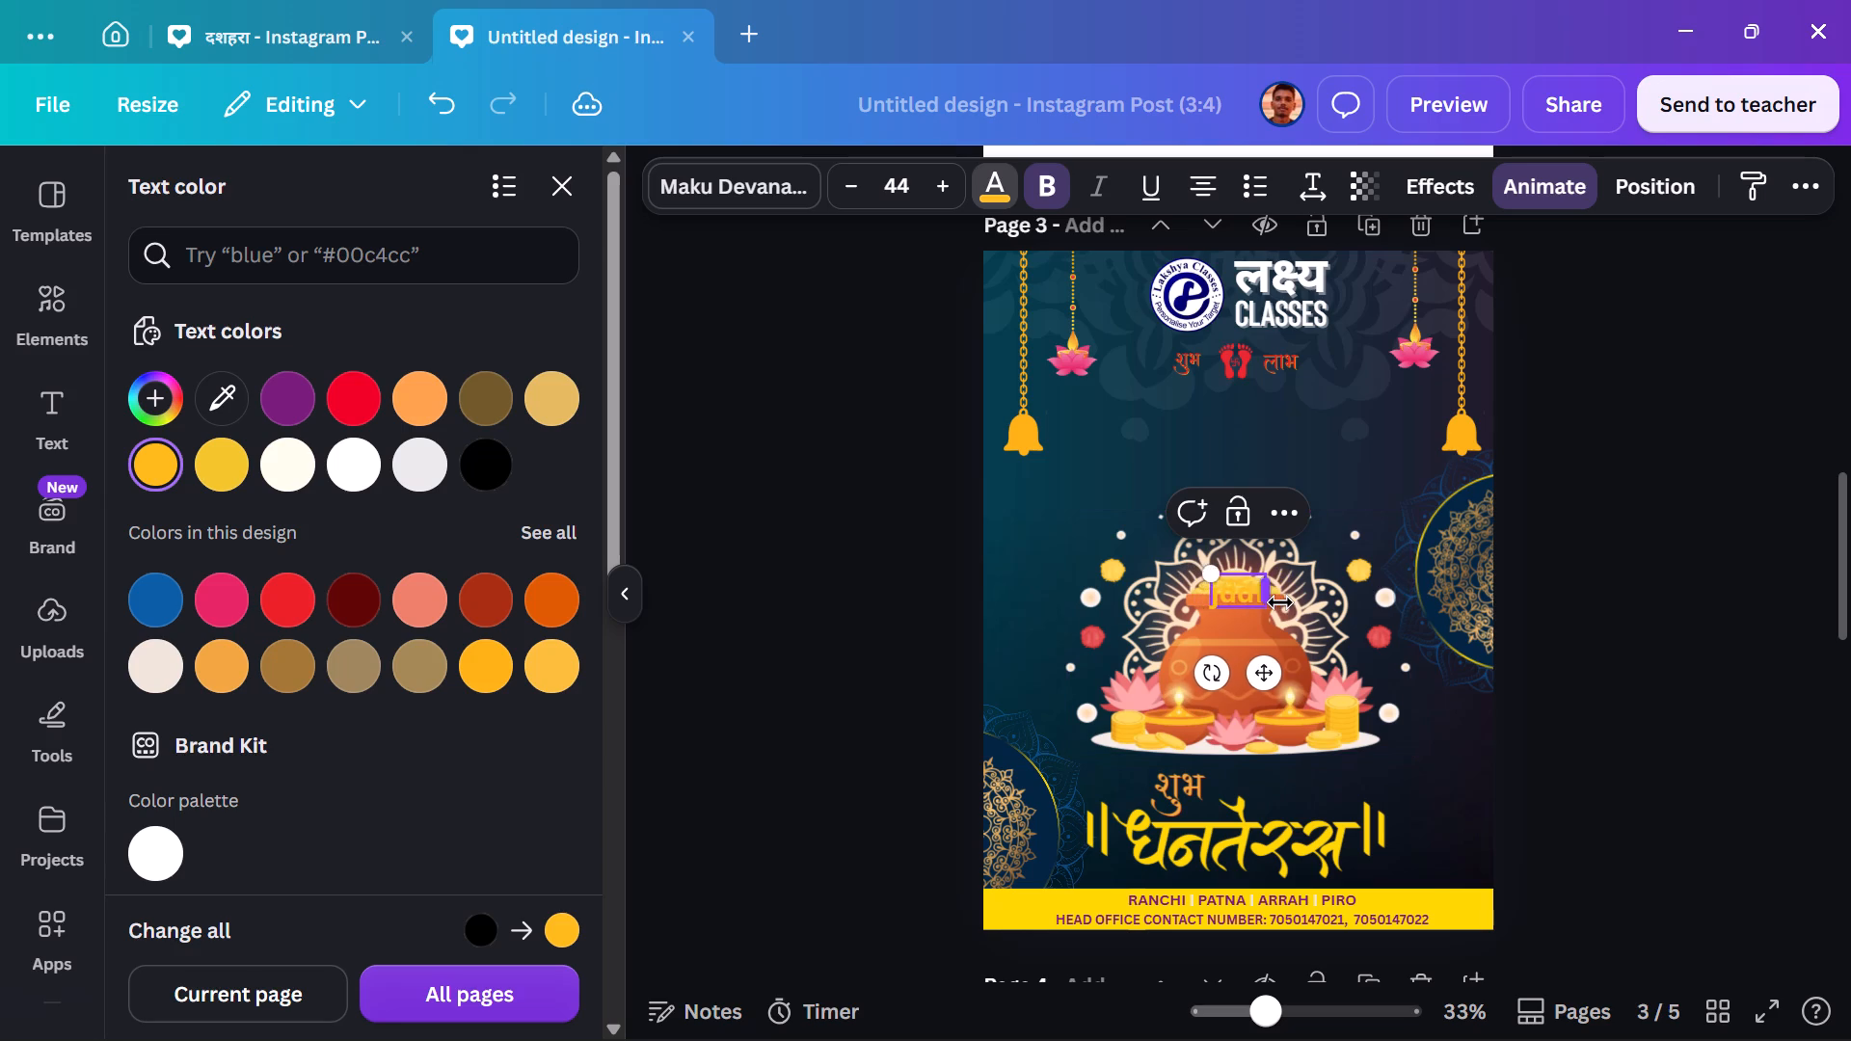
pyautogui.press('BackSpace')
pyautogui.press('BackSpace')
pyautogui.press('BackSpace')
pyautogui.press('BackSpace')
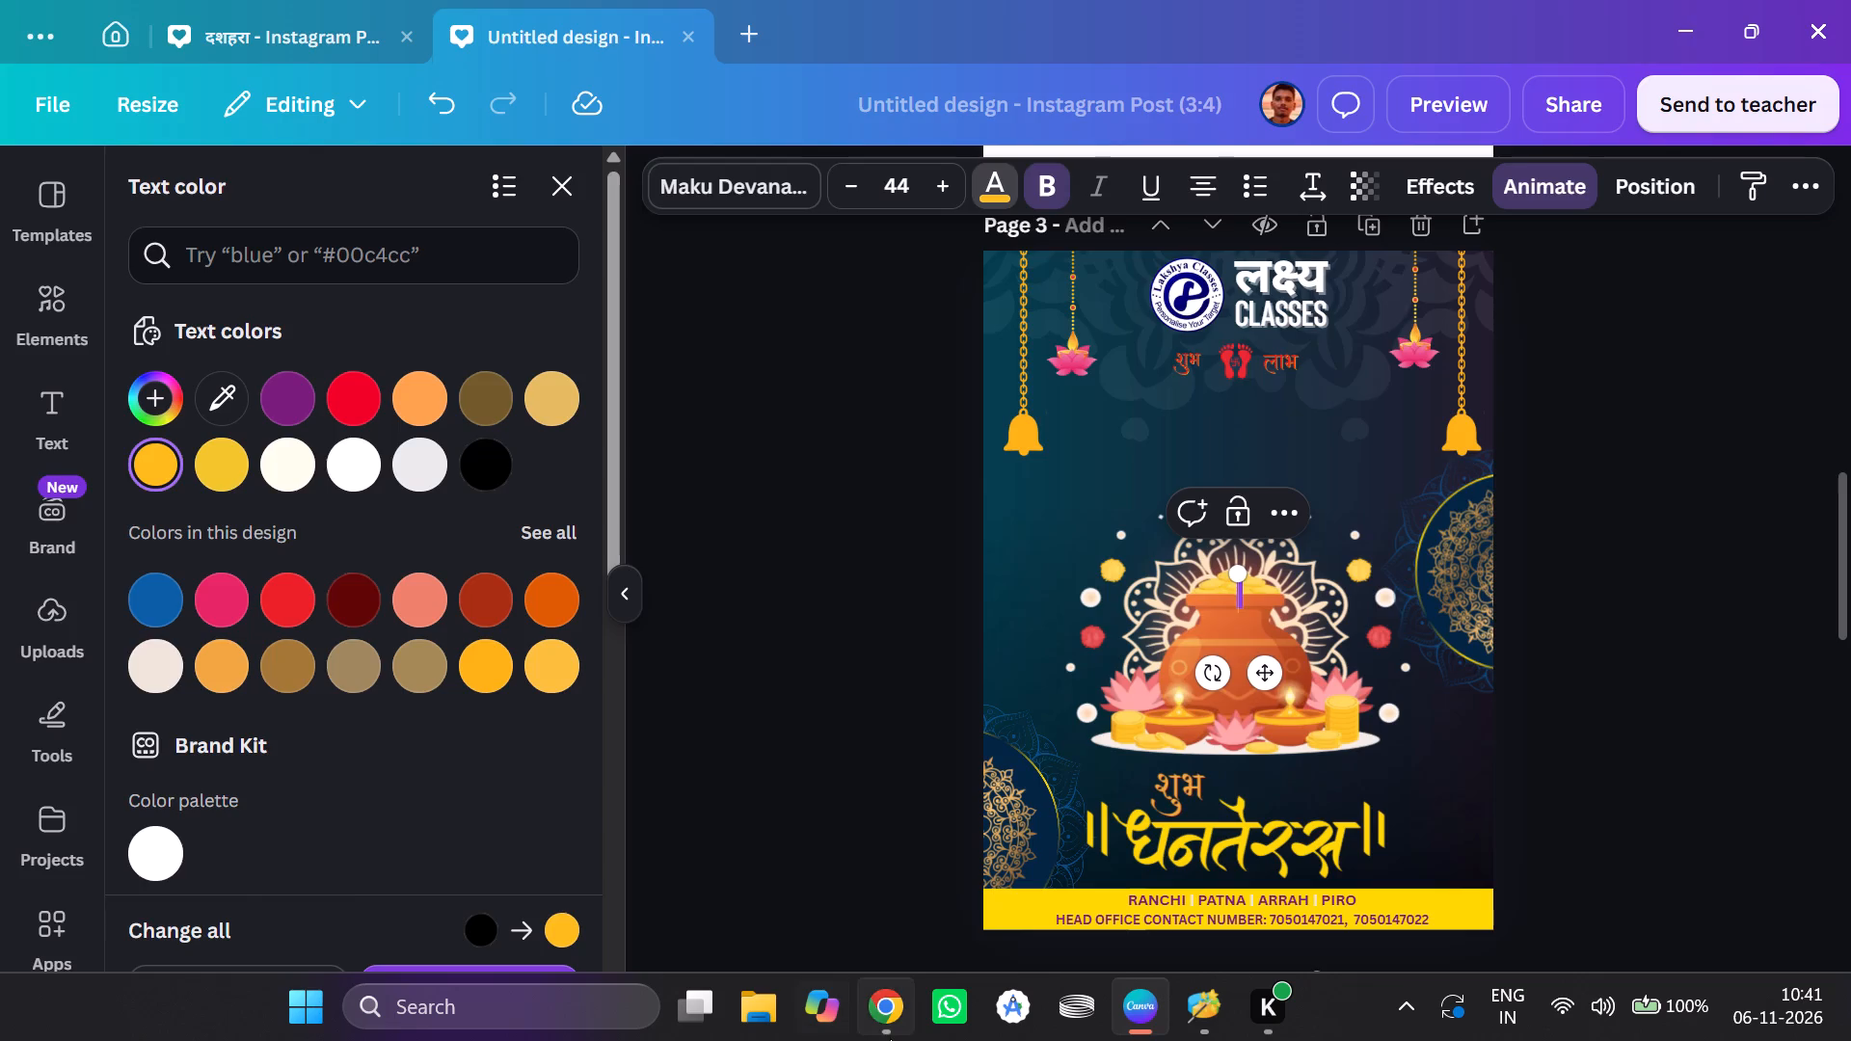
# Switch to Google Chrome and search for "ki oor se aap sabhi ko in hindi".
pyautogui.click(894, 1037)
pyautogui.click(1124, 254)
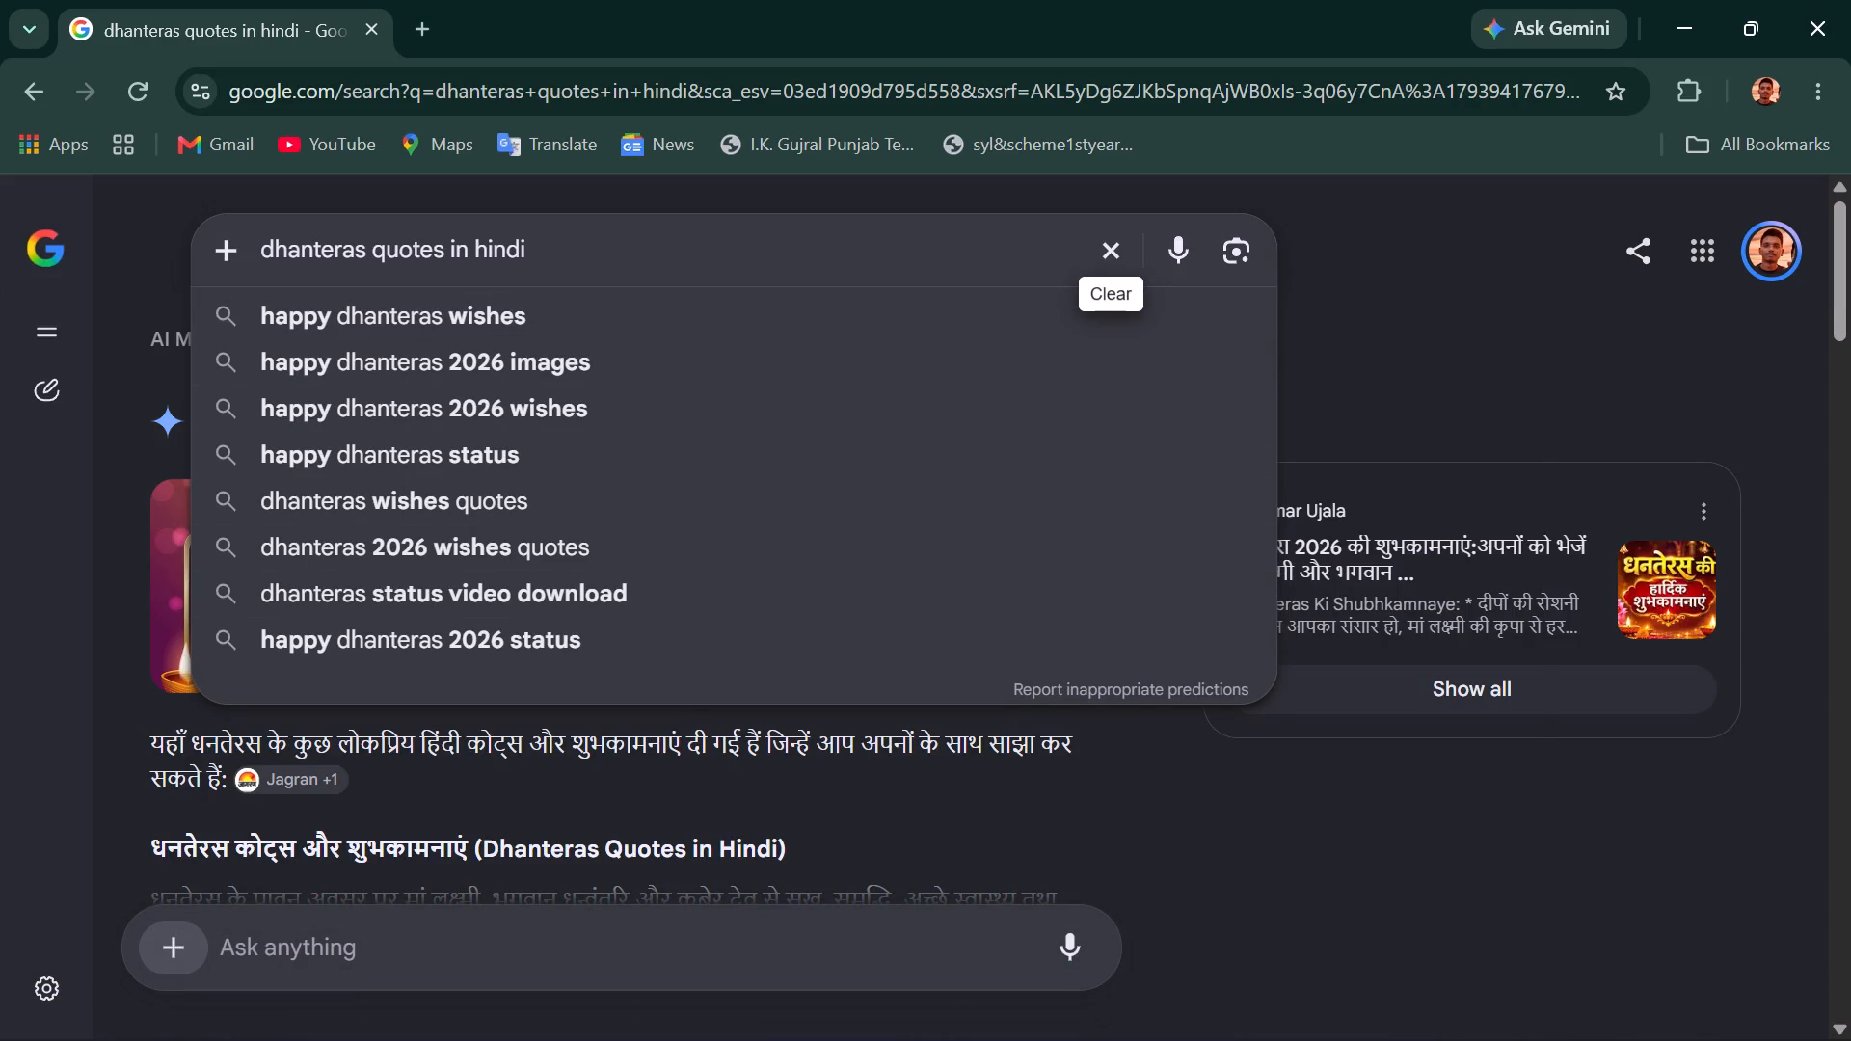
pyautogui.write('kiw')
pyautogui.press('BackSpace')
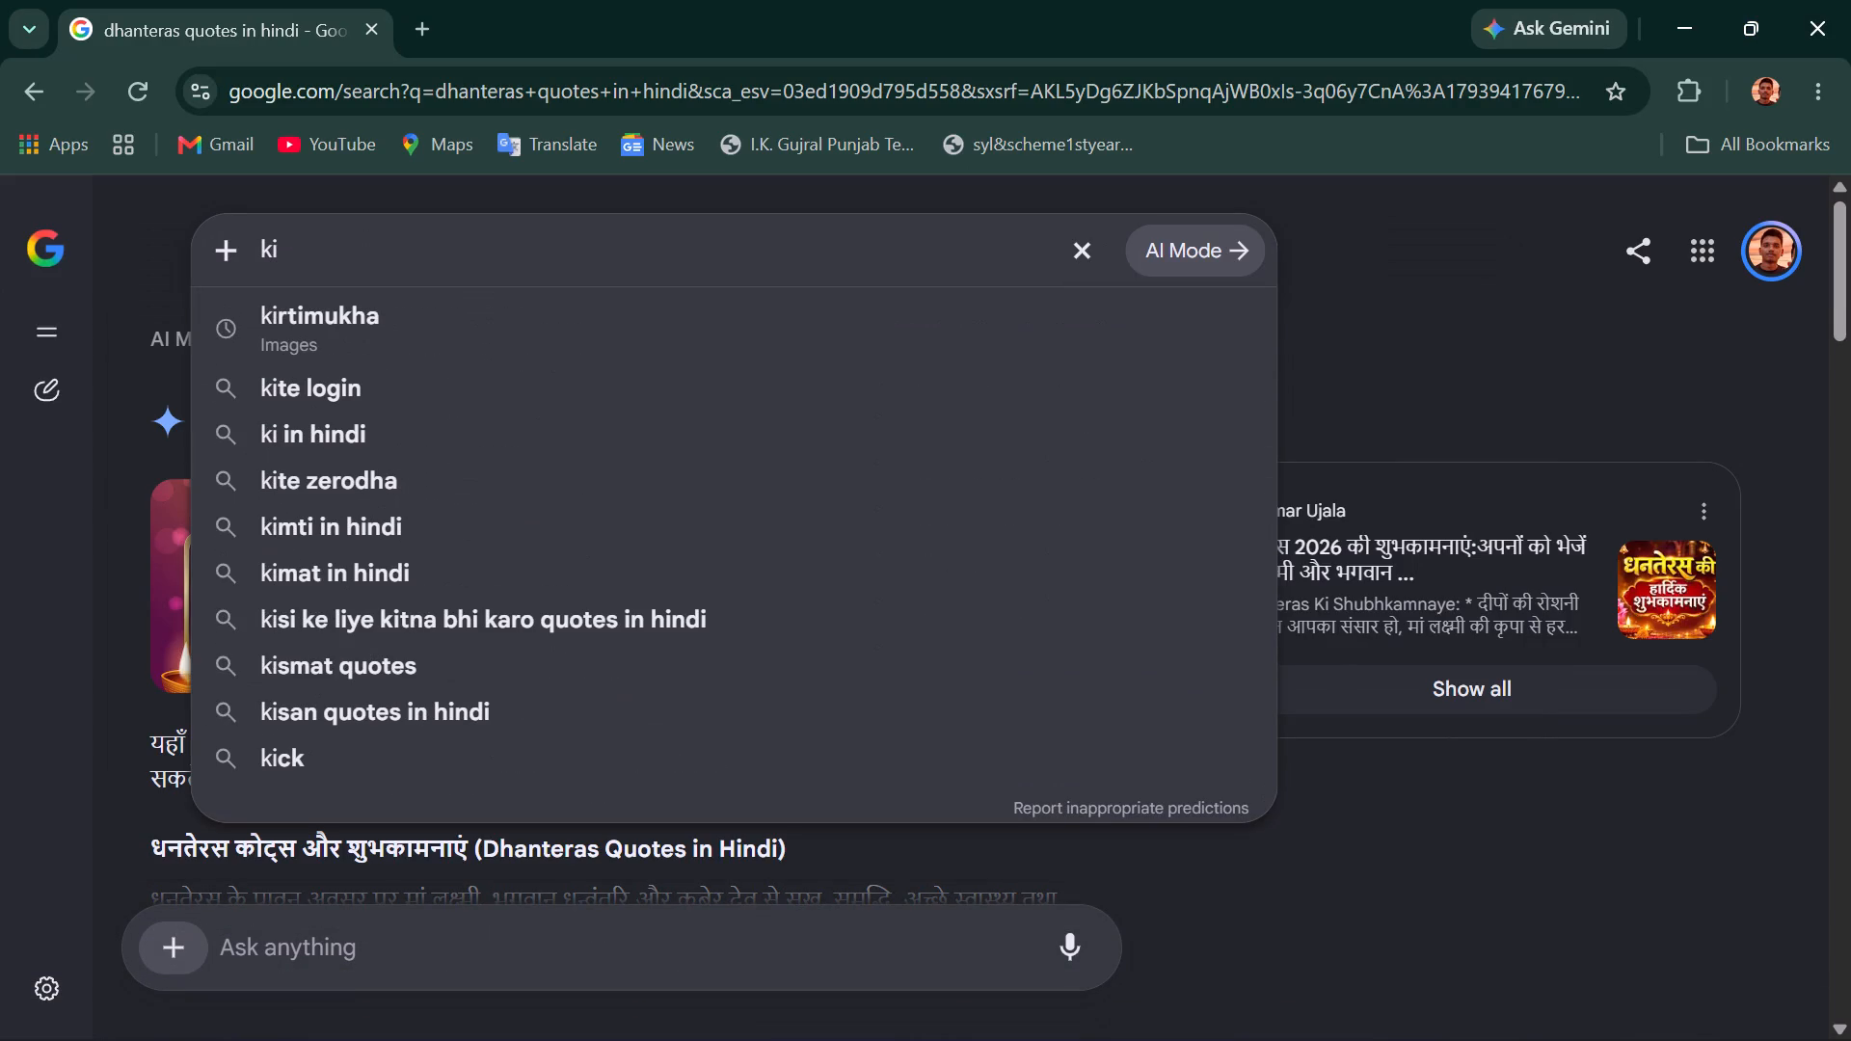
pyautogui.write('oor')
pyautogui.press('BackSpace')
pyautogui.press('BackSpace')
pyautogui.press('BackSpace')
pyautogui.press('BackSpace')
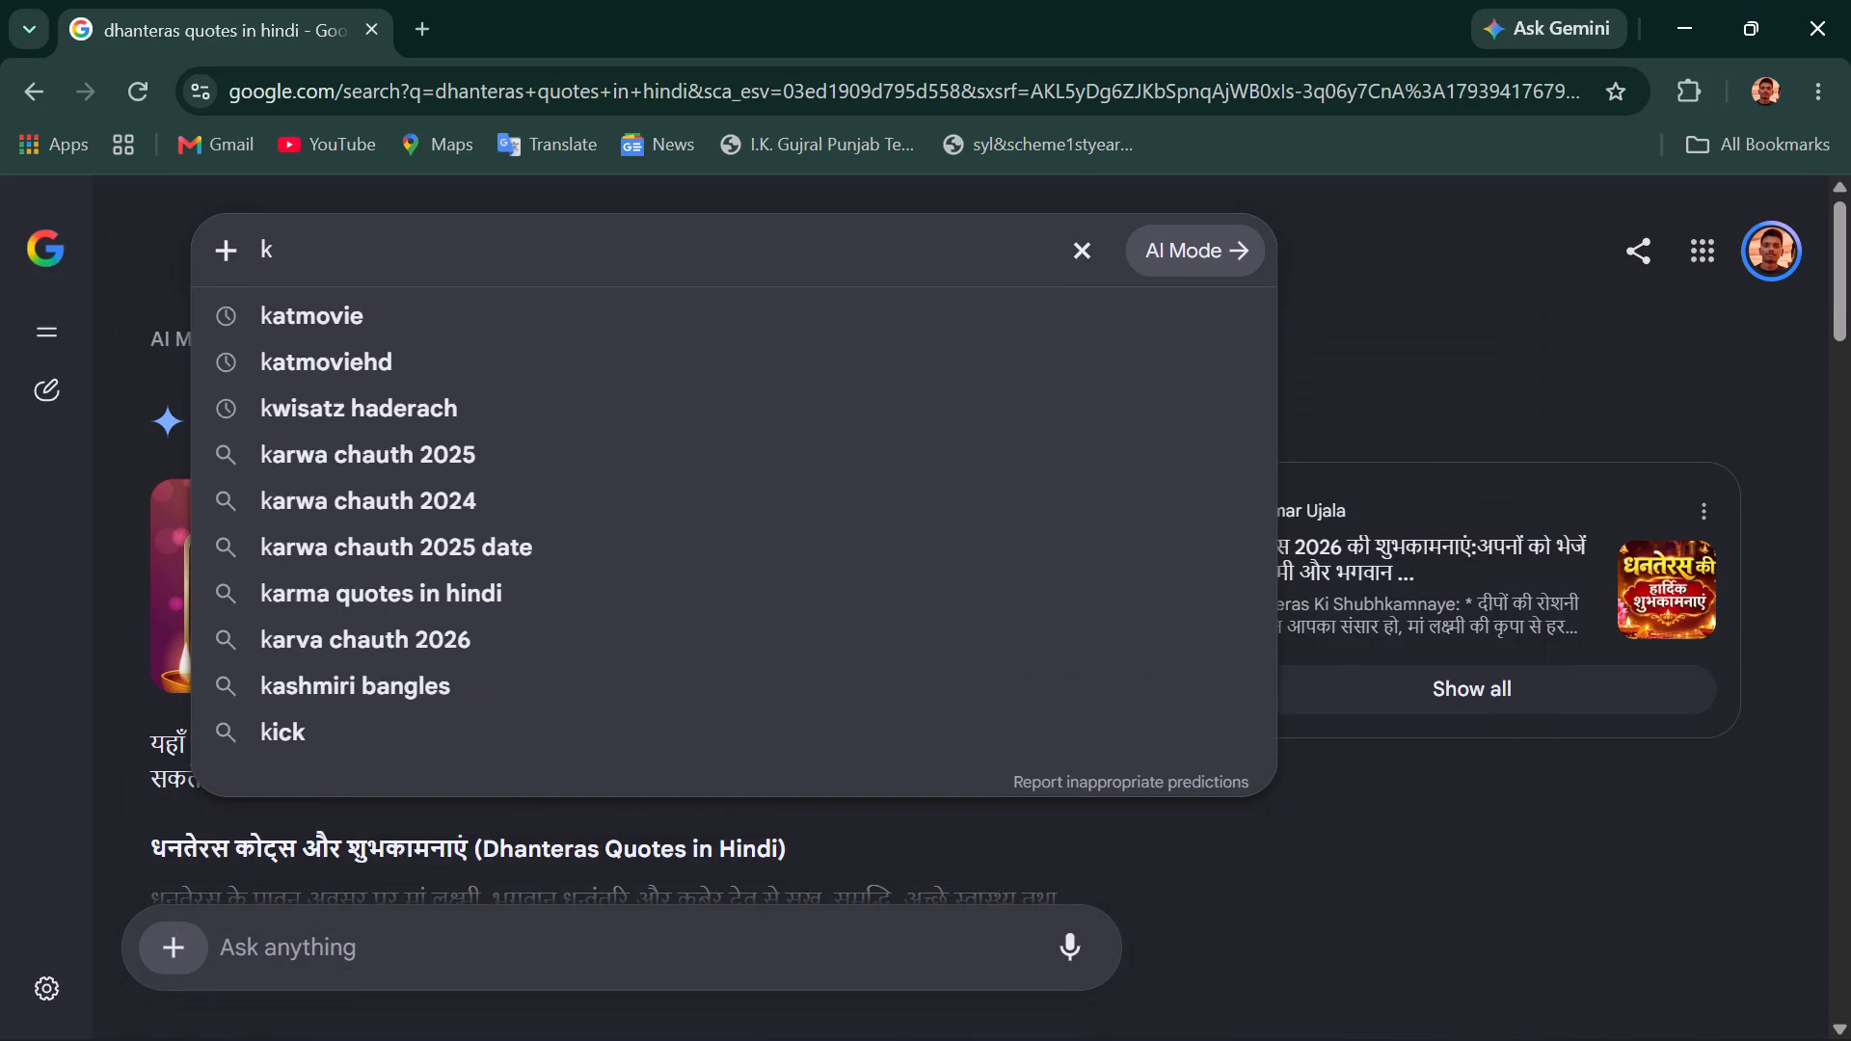
pyautogui.write('i oor')
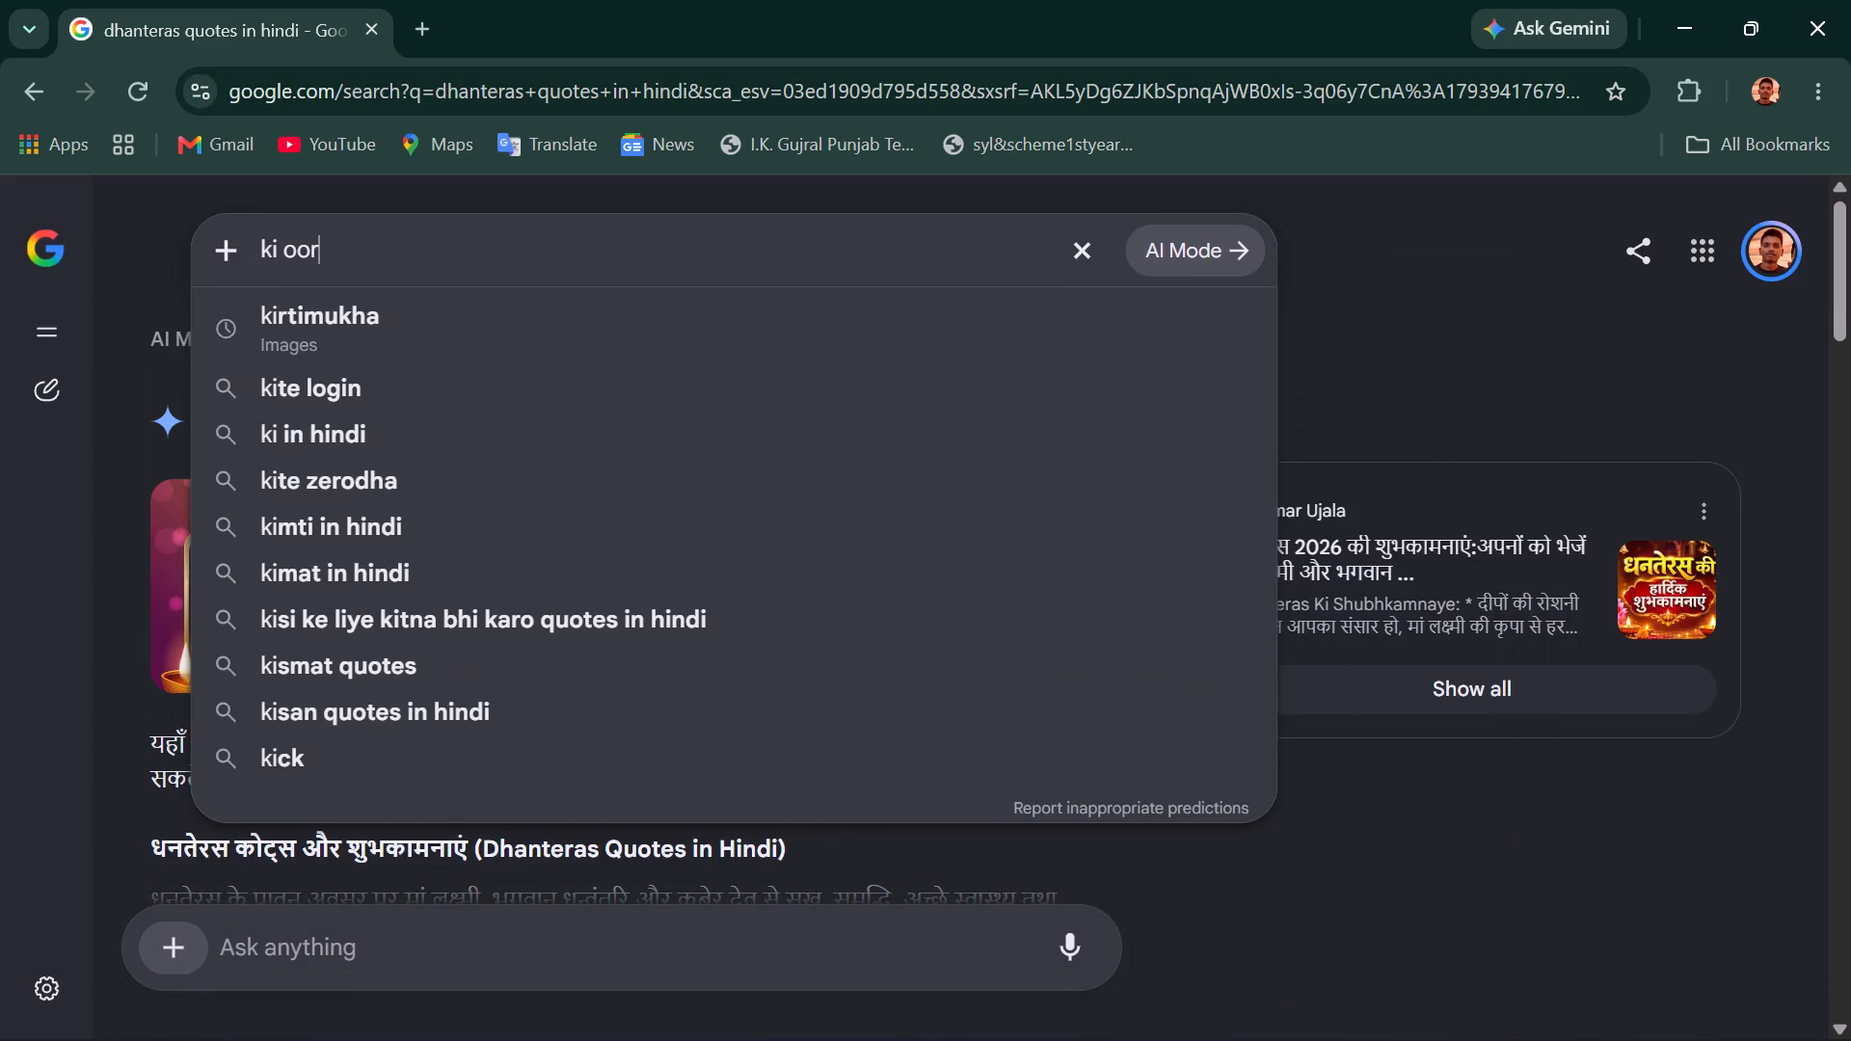
pyautogui.press('space')
pyautogui.write('se')
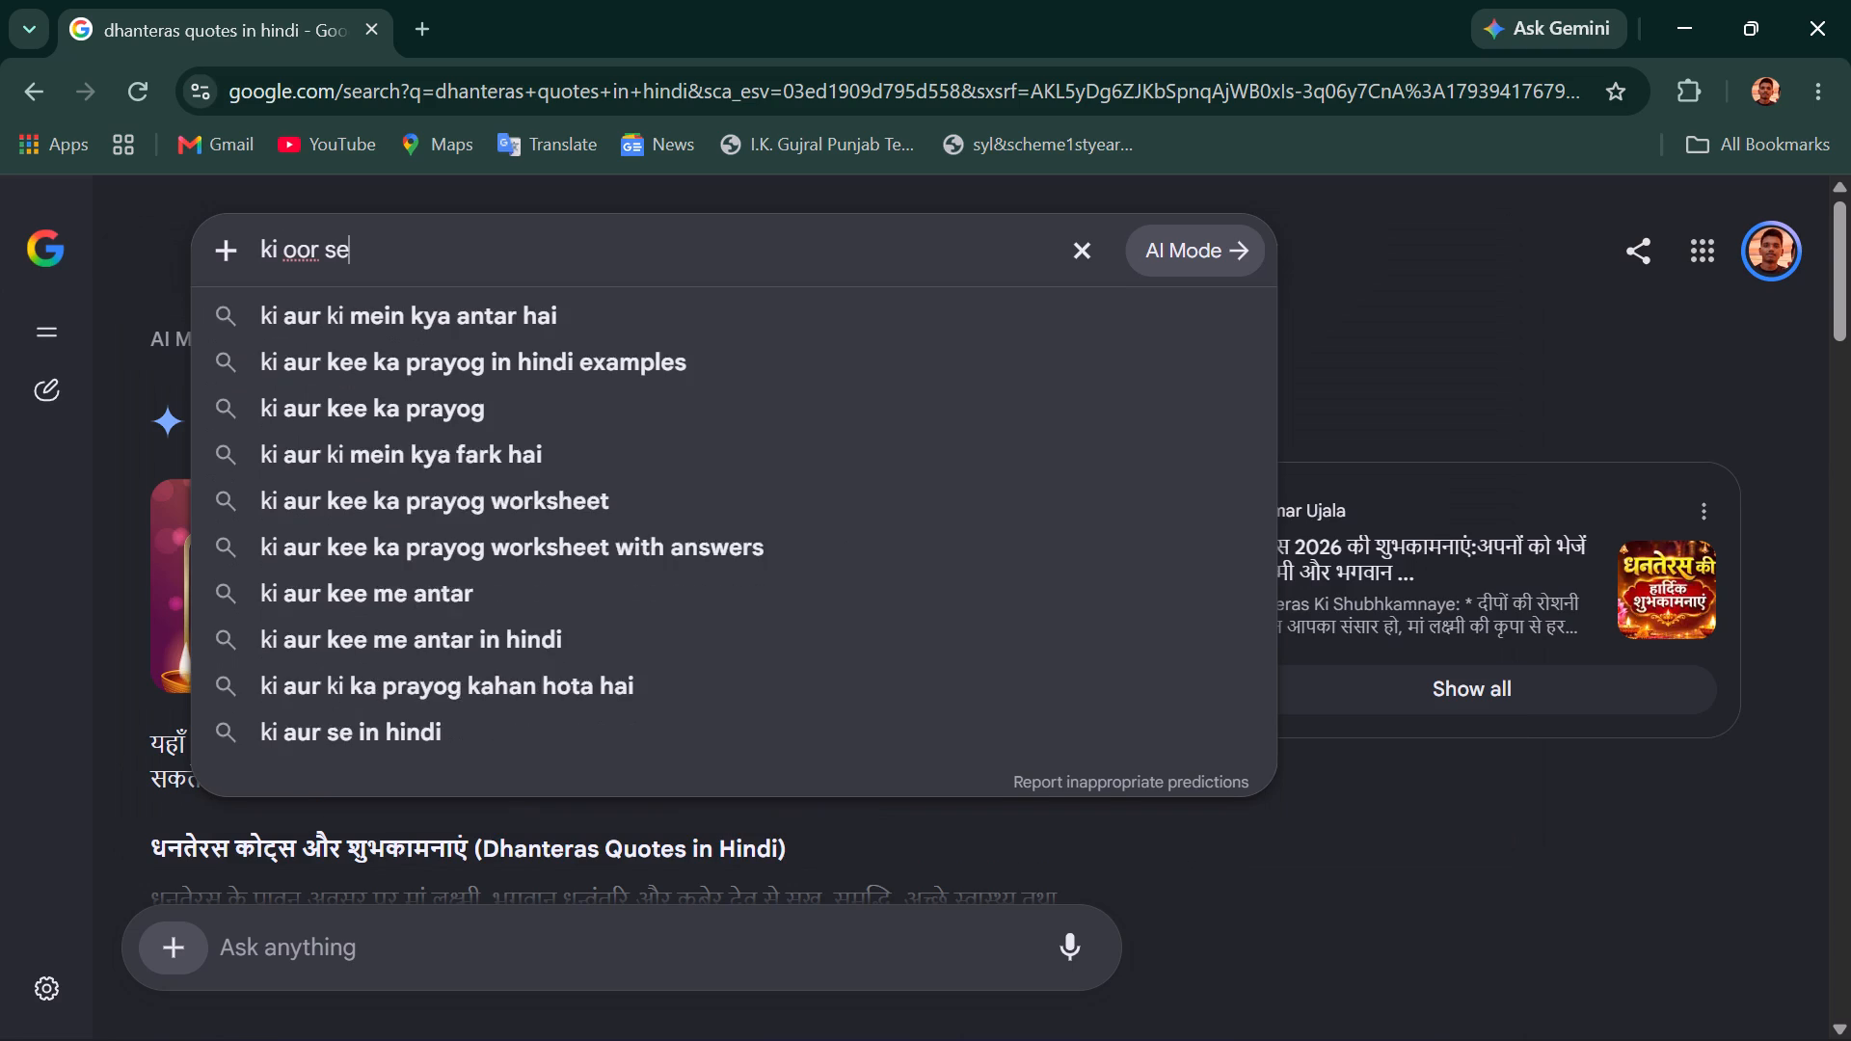
pyautogui.press('space')
pyautogui.write('aap sabhi ko in hindi')
pyautogui.press('Return')
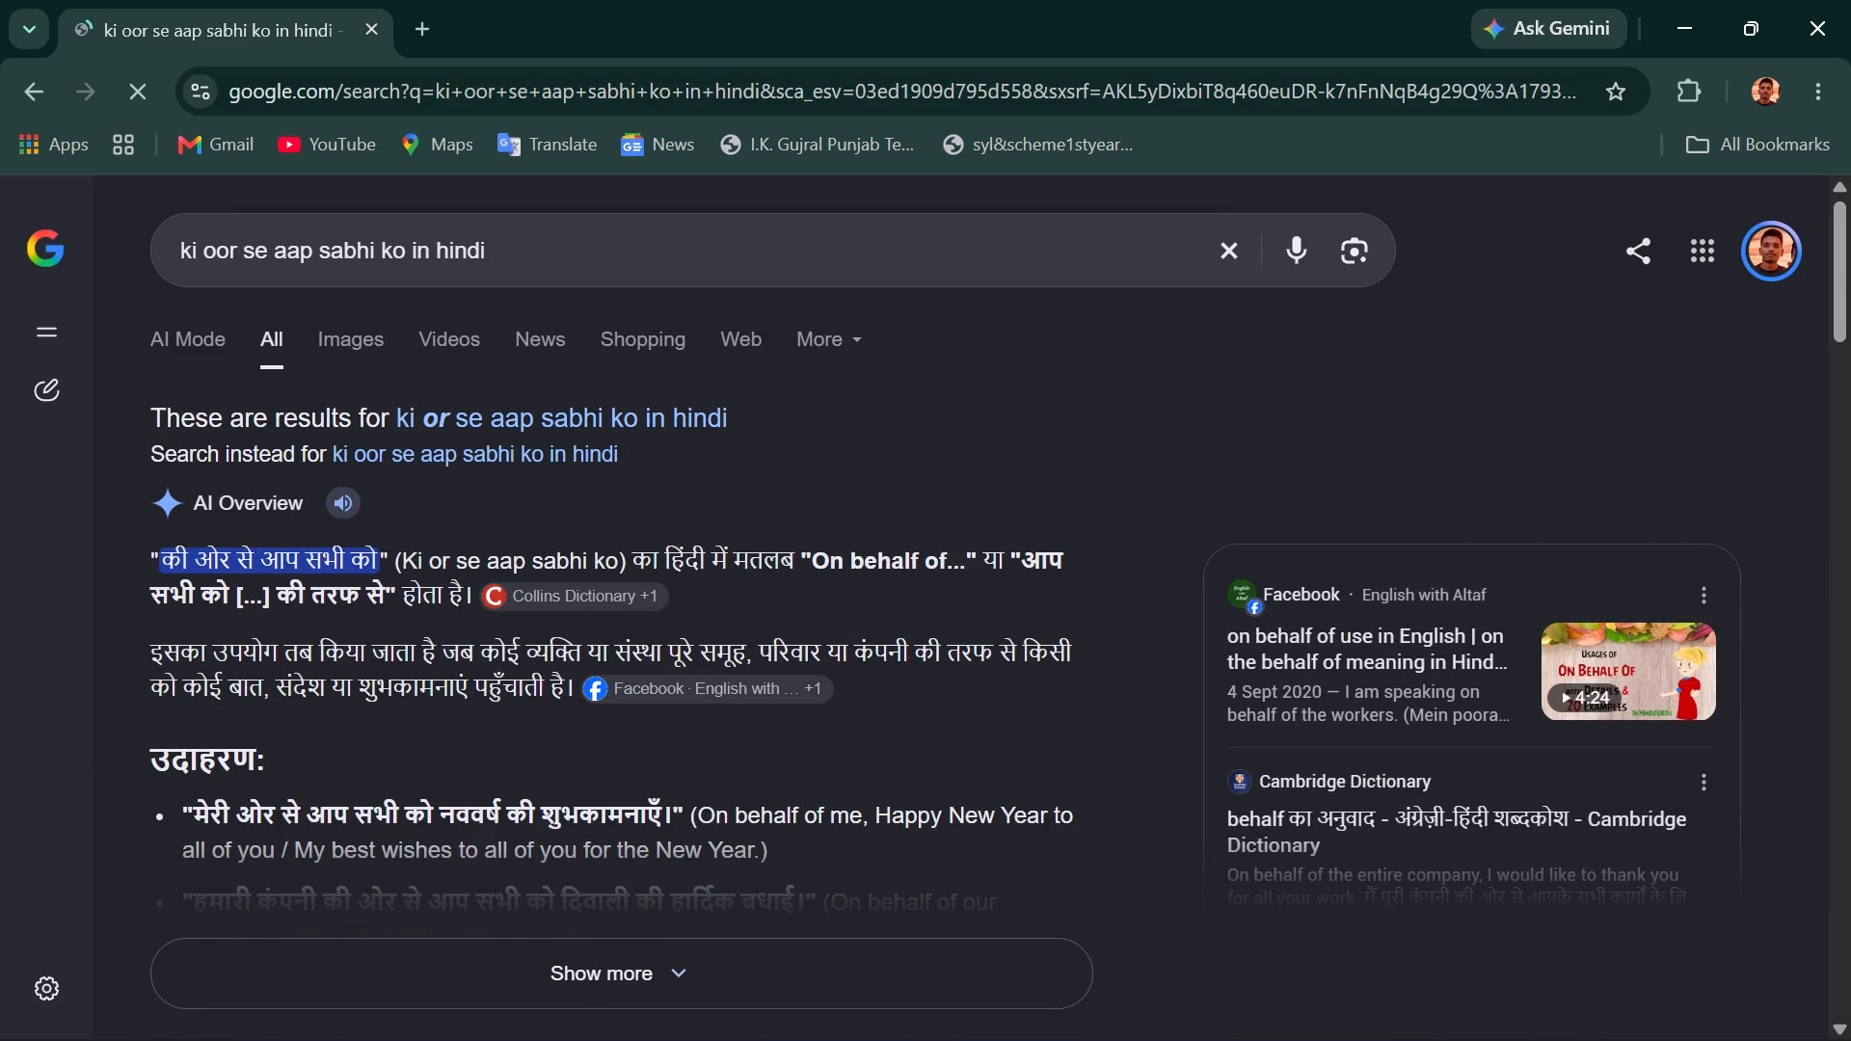
# Copy the phrase "की ओर से आप सभी को" from the search result and paste it into page 3's empty text box in Canva.
pyautogui.moveTo(167, 552); pyautogui.dragTo(376, 561)
pyautogui.hotkey('ctrl', 'c')
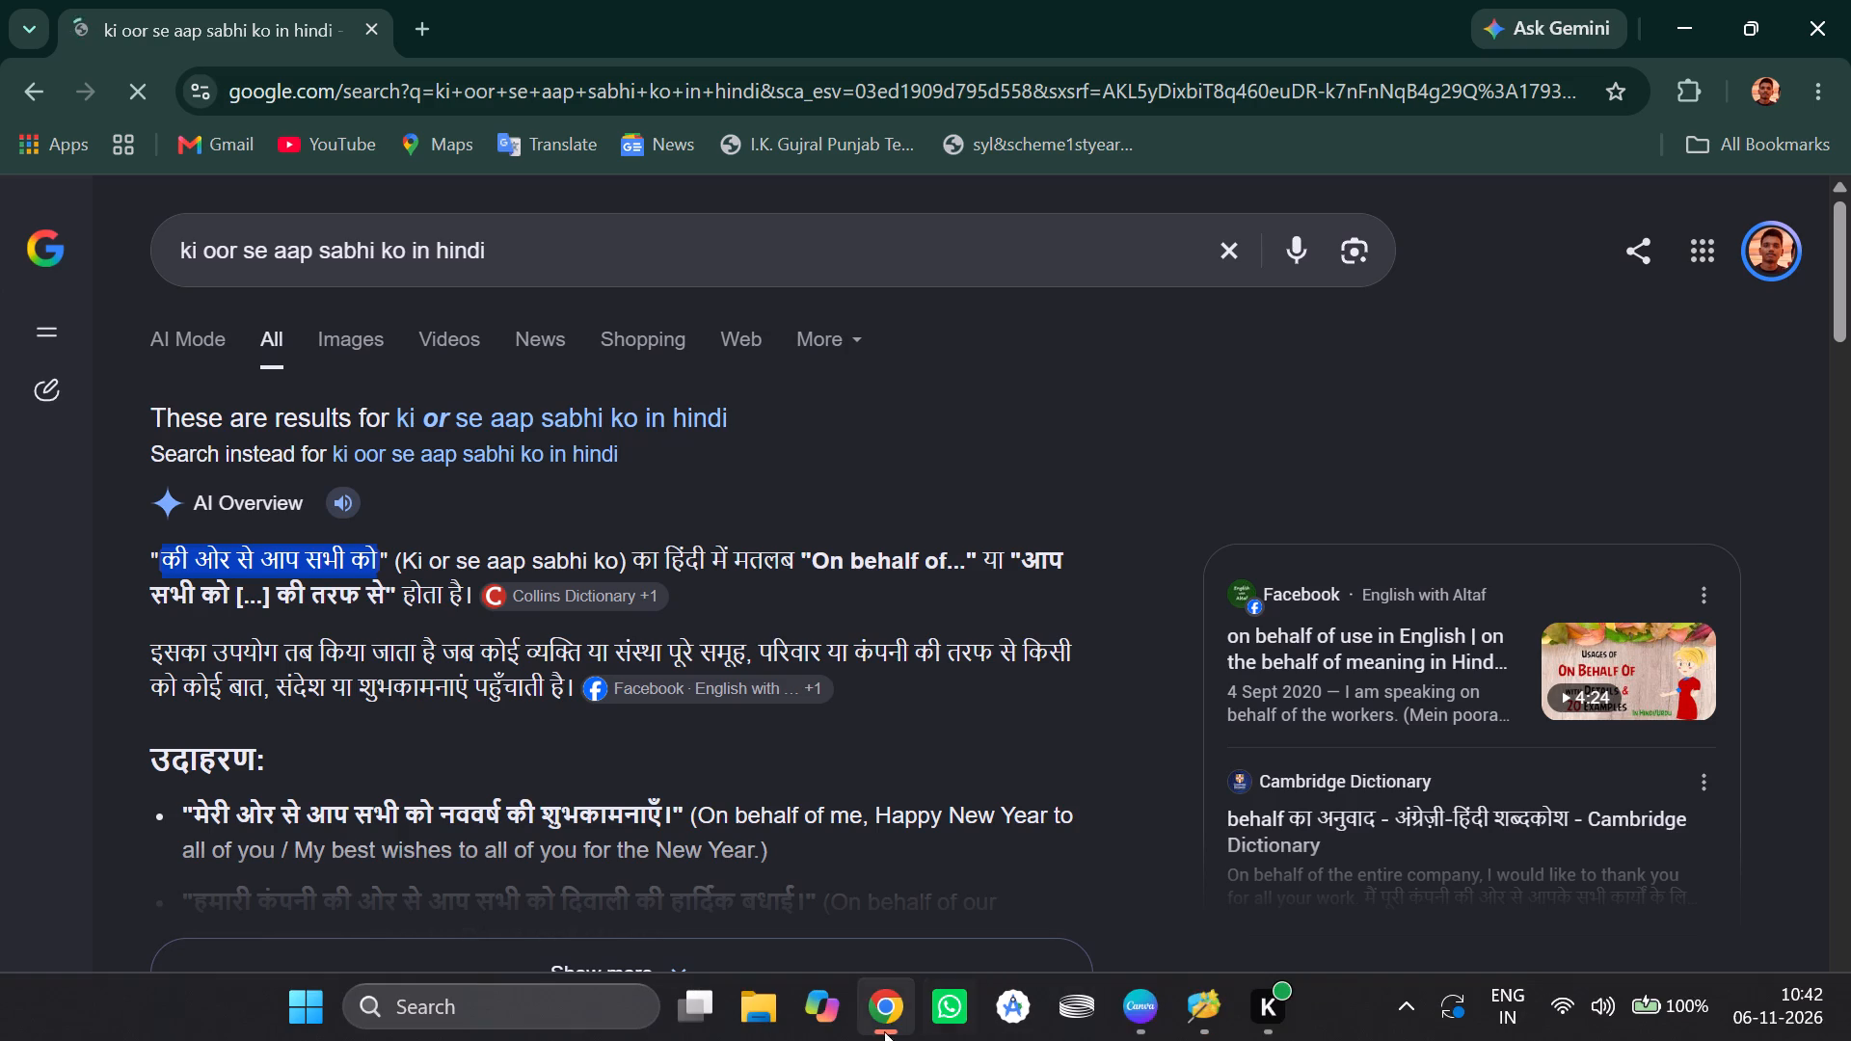
pyautogui.click(1148, 1006)
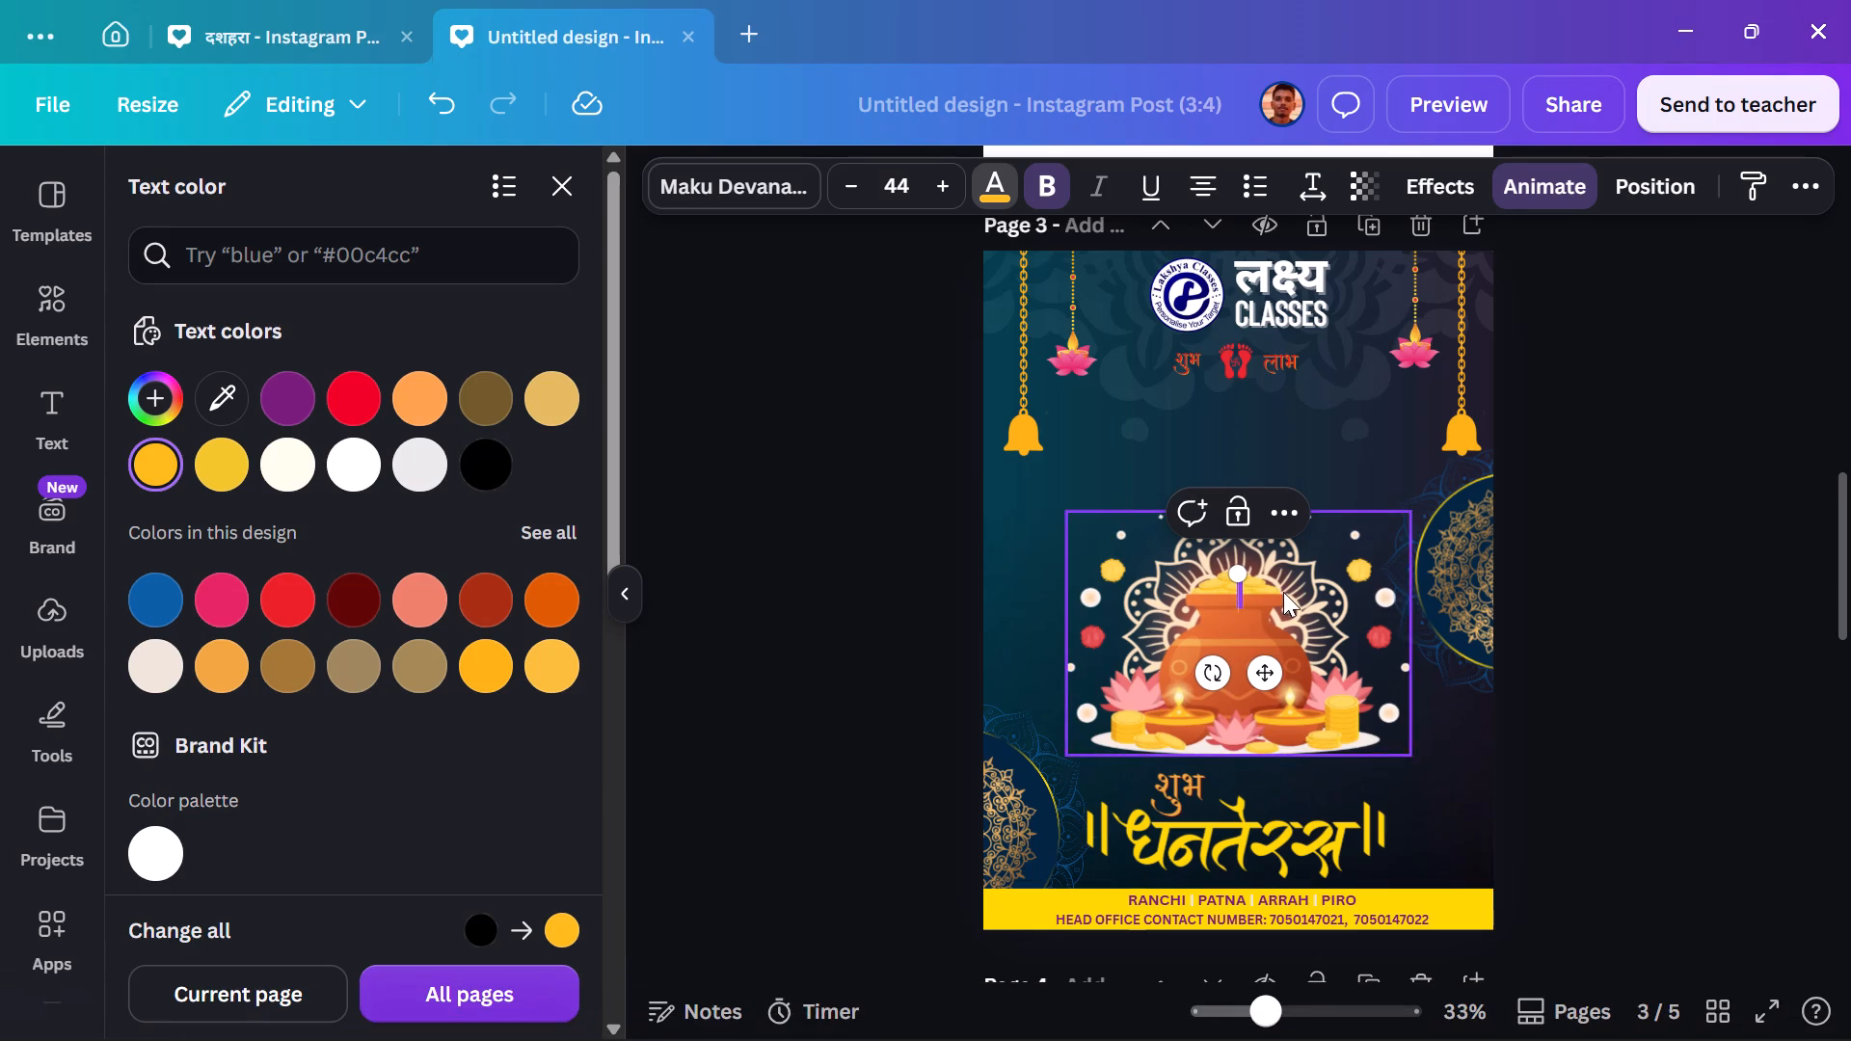
pyautogui.hotkey('ctrl', 'v')
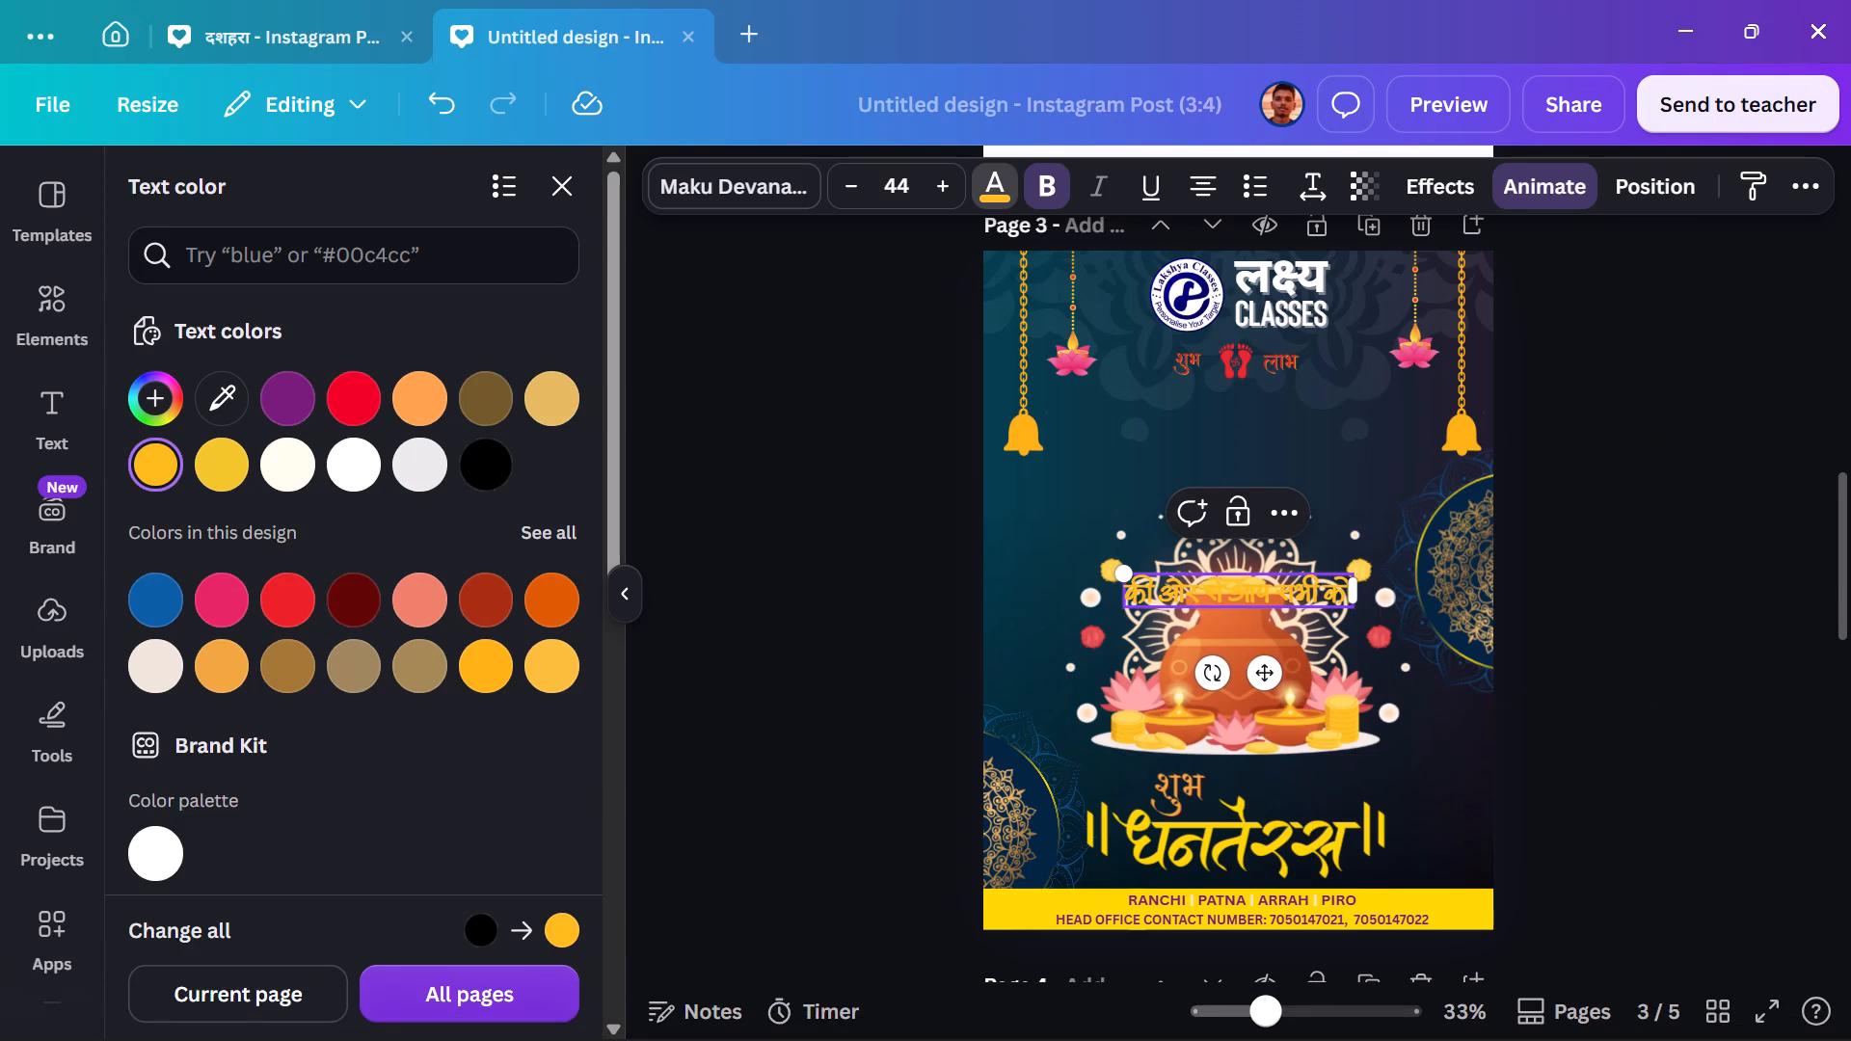
# Move the phrase between the शुभ लाभ line and the pot illustration, enlarge it to size 54.5 and centre it.
pyautogui.moveTo(1269, 678); pyautogui.dragTo(1260, 529)
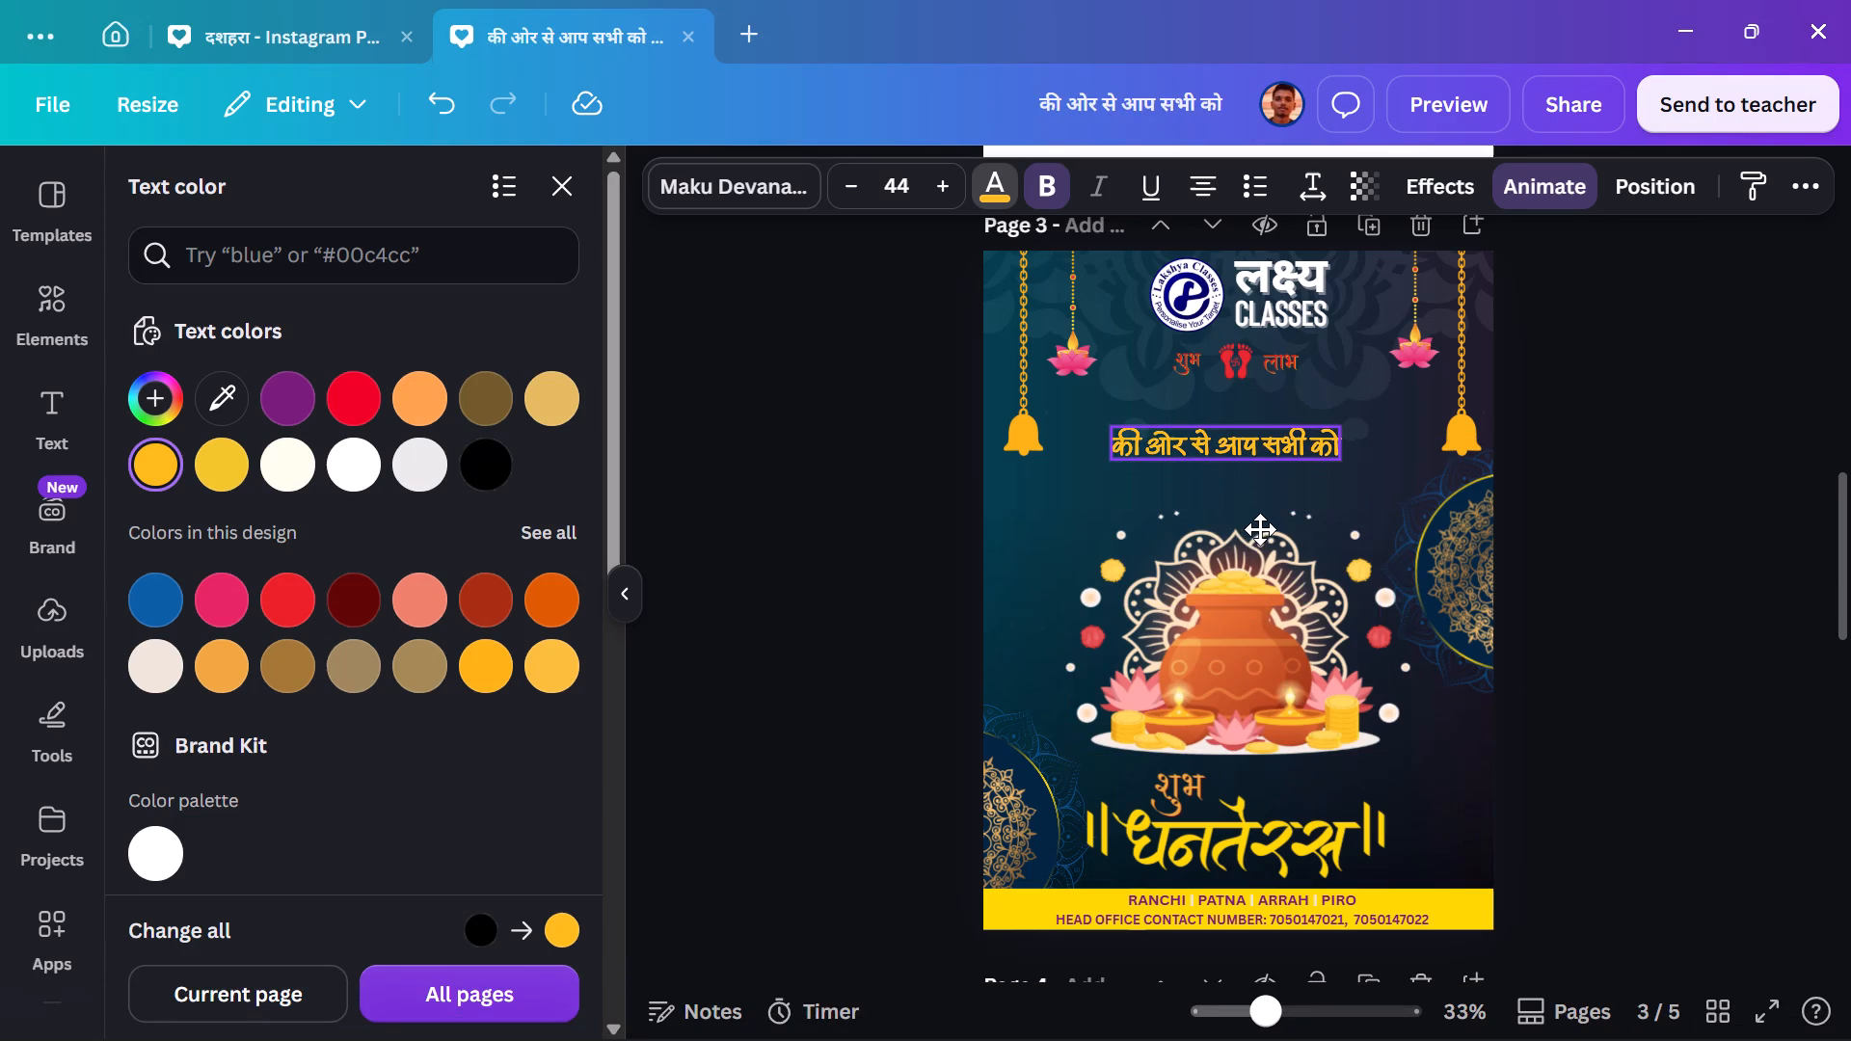
pyautogui.moveTo(1260, 529); pyautogui.dragTo(1275, 528)
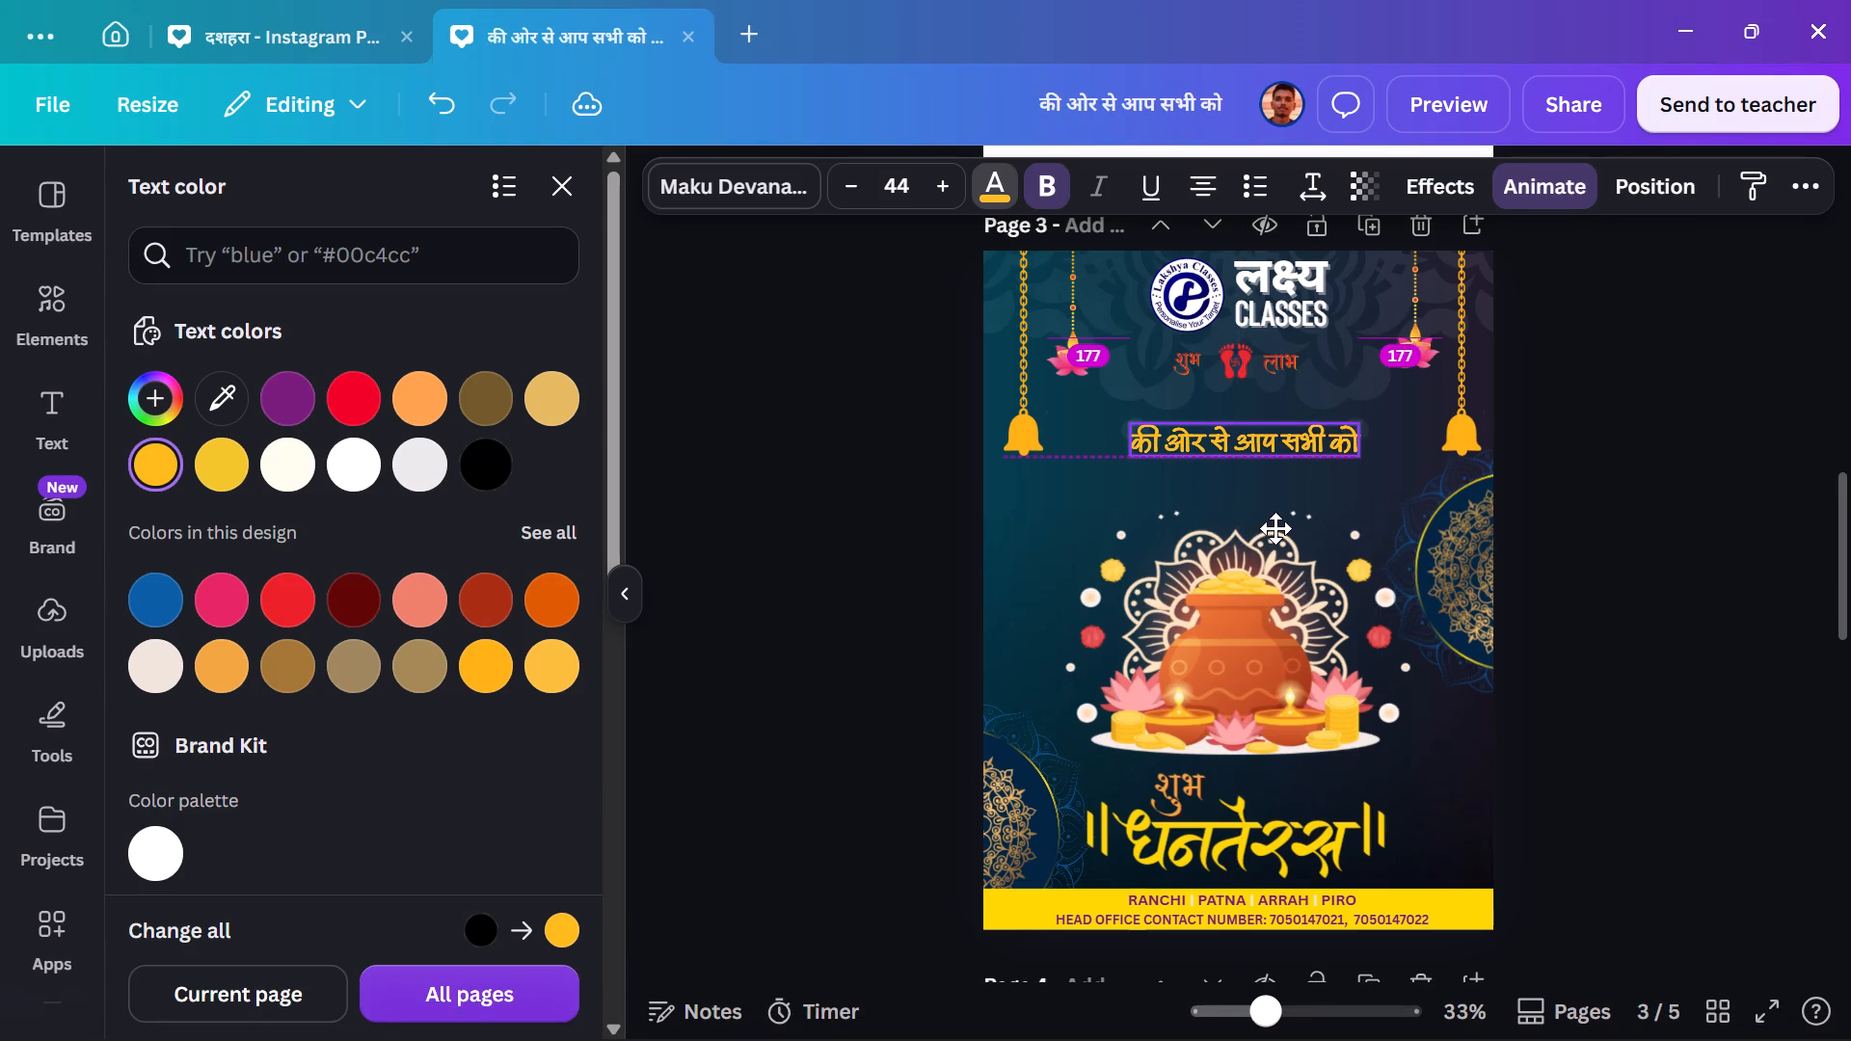
pyautogui.moveTo(1275, 528); pyautogui.dragTo(1272, 528)
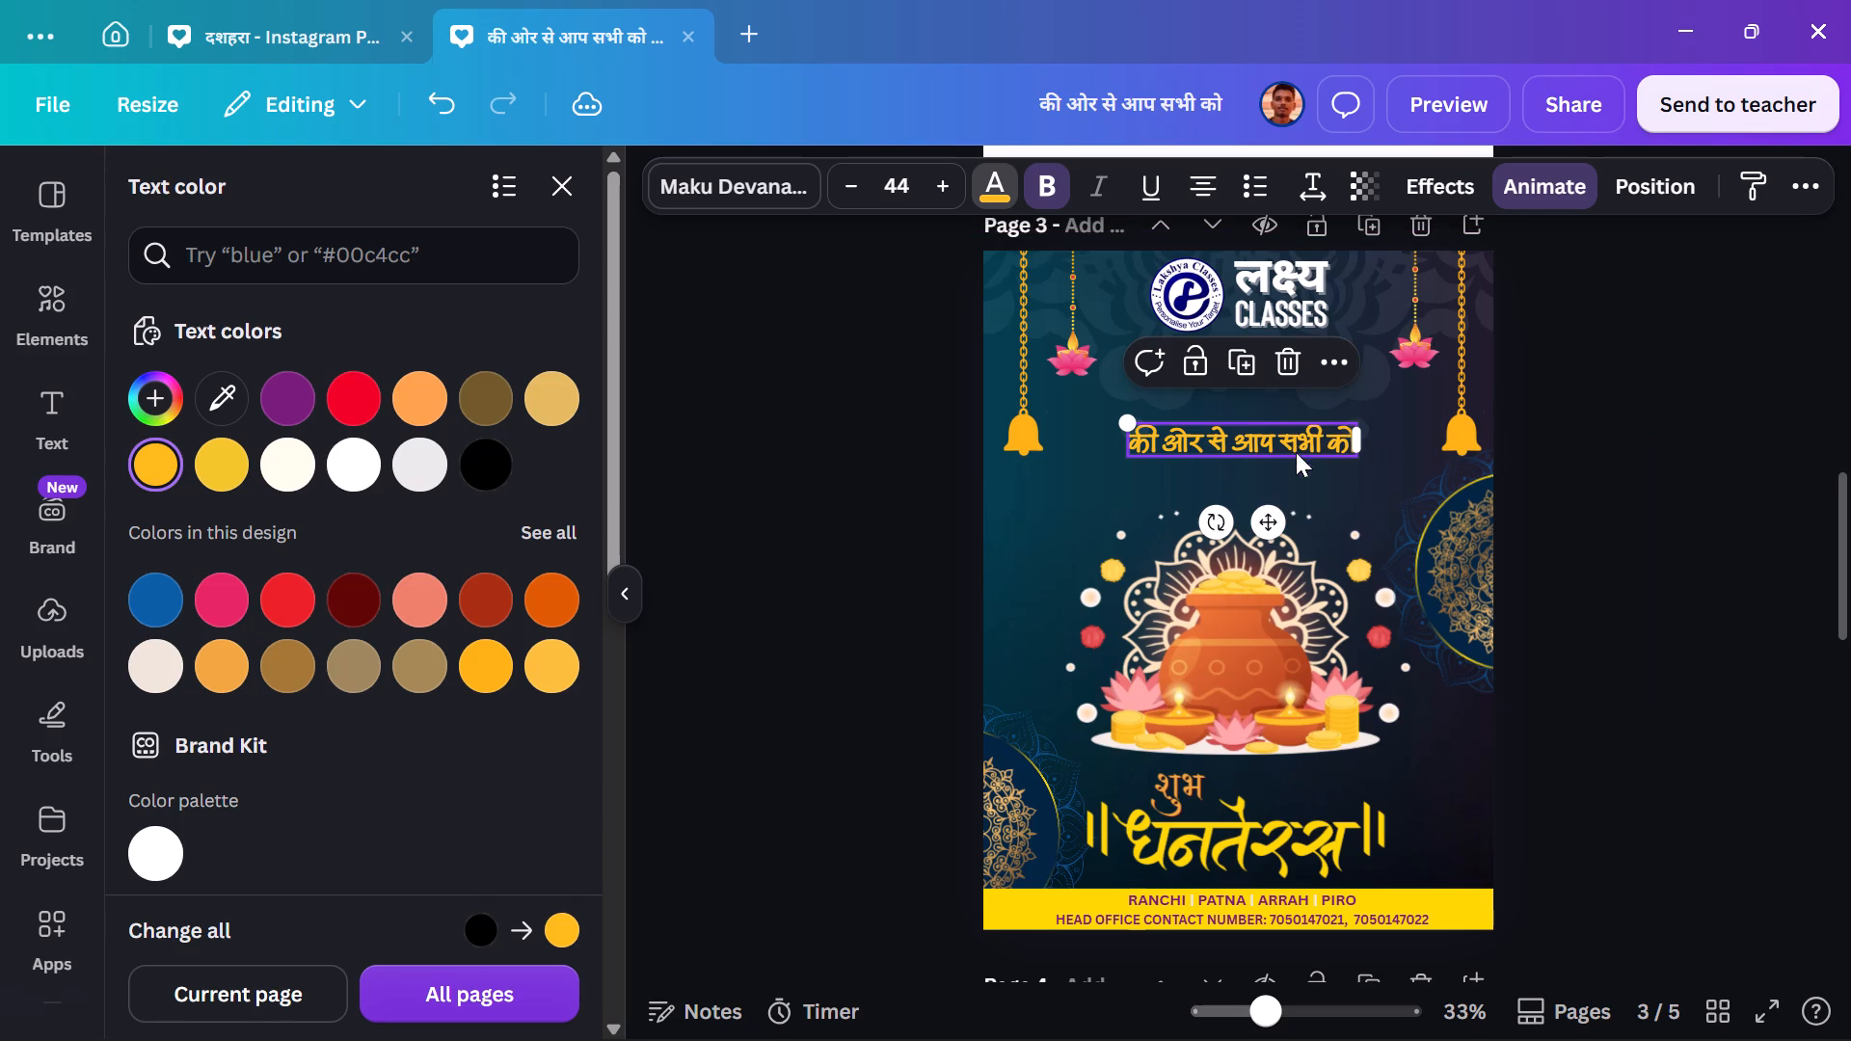
pyautogui.moveTo(1129, 418); pyautogui.dragTo(1075, 385)
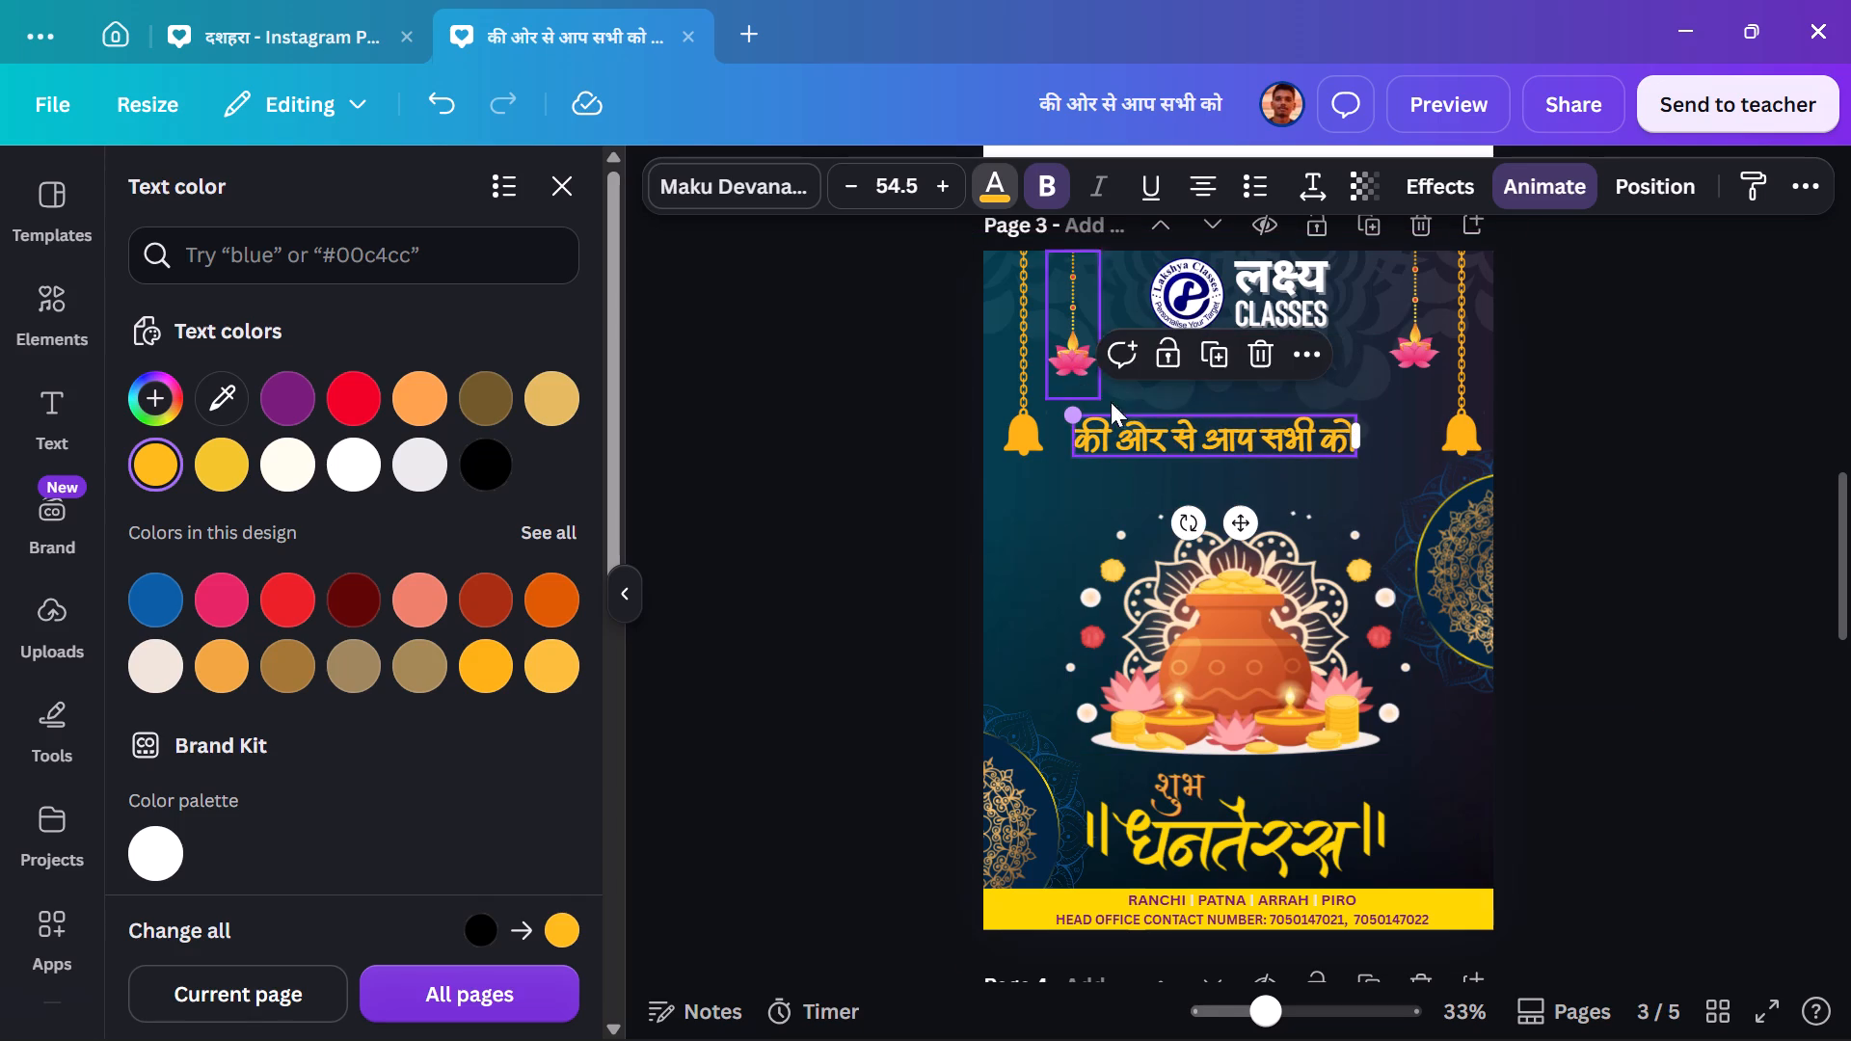
pyautogui.moveTo(1191, 439); pyautogui.dragTo(1210, 437)
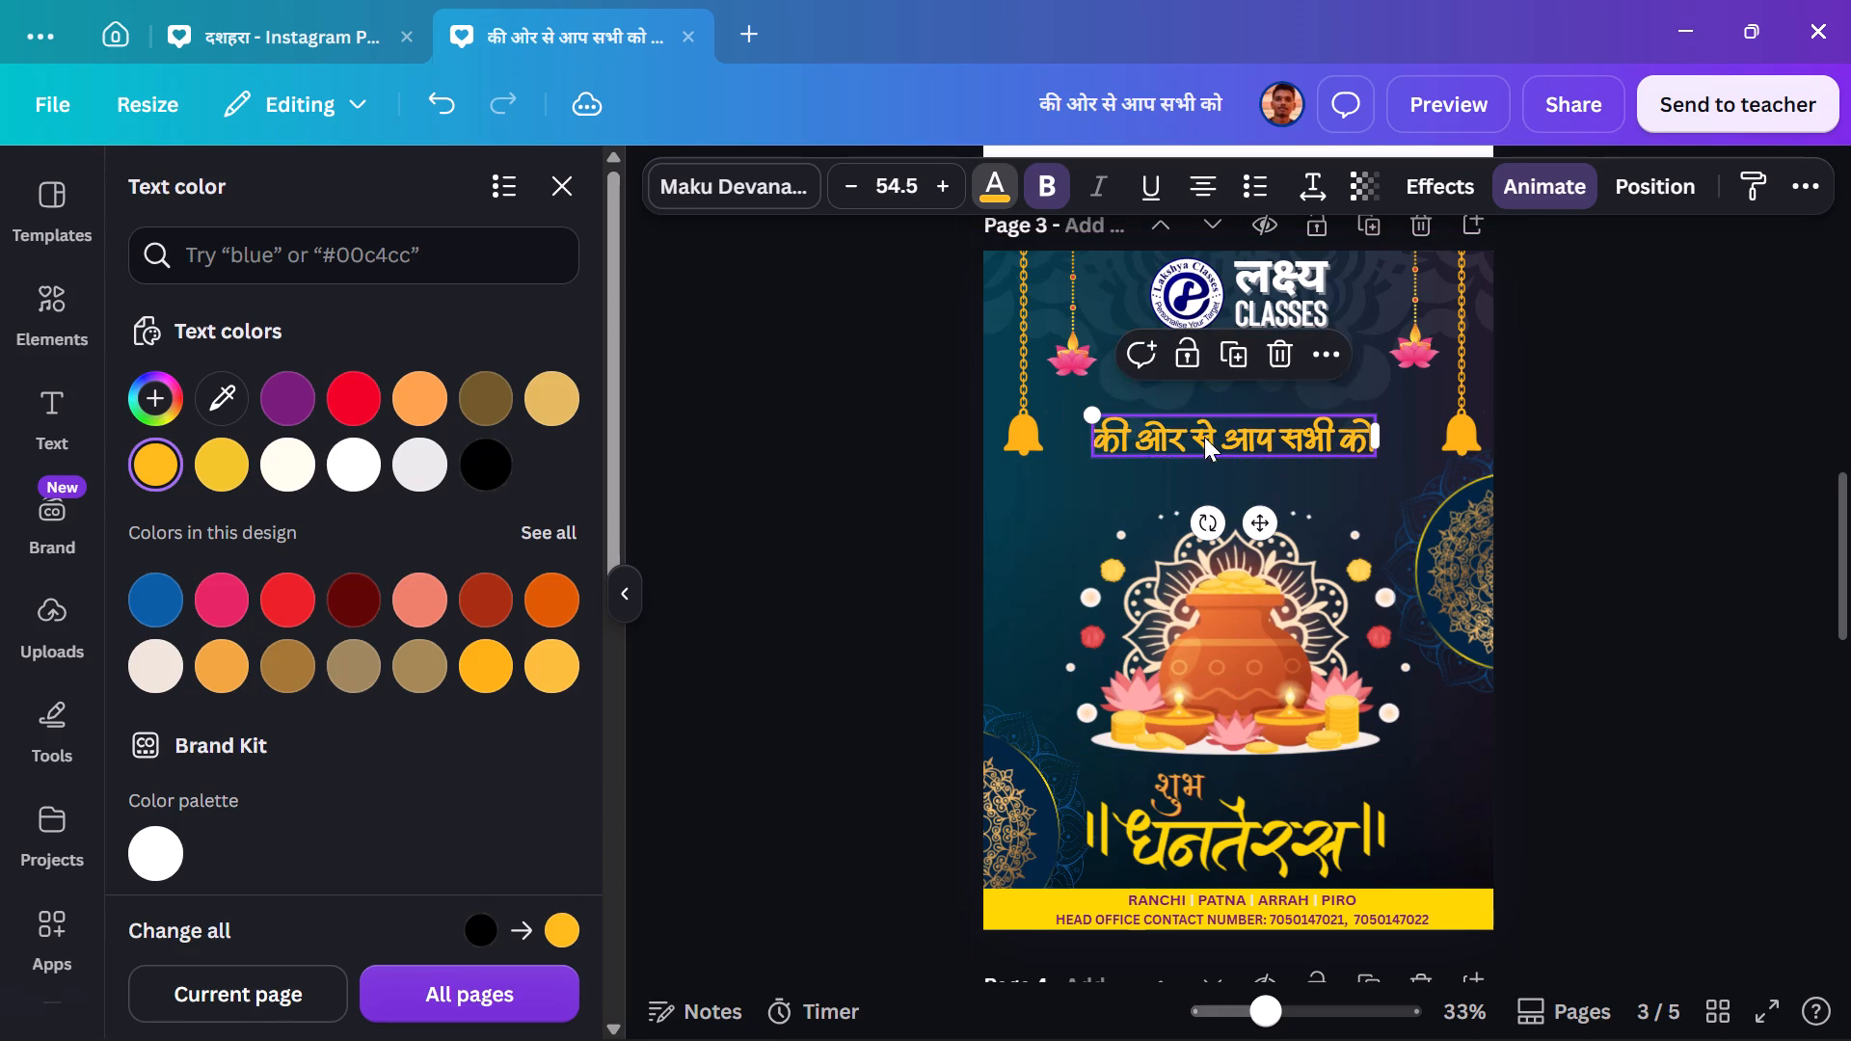
# Enclose the phrase in double bars with inner spaces so it reads "|| की ओर से आप सभी को ||".
pyautogui.click(1140, 437)
pyautogui.press('Left')
pyautogui.press('Left')
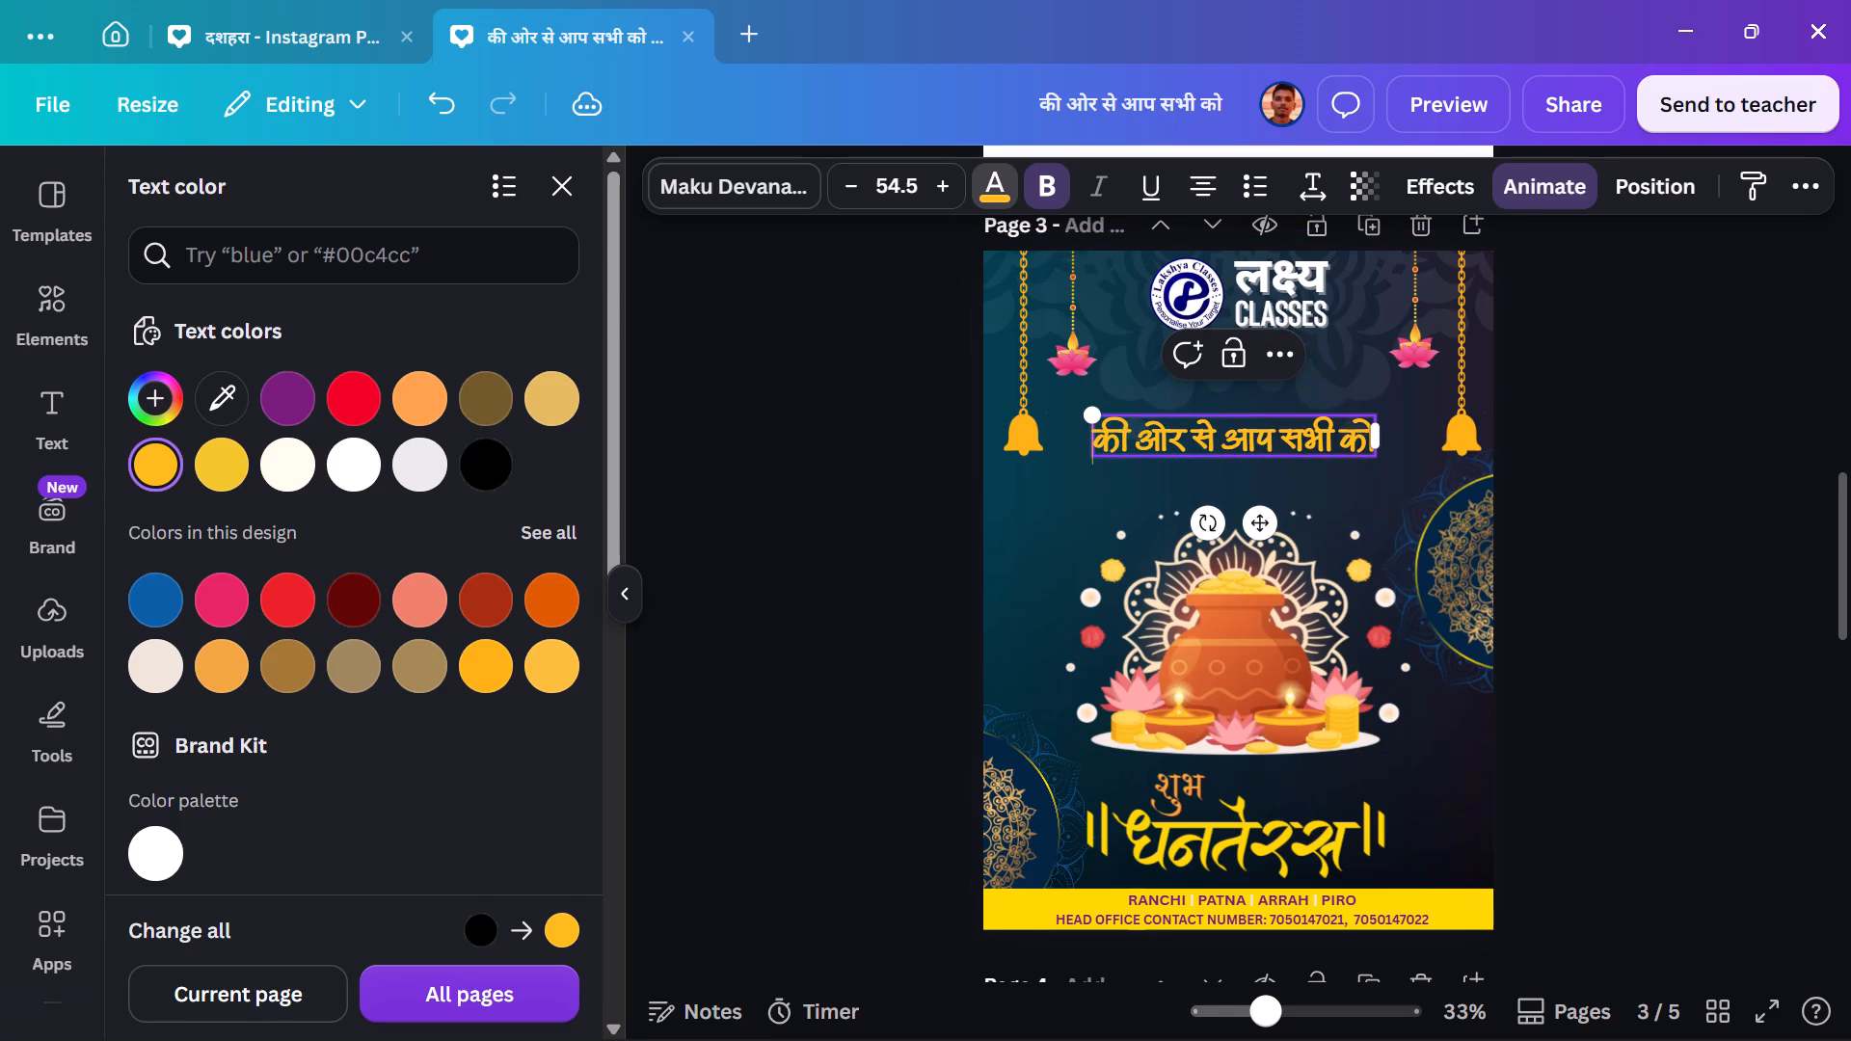
pyautogui.press('Left')
pyautogui.write('||')
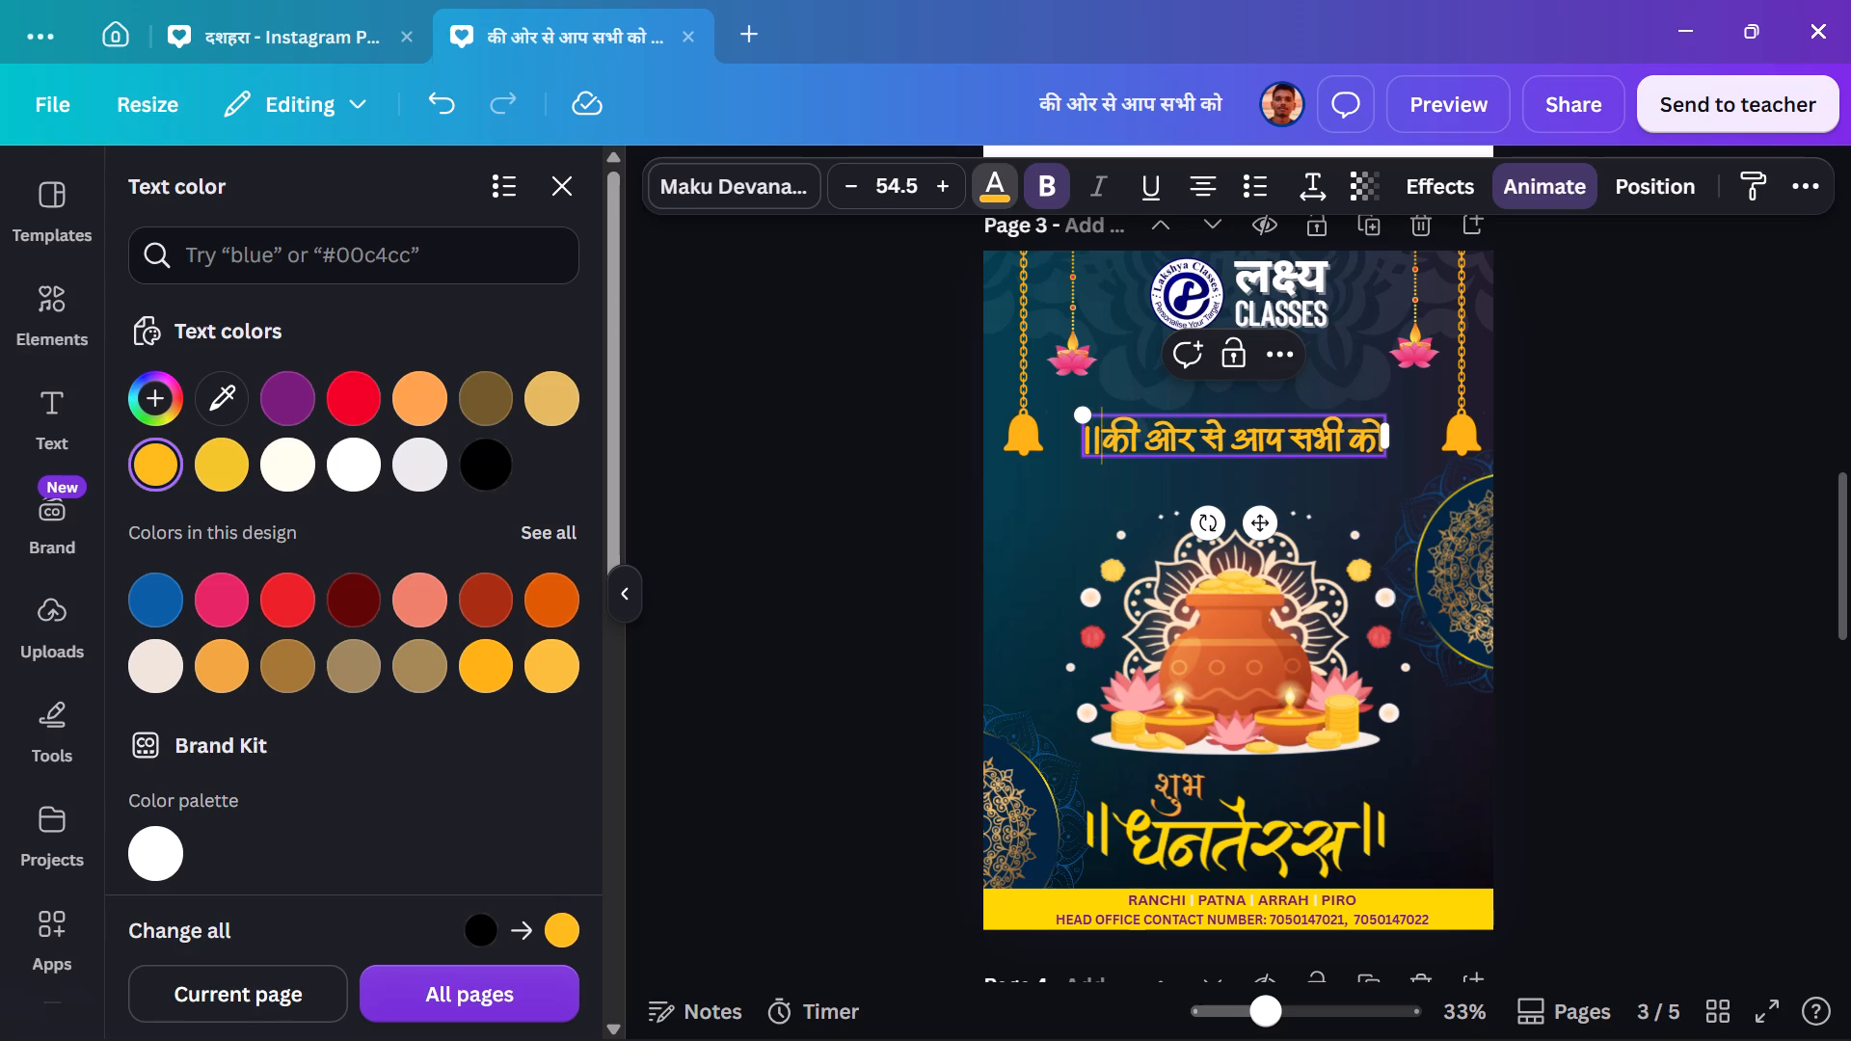
pyautogui.press('space')
pyautogui.press('End')
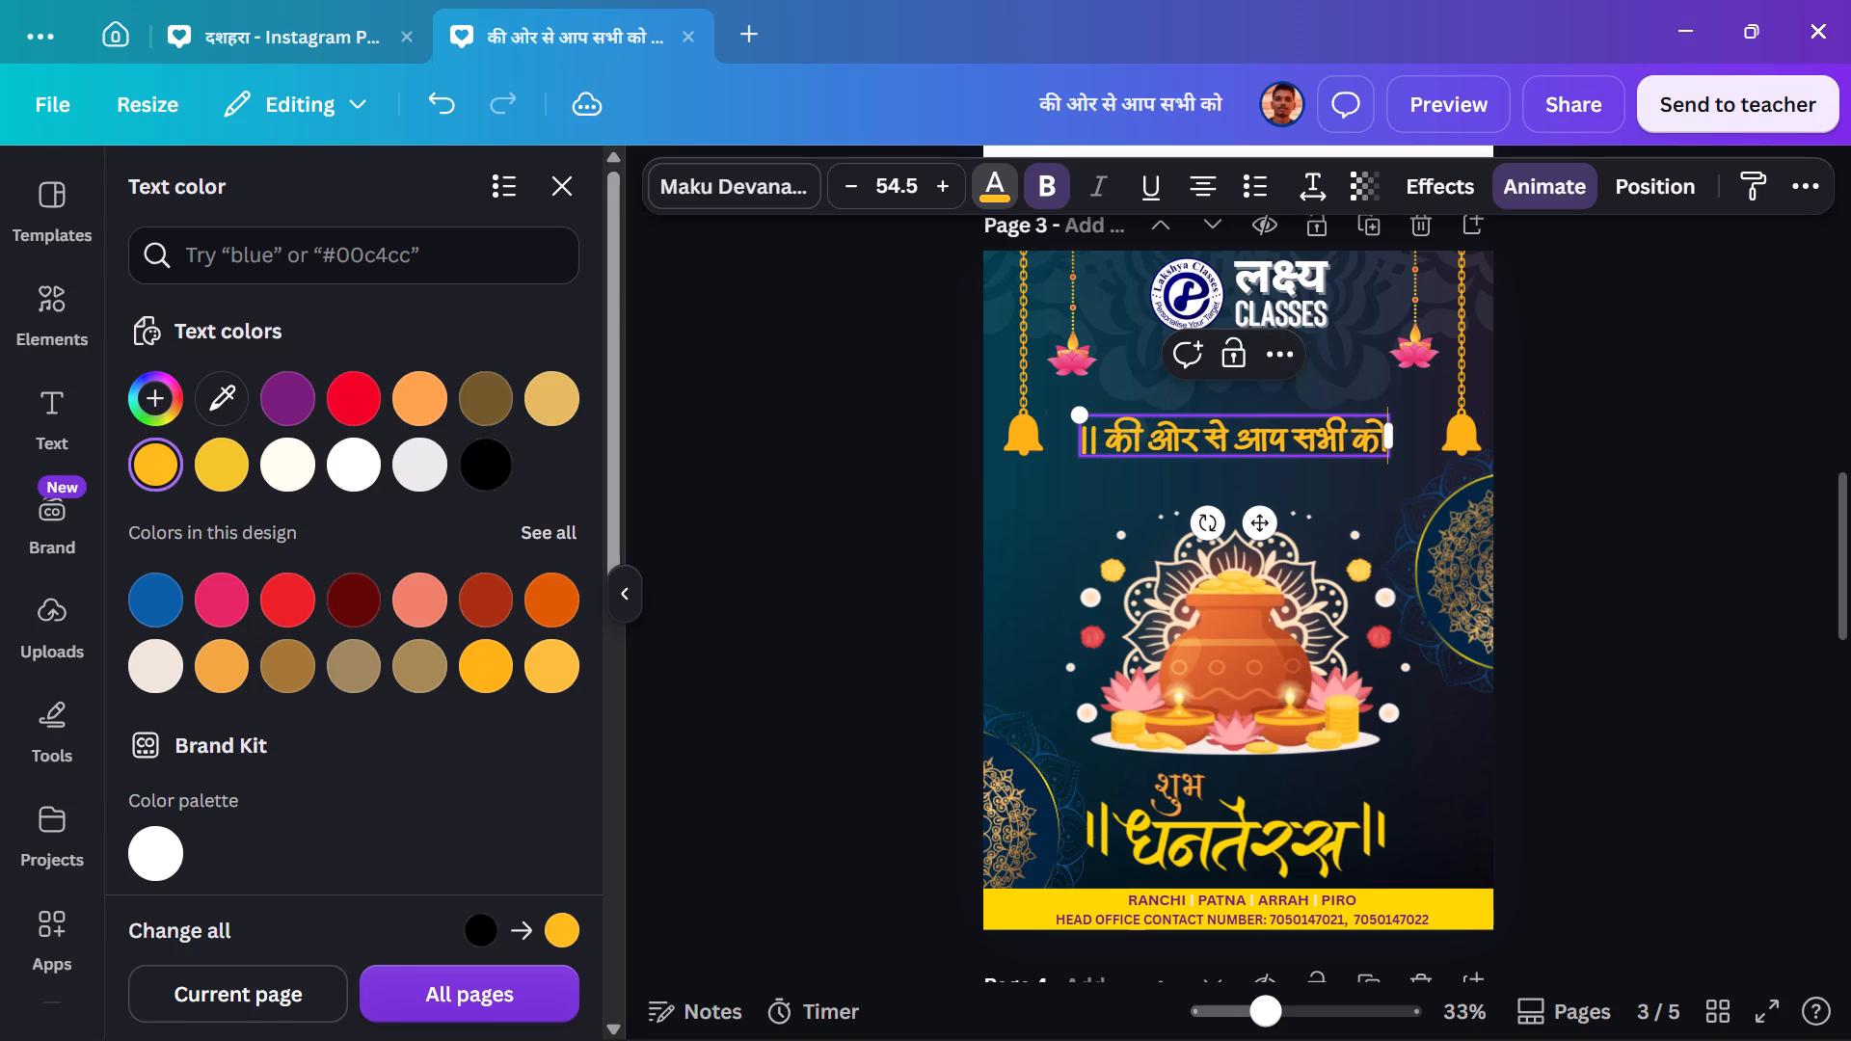
pyautogui.write('||')
pyautogui.press('space')
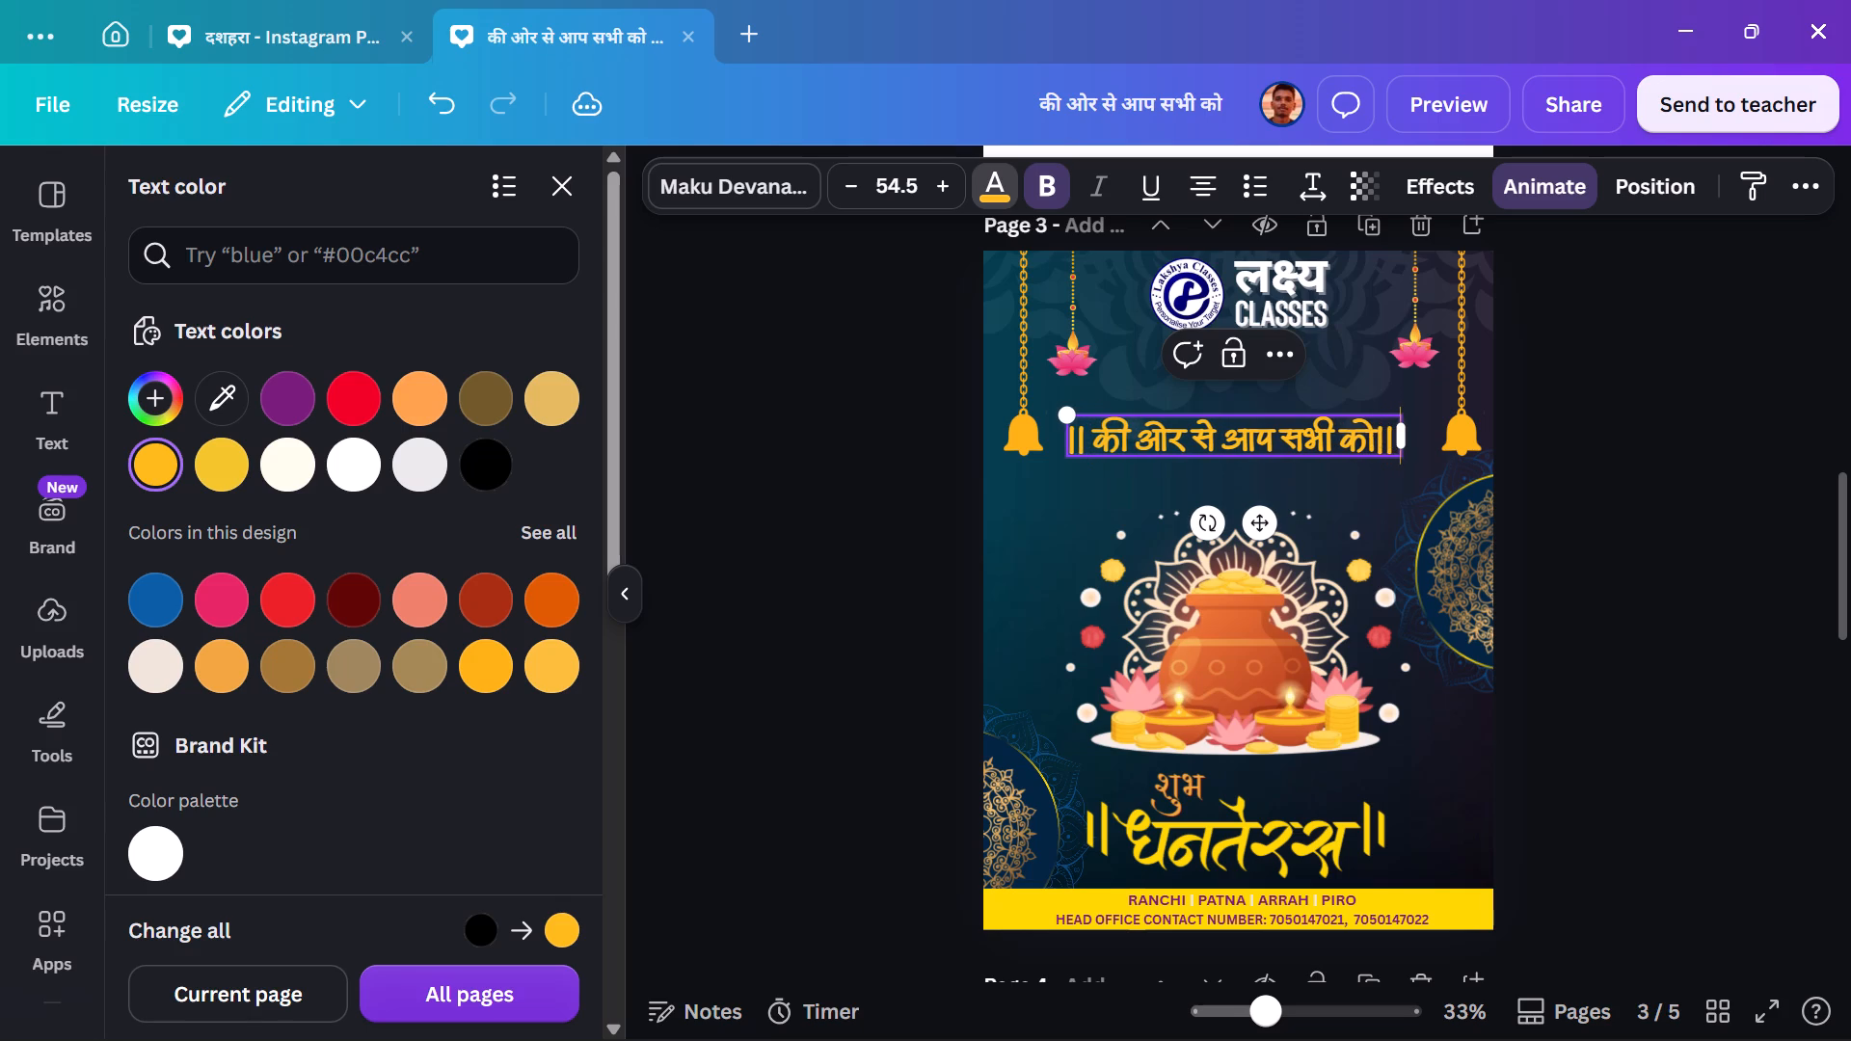
pyautogui.press('Left')
pyautogui.press('Left')
pyautogui.press('Left')
pyautogui.press('space')
pyautogui.press('Right')
pyautogui.press('Right')
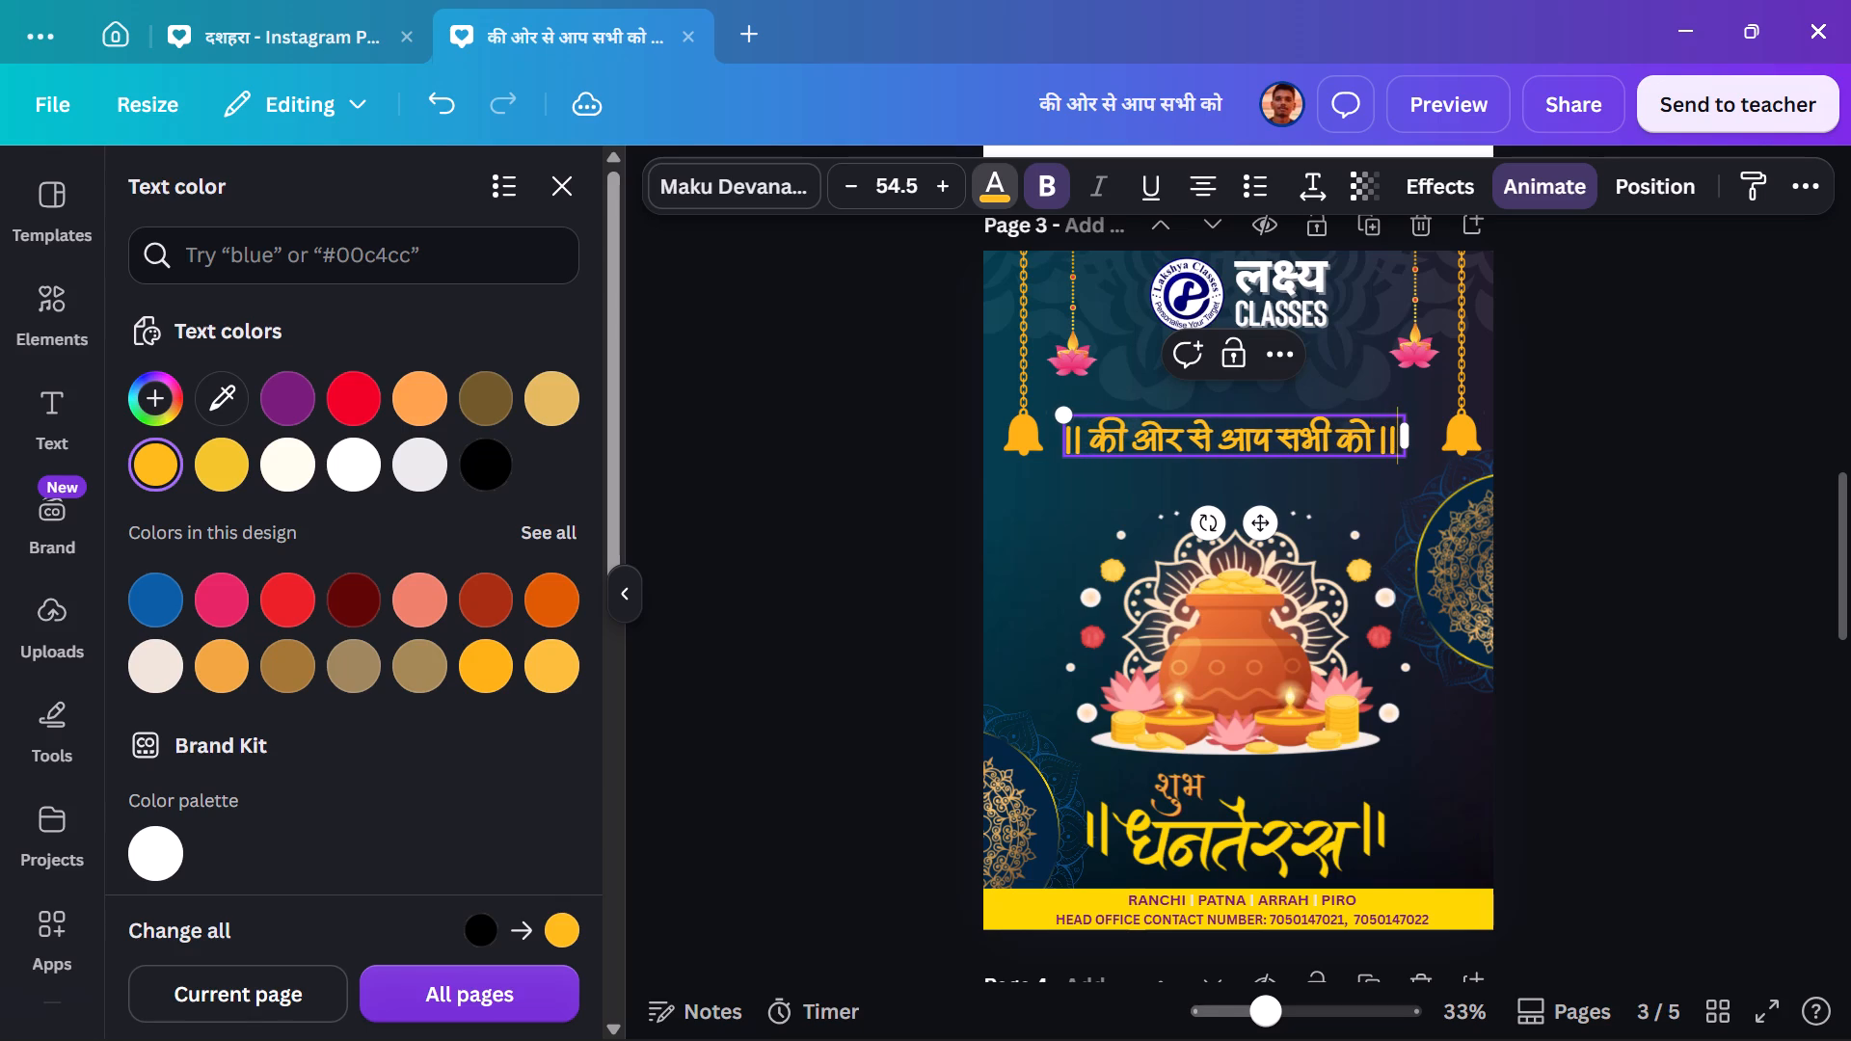
pyautogui.press('Right')
pyautogui.press('BackSpace')
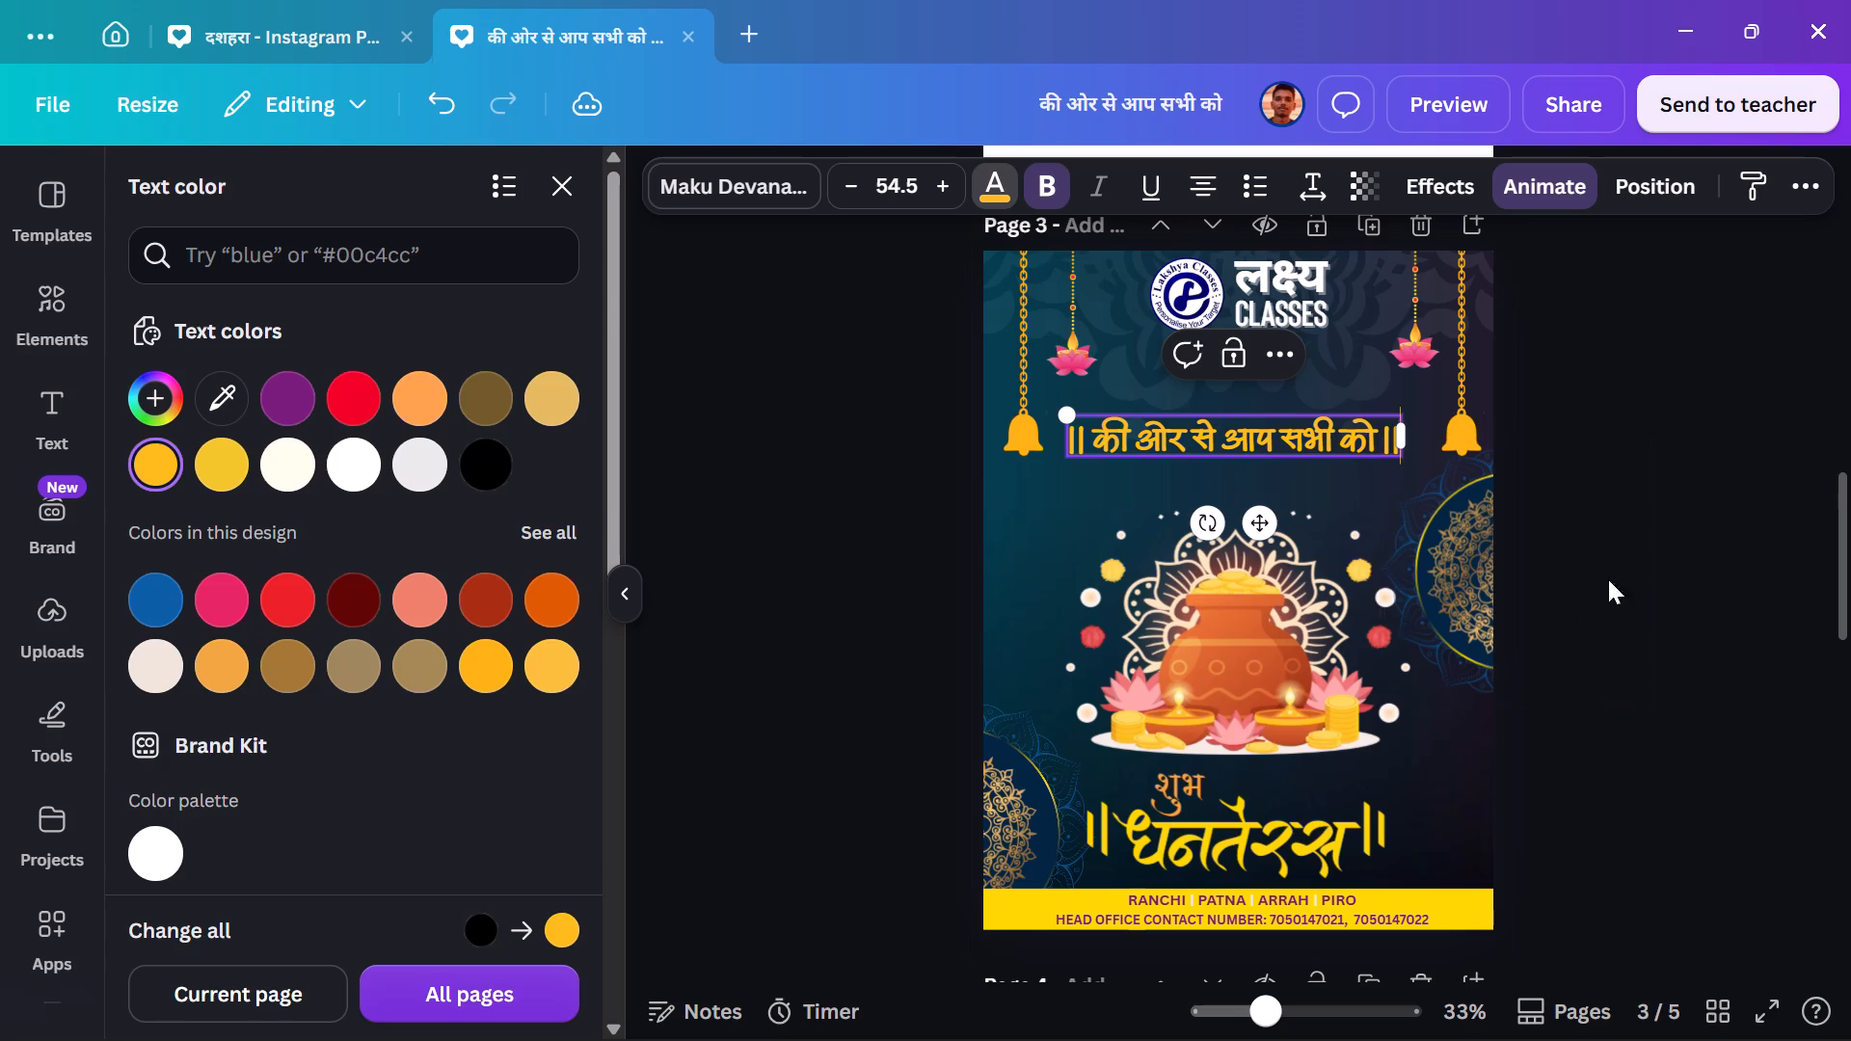
# Move the "|| की ओर से आप सभी को ||" line slightly lower, centred just above the pot illustration.
pyautogui.click(1850, 531)
pyautogui.click(1687, 506)
pyautogui.click(1528, 454)
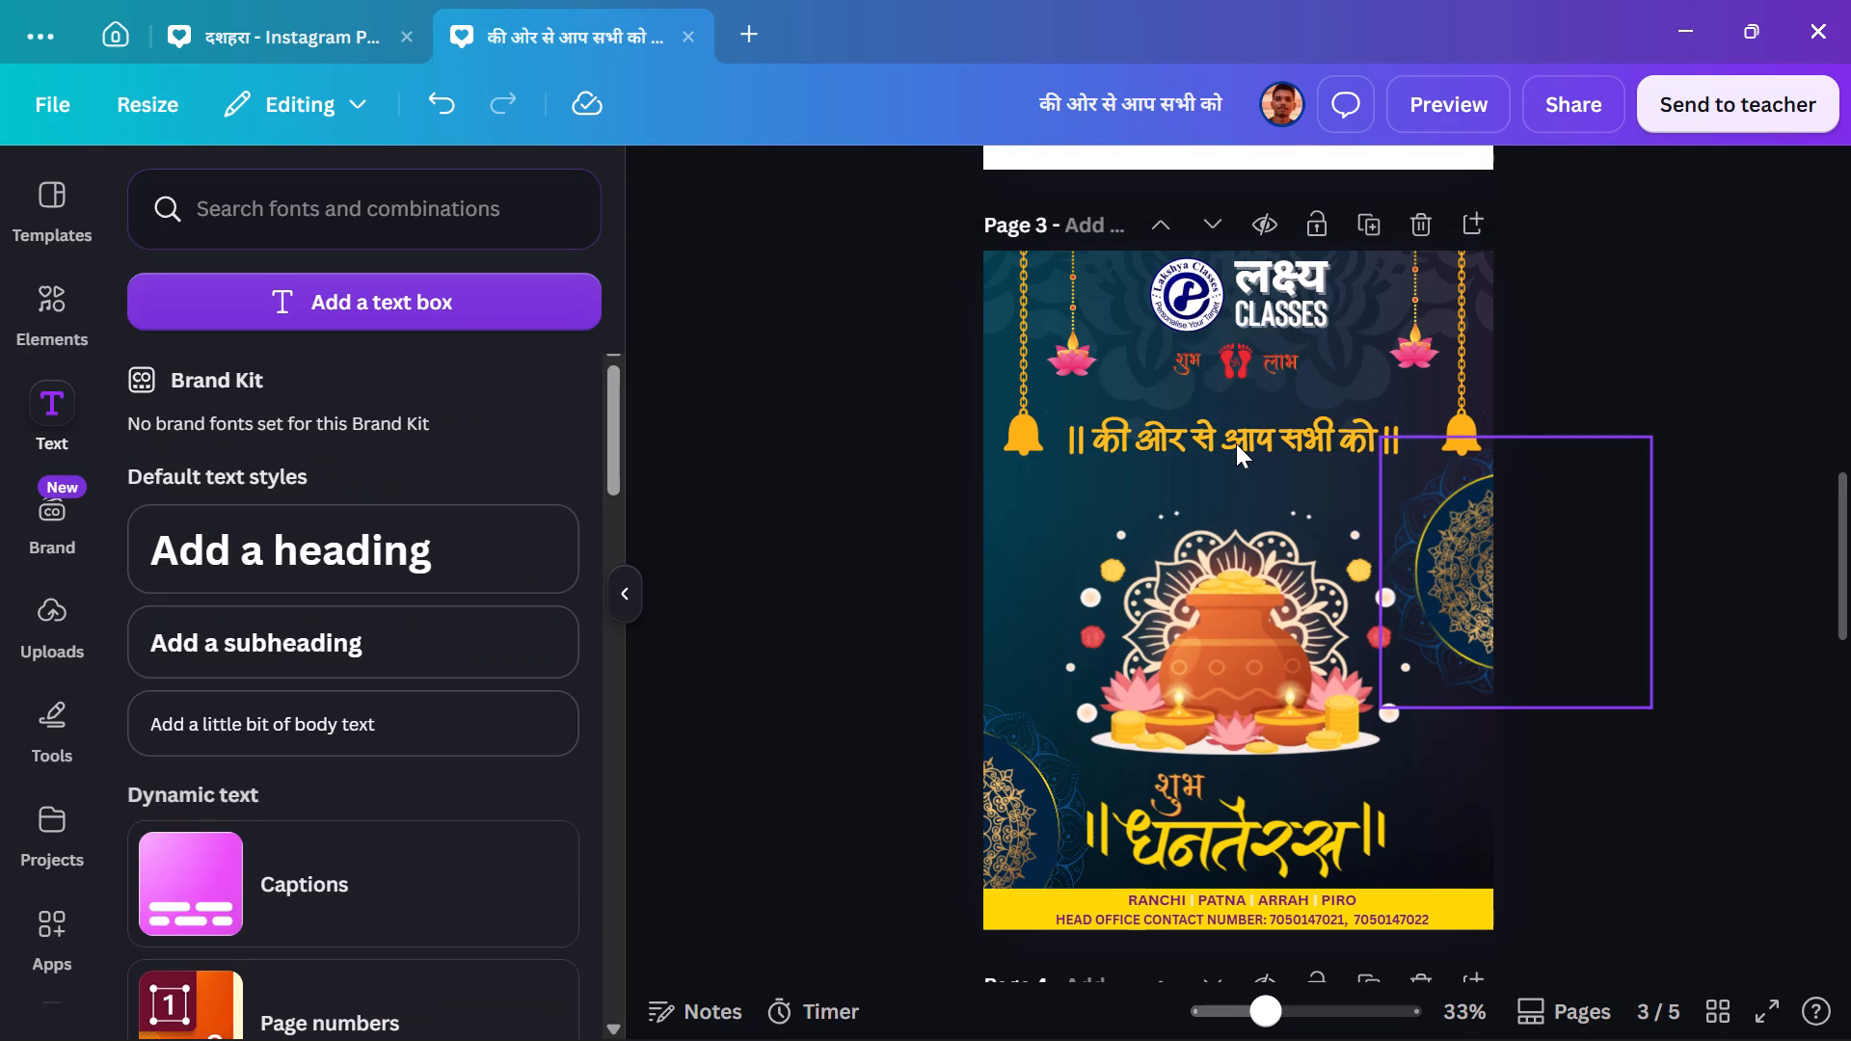
pyautogui.moveTo(1237, 440); pyautogui.dragTo(1247, 462)
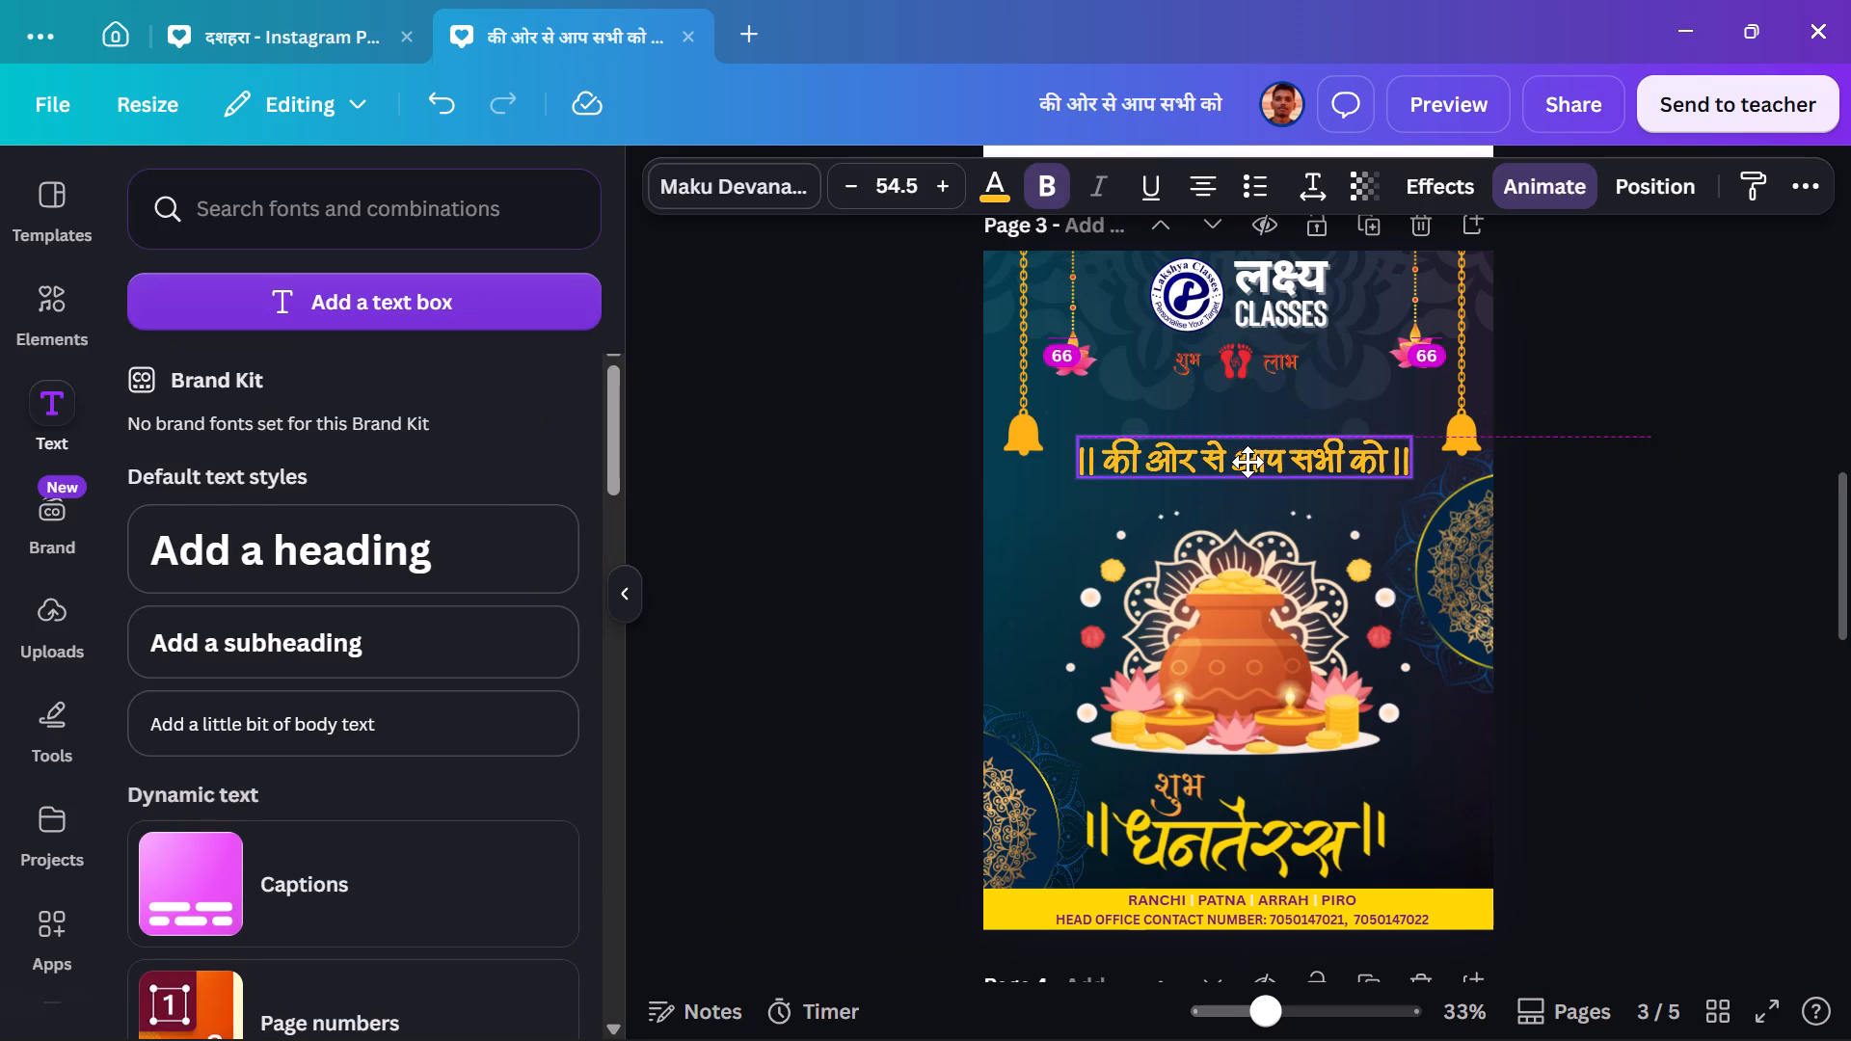
pyautogui.moveTo(1247, 462); pyautogui.dragTo(1238, 456)
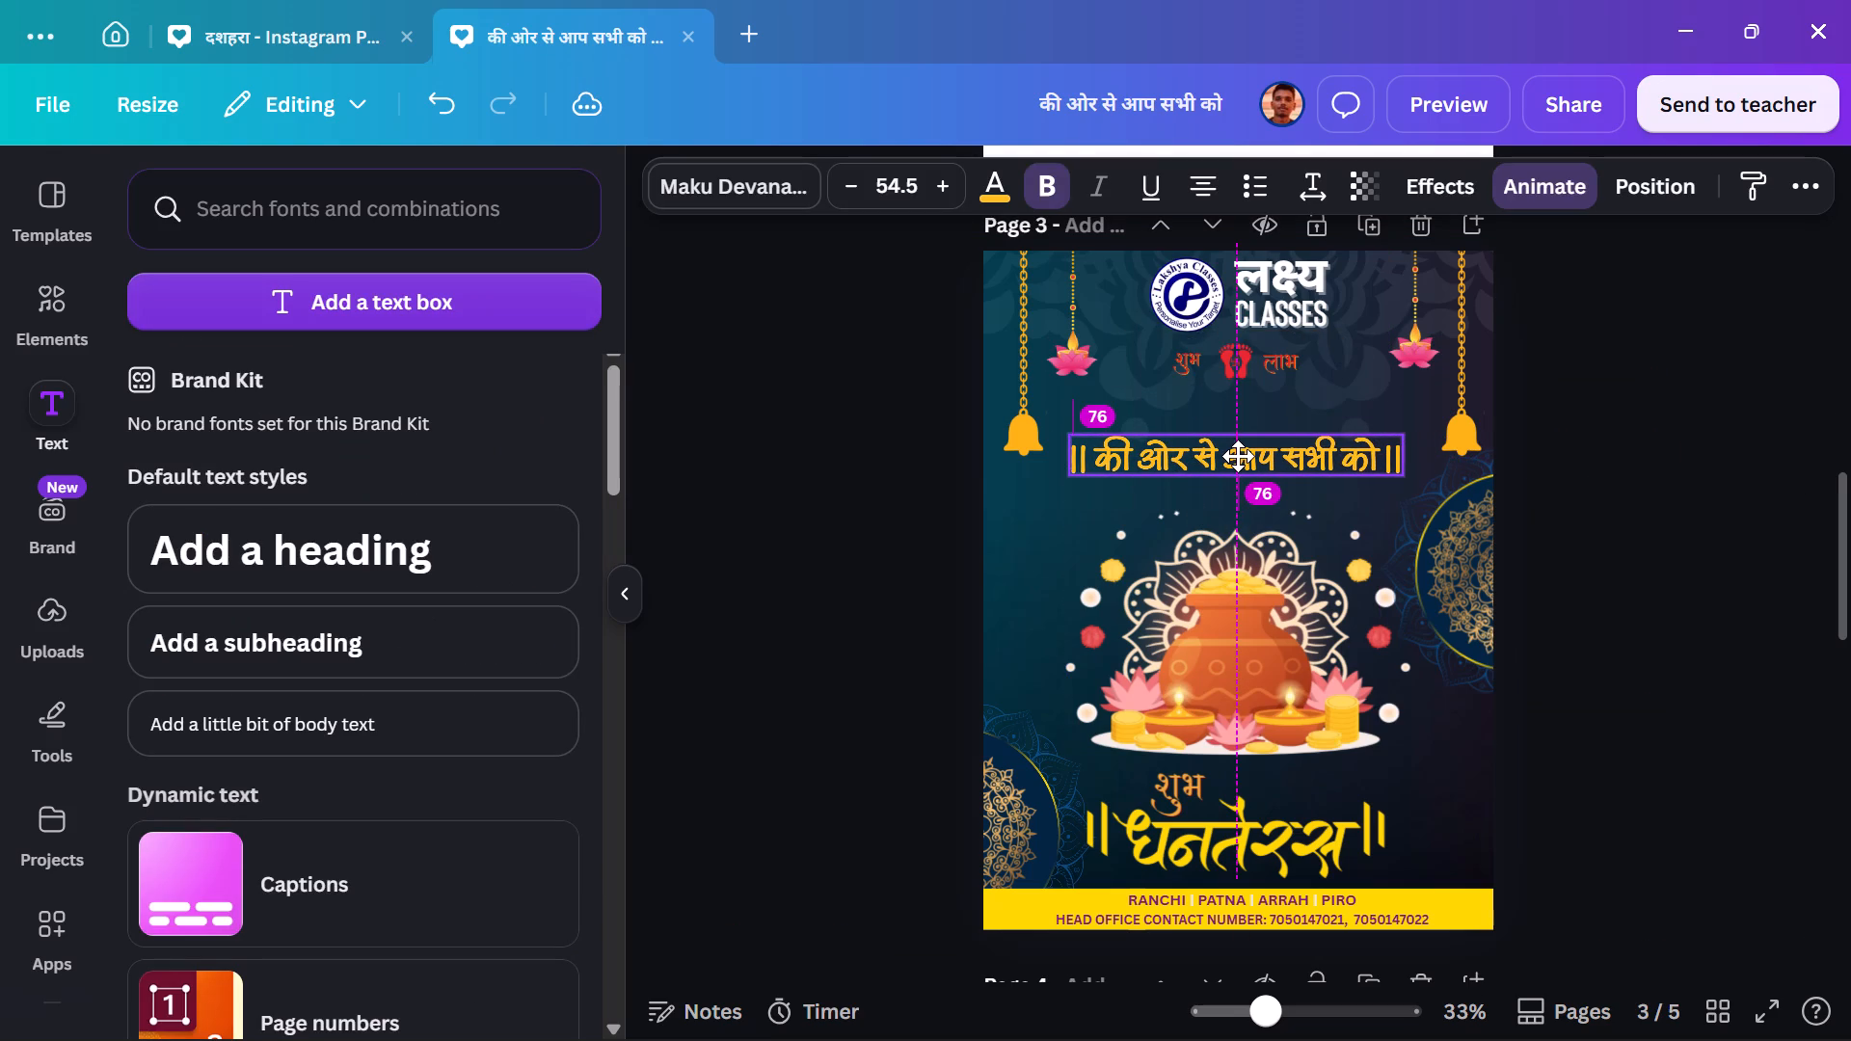
pyautogui.moveTo(1238, 456); pyautogui.dragTo(1241, 458)
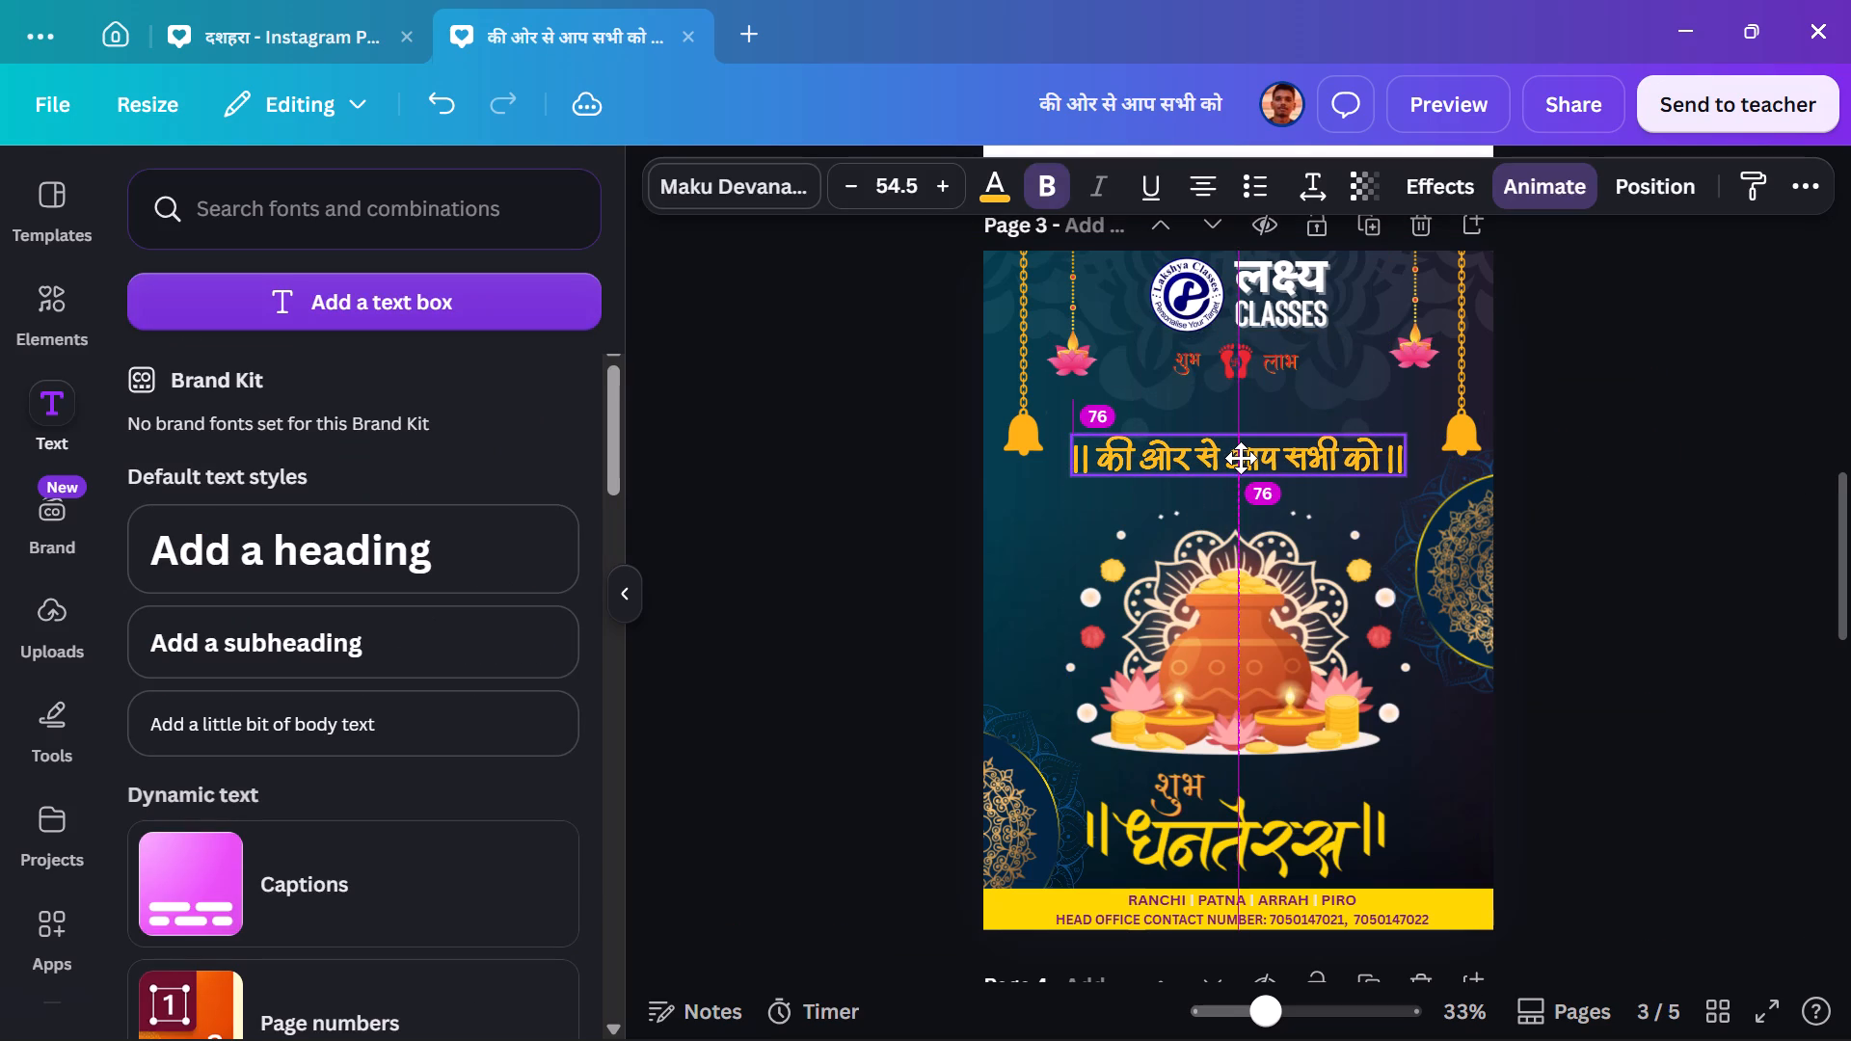
pyautogui.moveTo(1241, 458); pyautogui.dragTo(1238, 476)
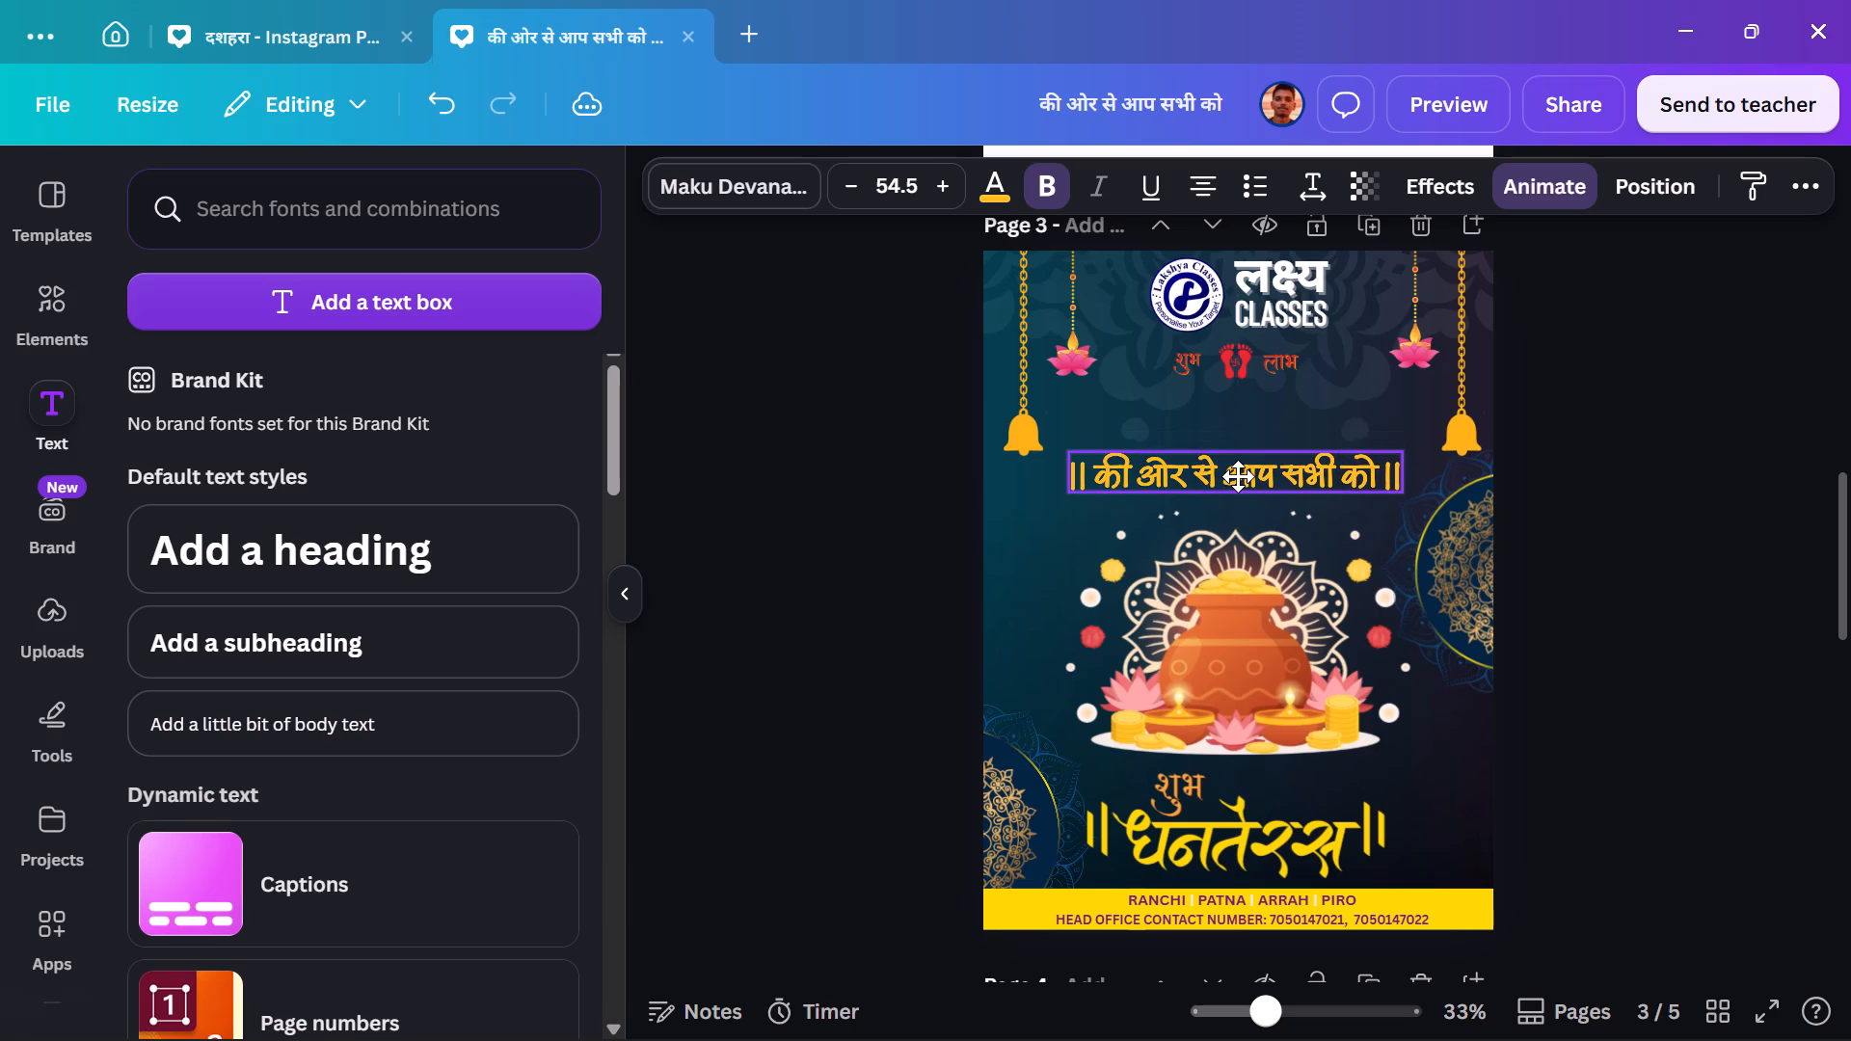
pyautogui.moveTo(1238, 476); pyautogui.dragTo(1243, 469)
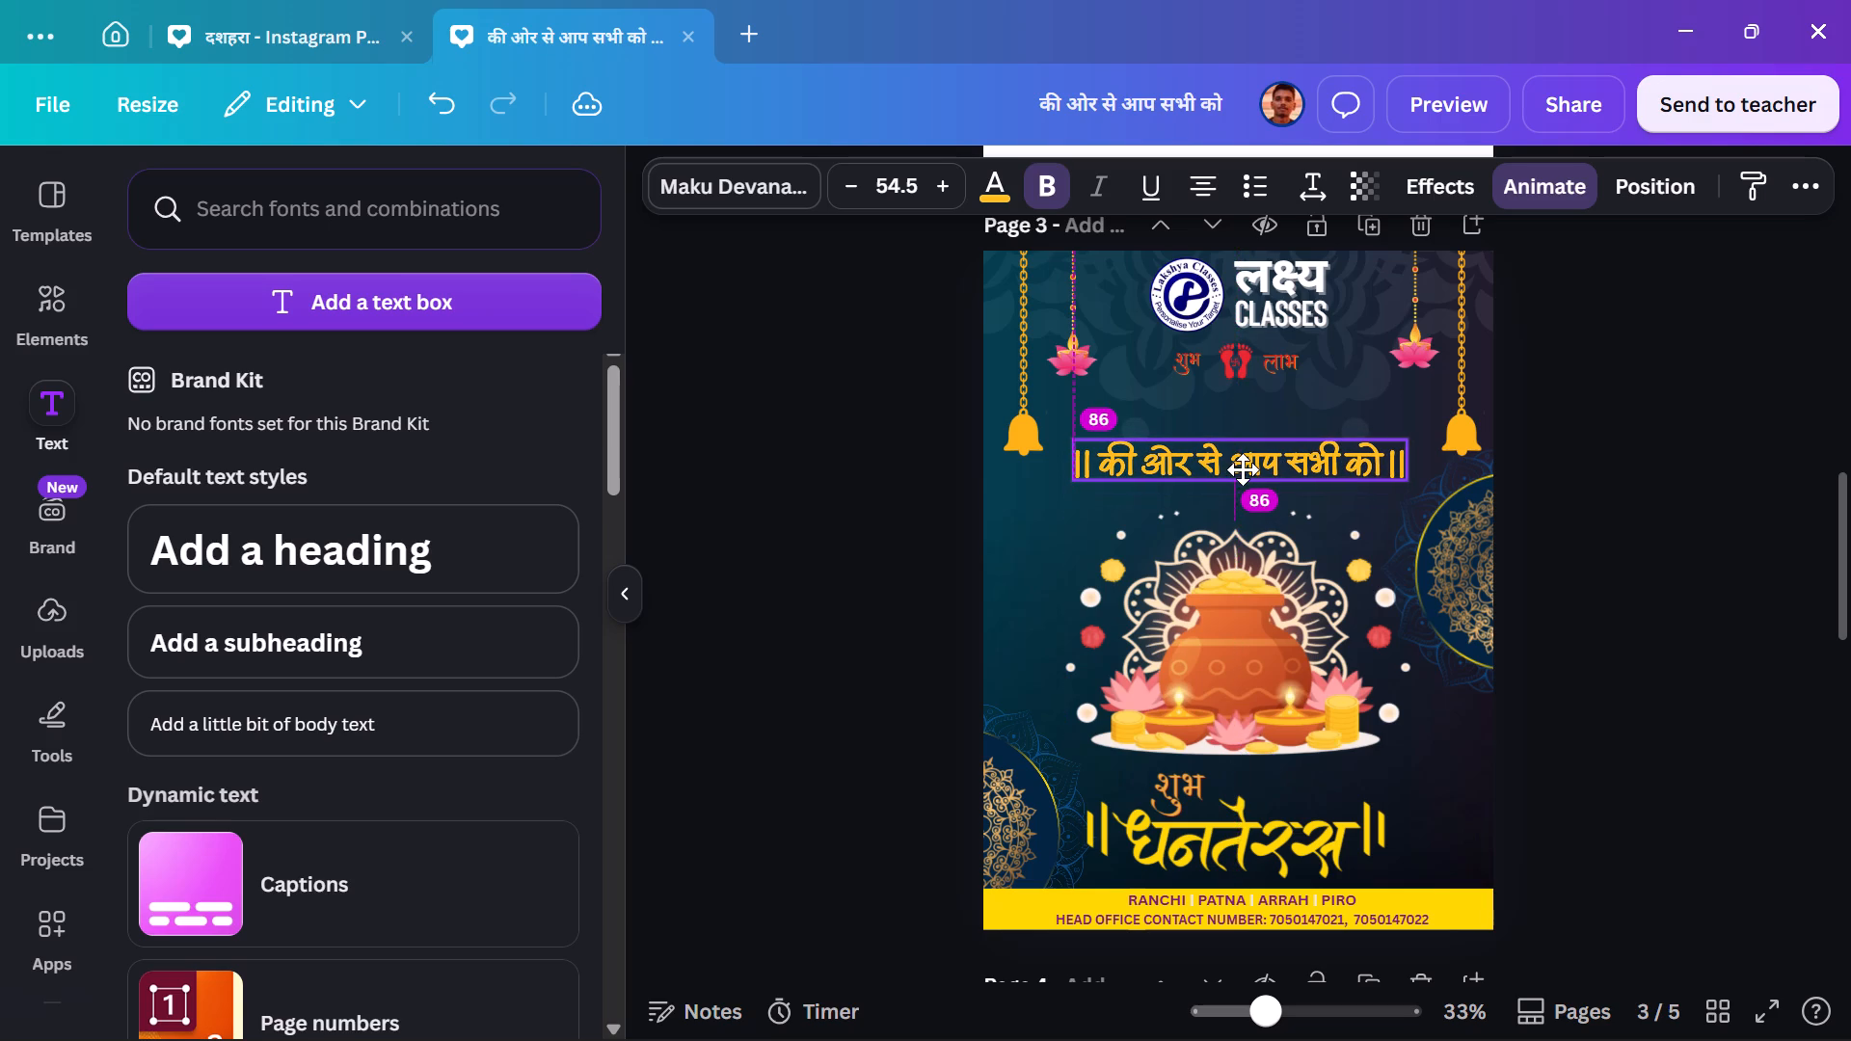
pyautogui.moveTo(1243, 469); pyautogui.dragTo(1241, 468)
pyautogui.click(1611, 341)
# Move the शुभ लाभ footprints group down to sit just above the "|| की ओर से आप सभी को ||" line.
pyautogui.moveTo(1256, 361); pyautogui.dragTo(1252, 371)
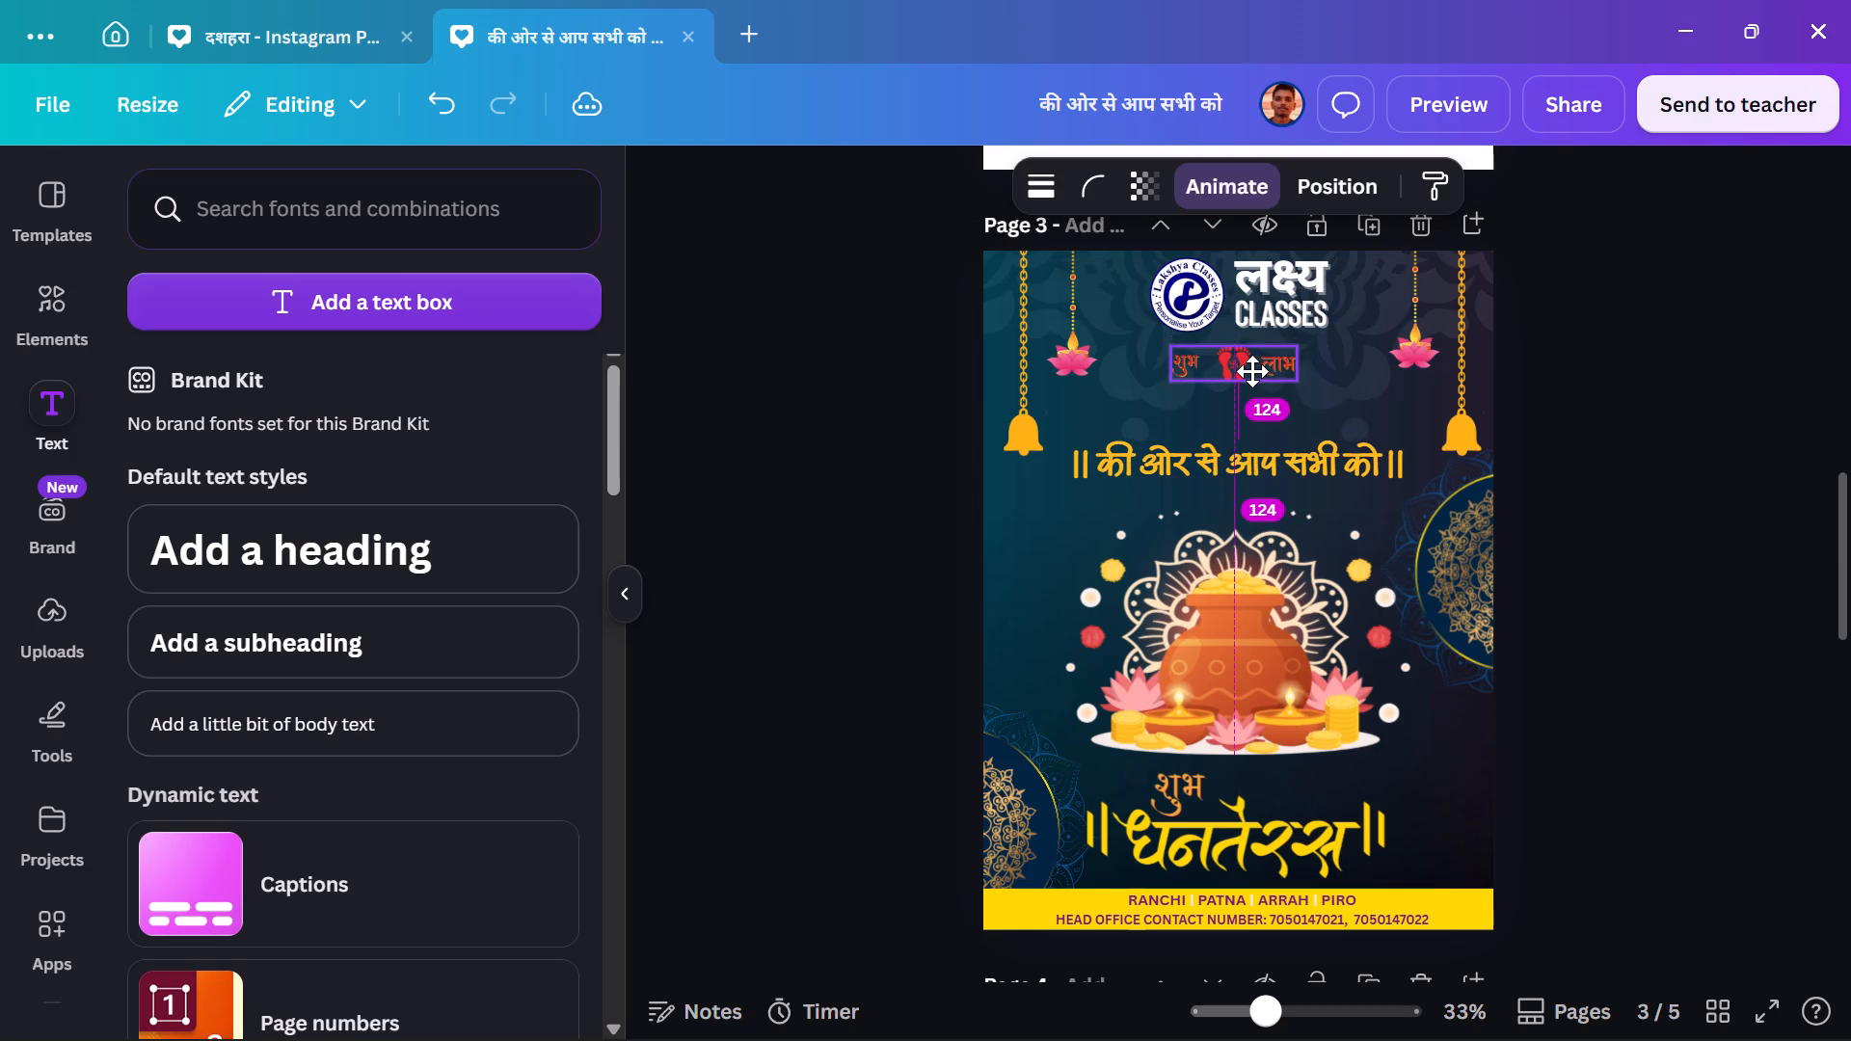
pyautogui.moveTo(1252, 371); pyautogui.dragTo(1262, 398)
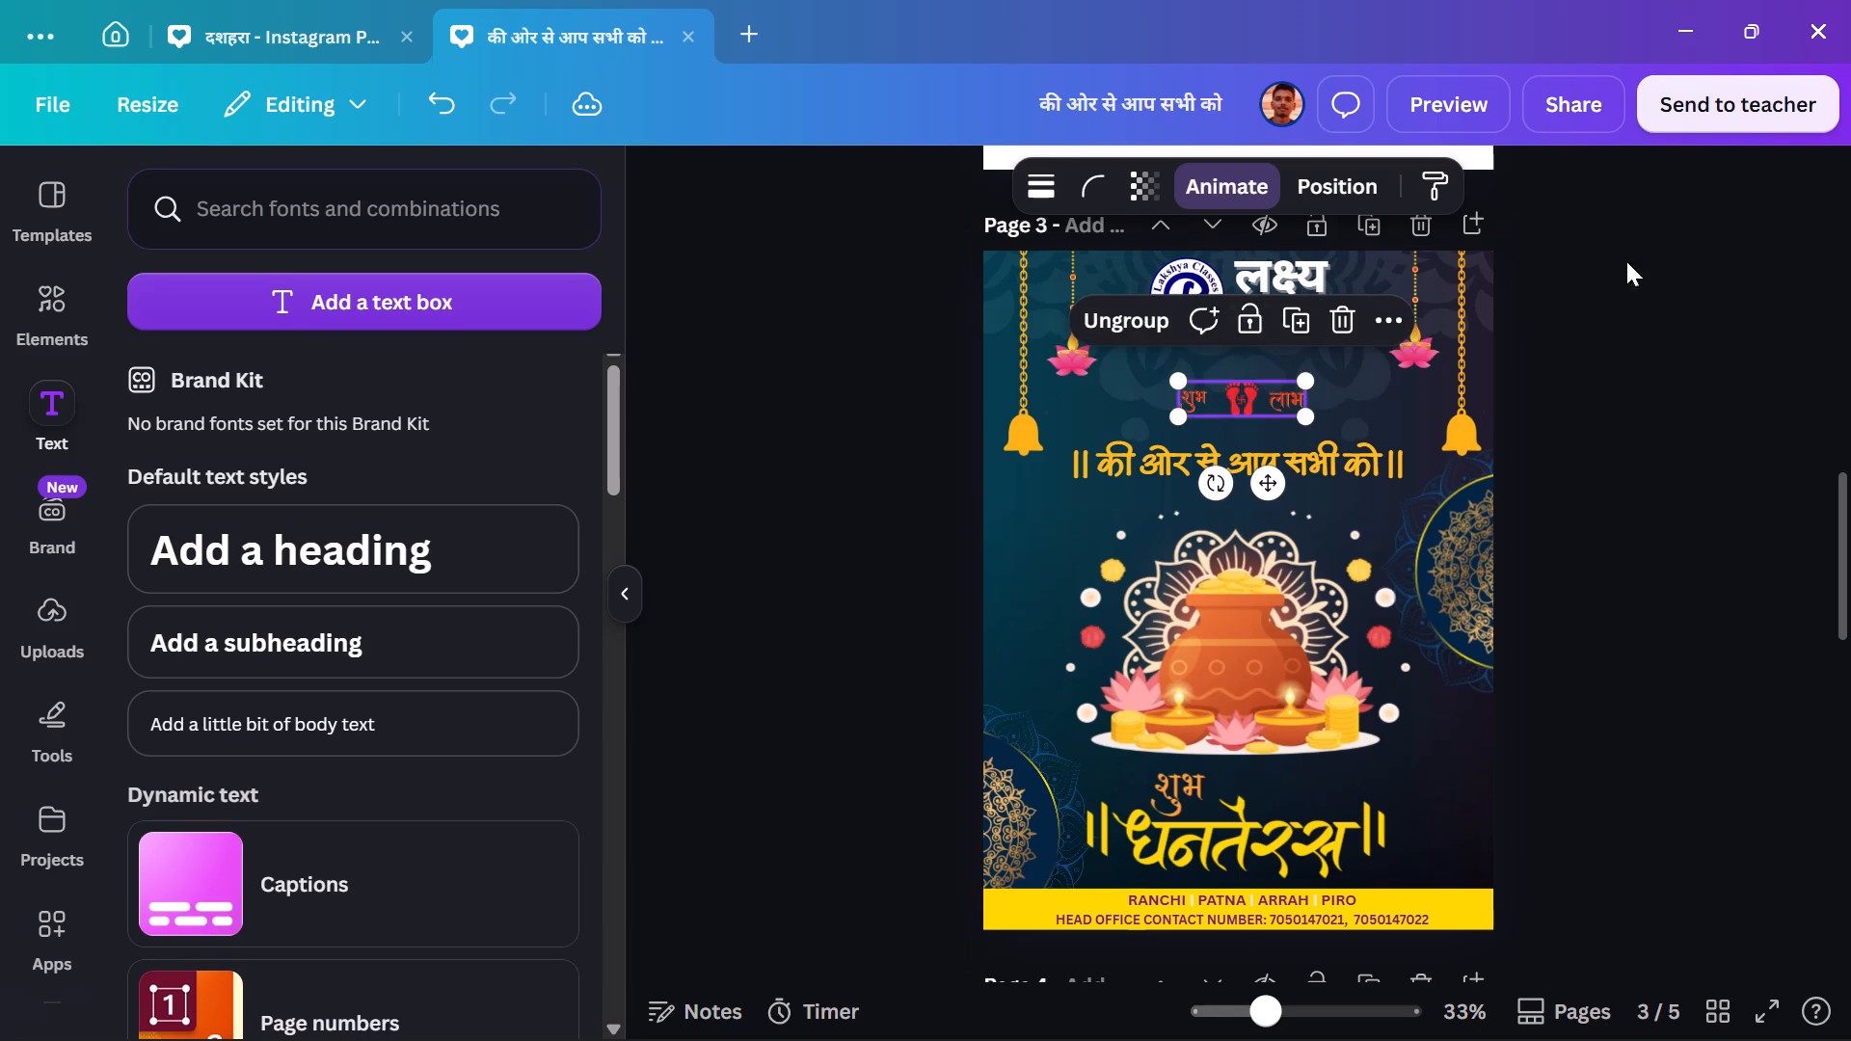
pyautogui.click(1731, 274)
# Enlarge the Lakshya Classes logo and name group at the top of page 3 and centre it between the hanging lotuses.
pyautogui.click(1242, 276)
pyautogui.moveTo(1150, 334); pyautogui.dragTo(1125, 366)
pyautogui.moveTo(1195, 330); pyautogui.dragTo(1218, 334)
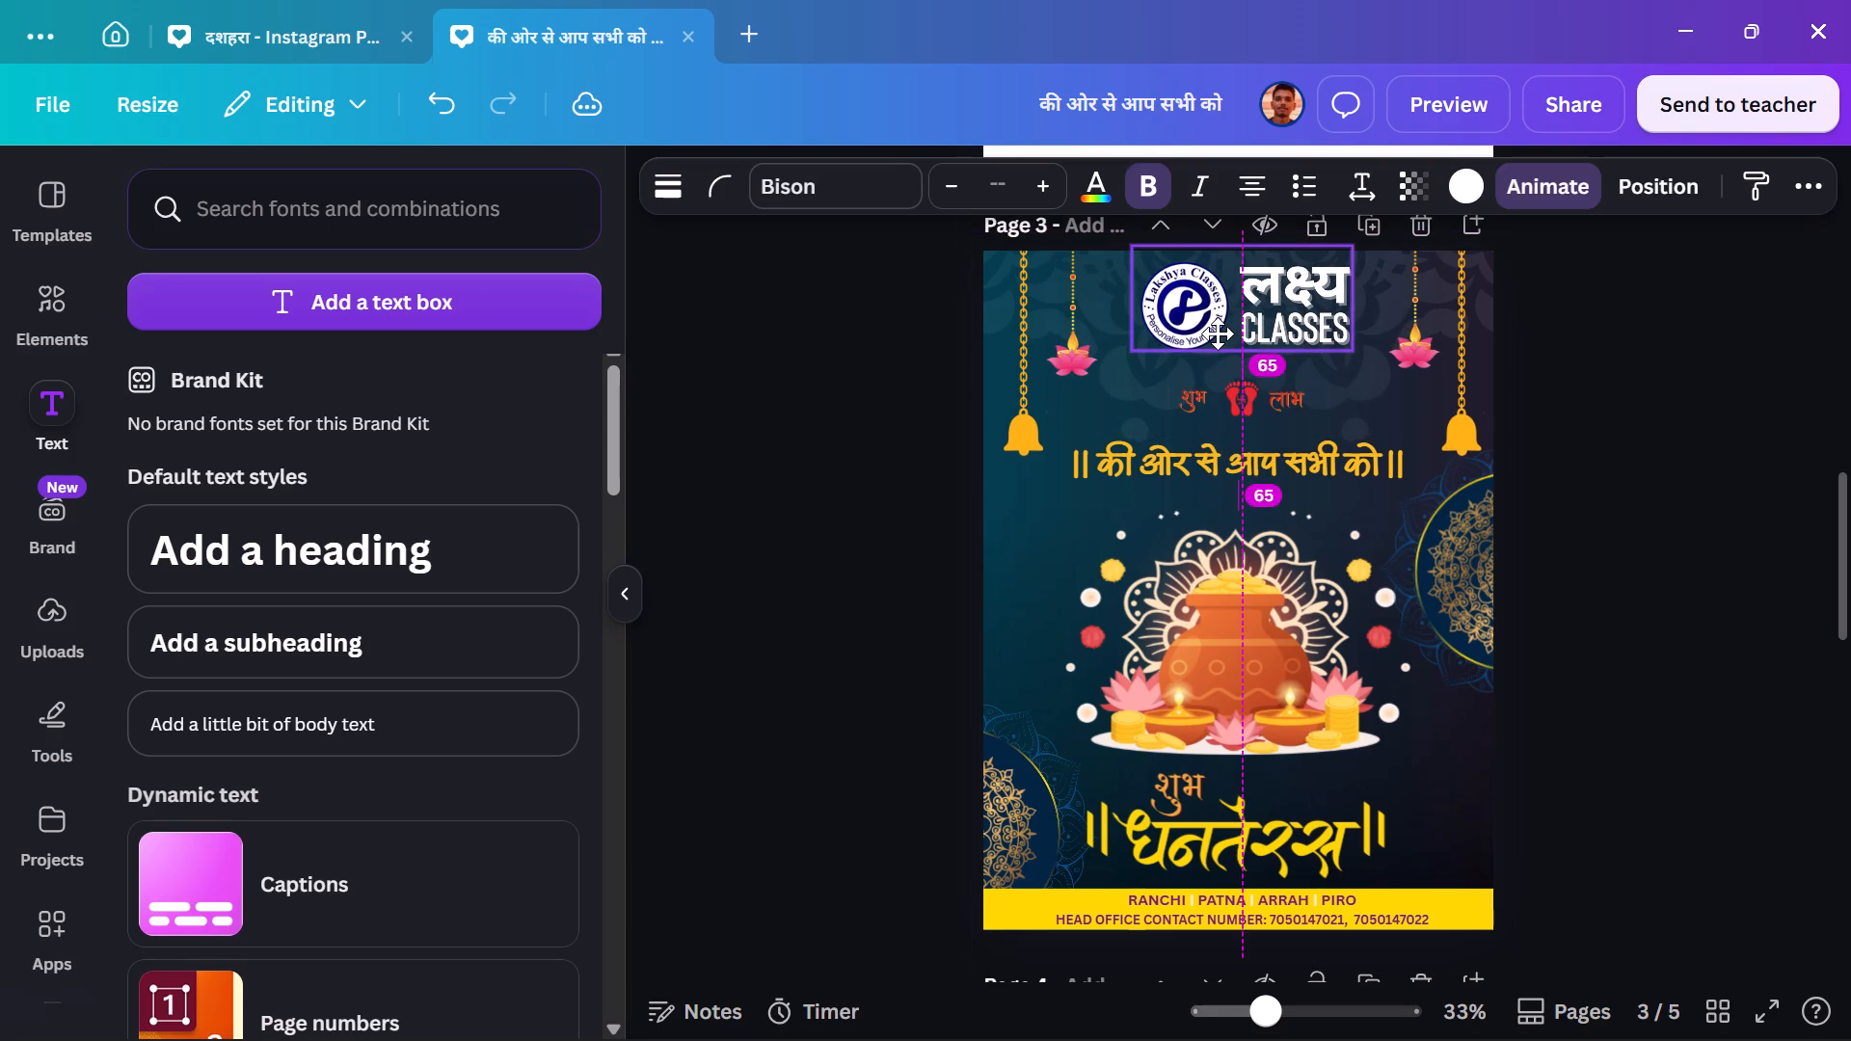
pyautogui.moveTo(1218, 334); pyautogui.dragTo(1217, 334)
pyautogui.click(1704, 348)
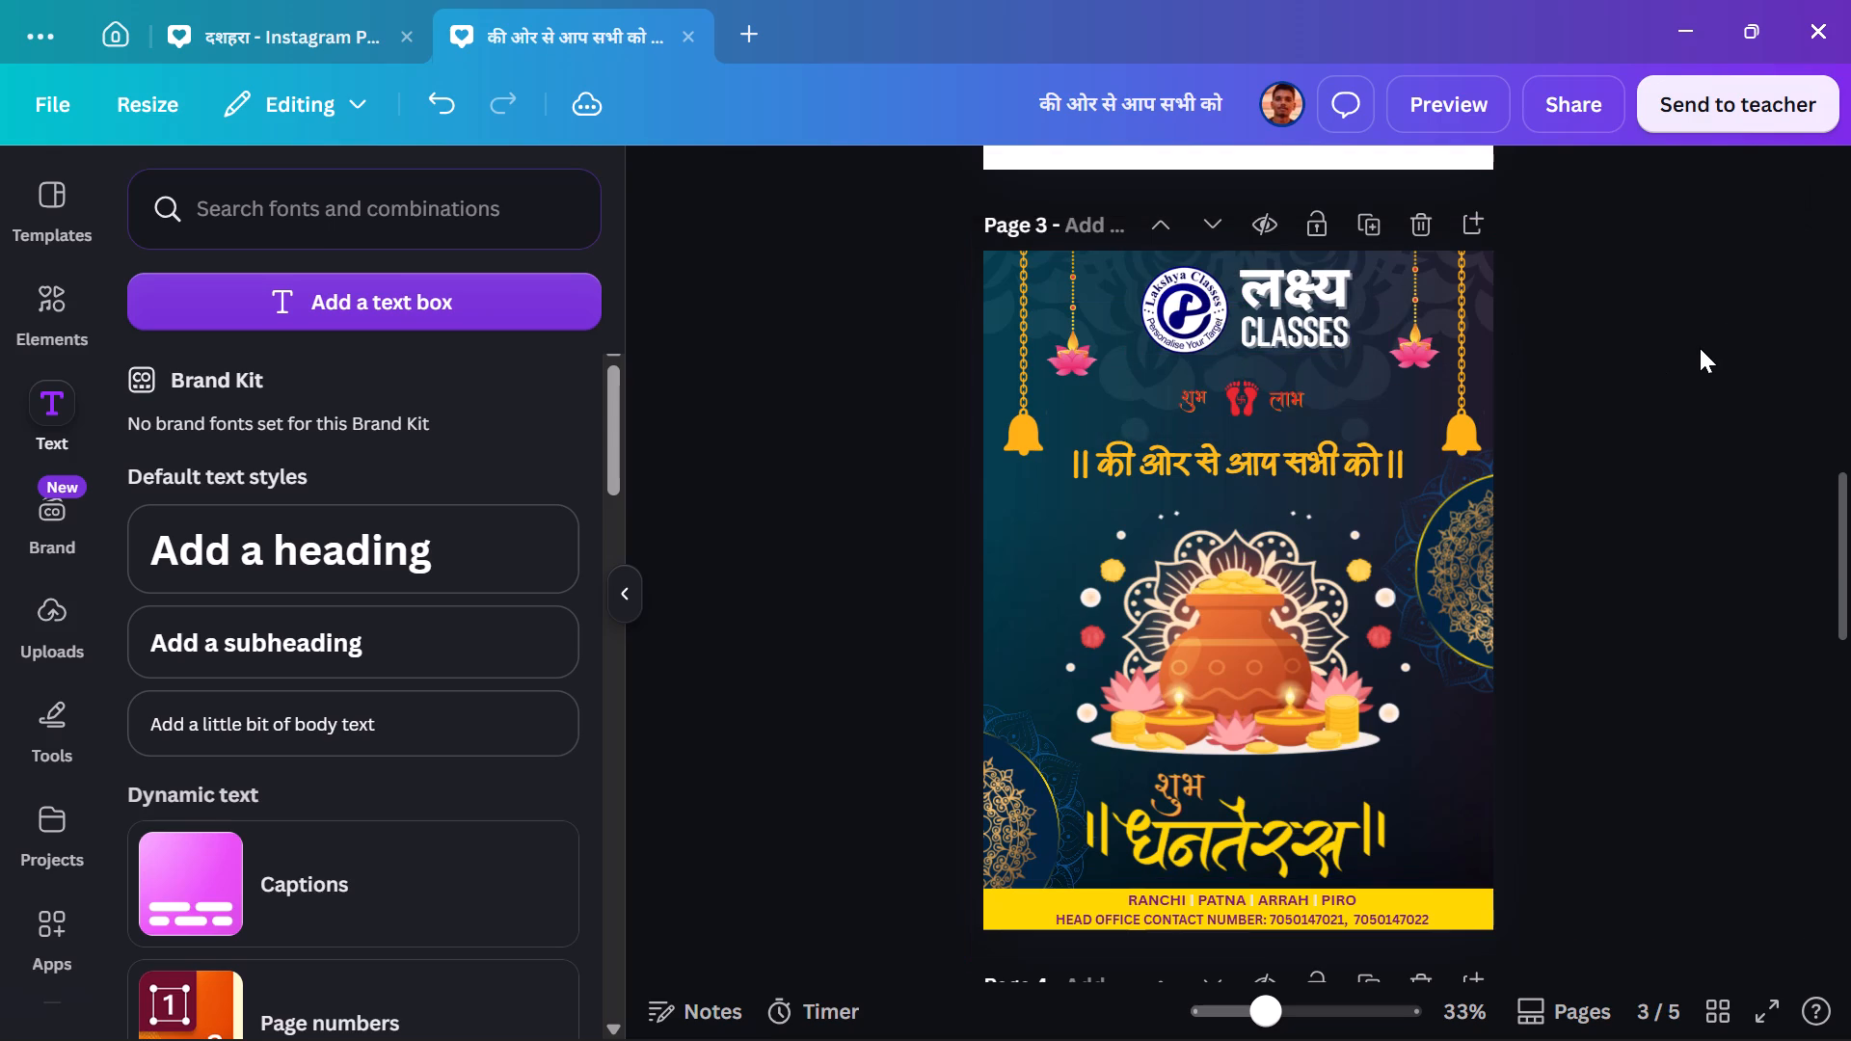
# Enlarge the शुभ लाभ footprints group slightly and centre it between the Lakshya Classes logo and the phrase line.
pyautogui.click(1224, 383)
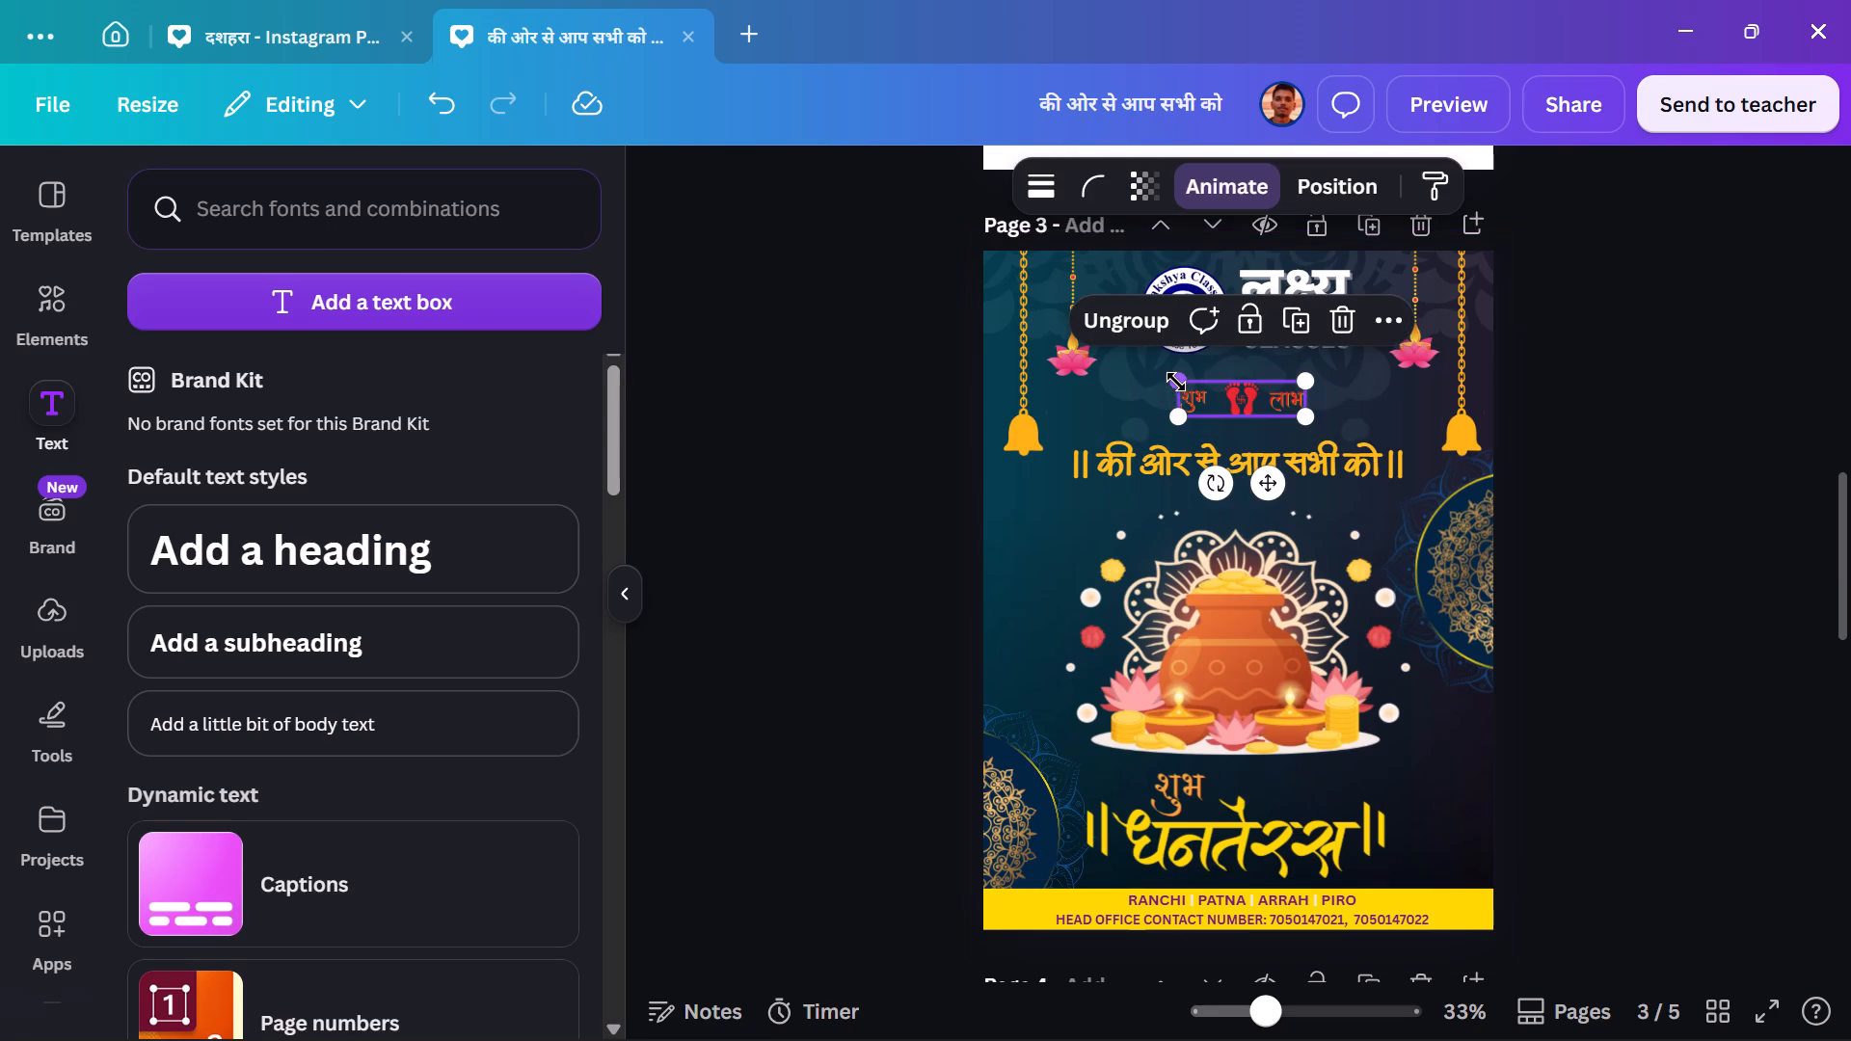
pyautogui.moveTo(1176, 382); pyautogui.dragTo(1157, 378)
pyautogui.click(1257, 492)
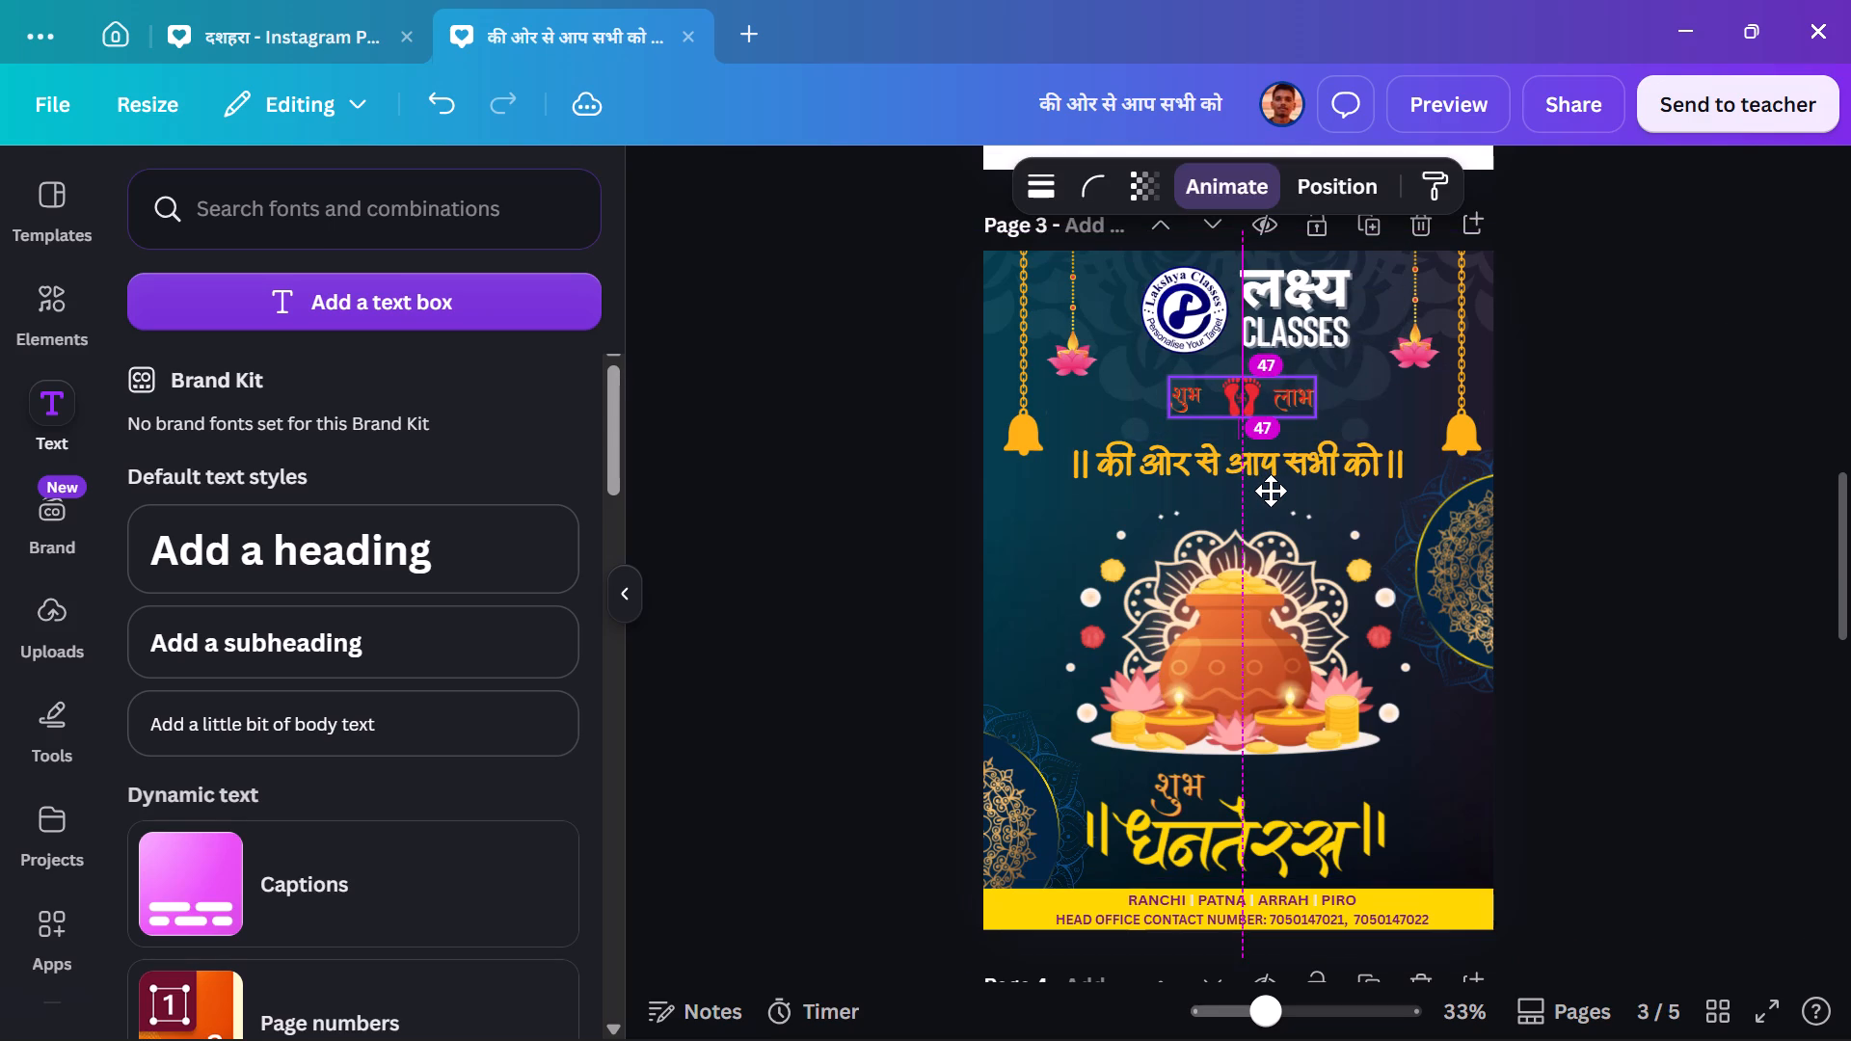
pyautogui.click(1806, 654)
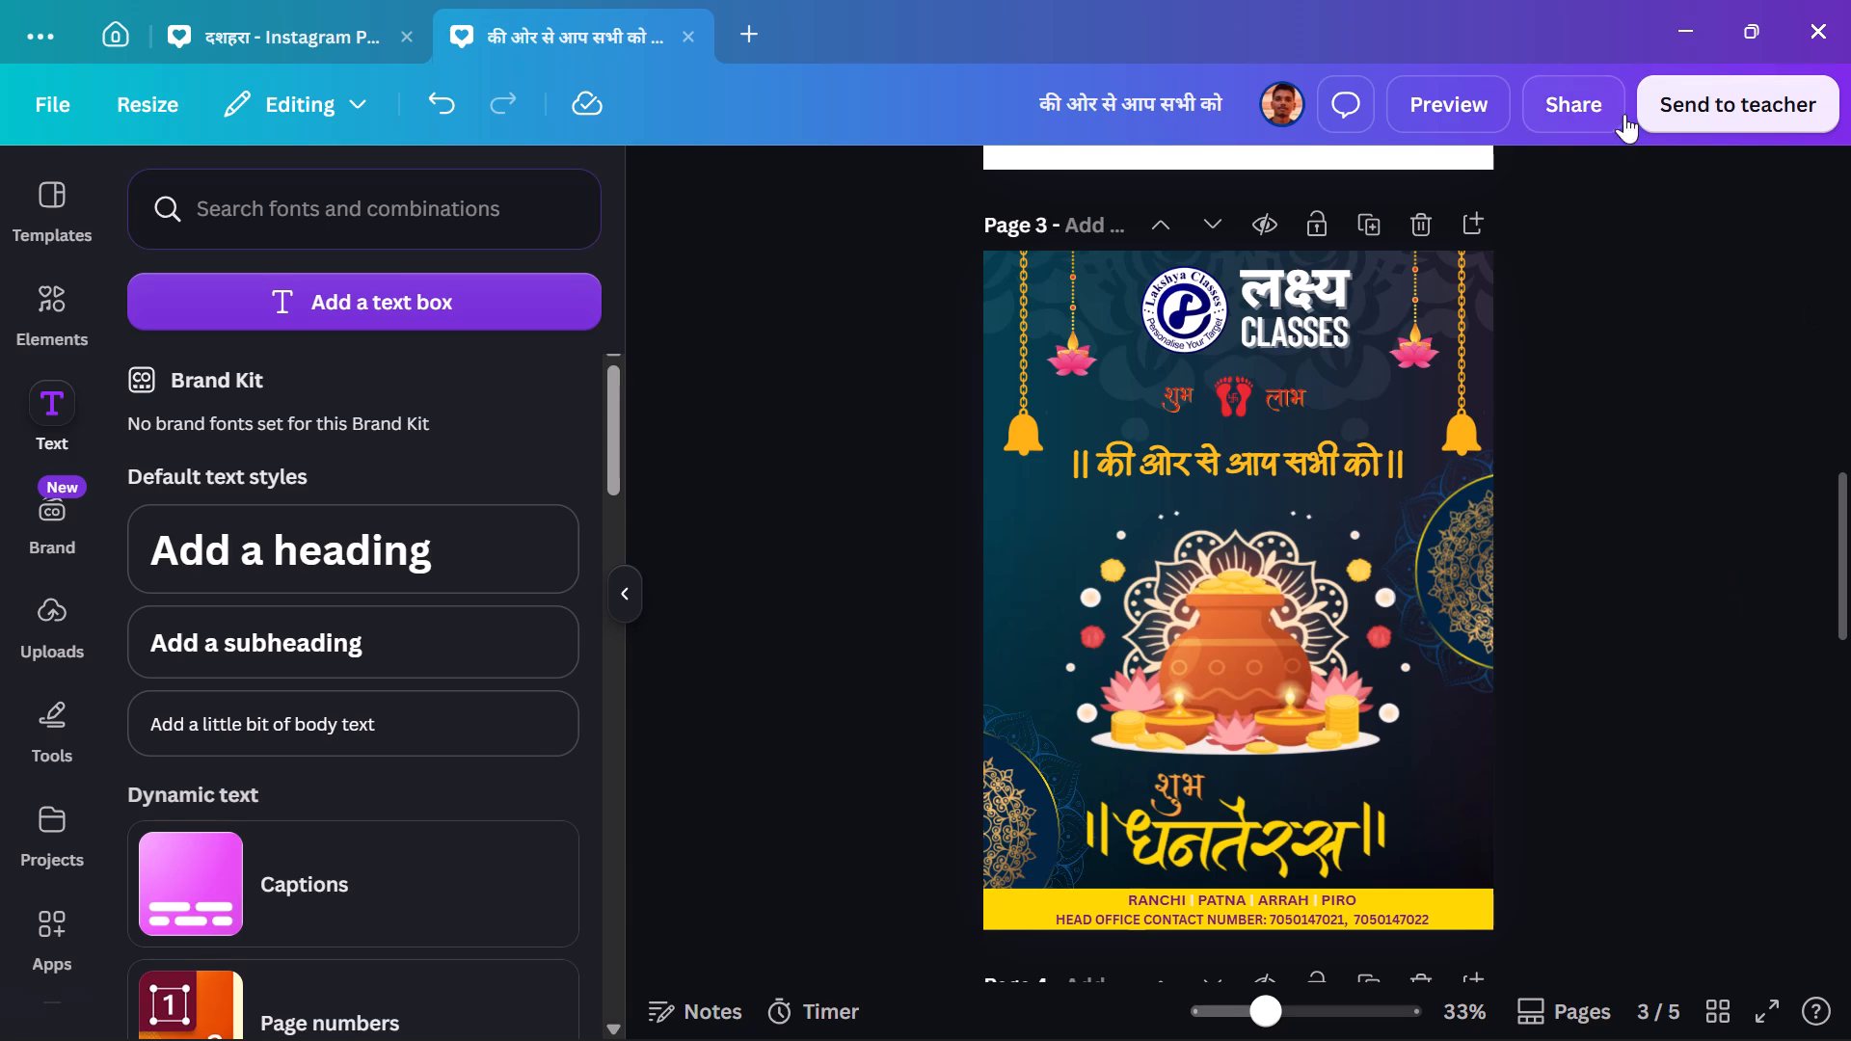
# Download all pages of the design as an MP4 video at 1080 x 1440px.
pyautogui.click(1584, 108)
pyautogui.click(1296, 742)
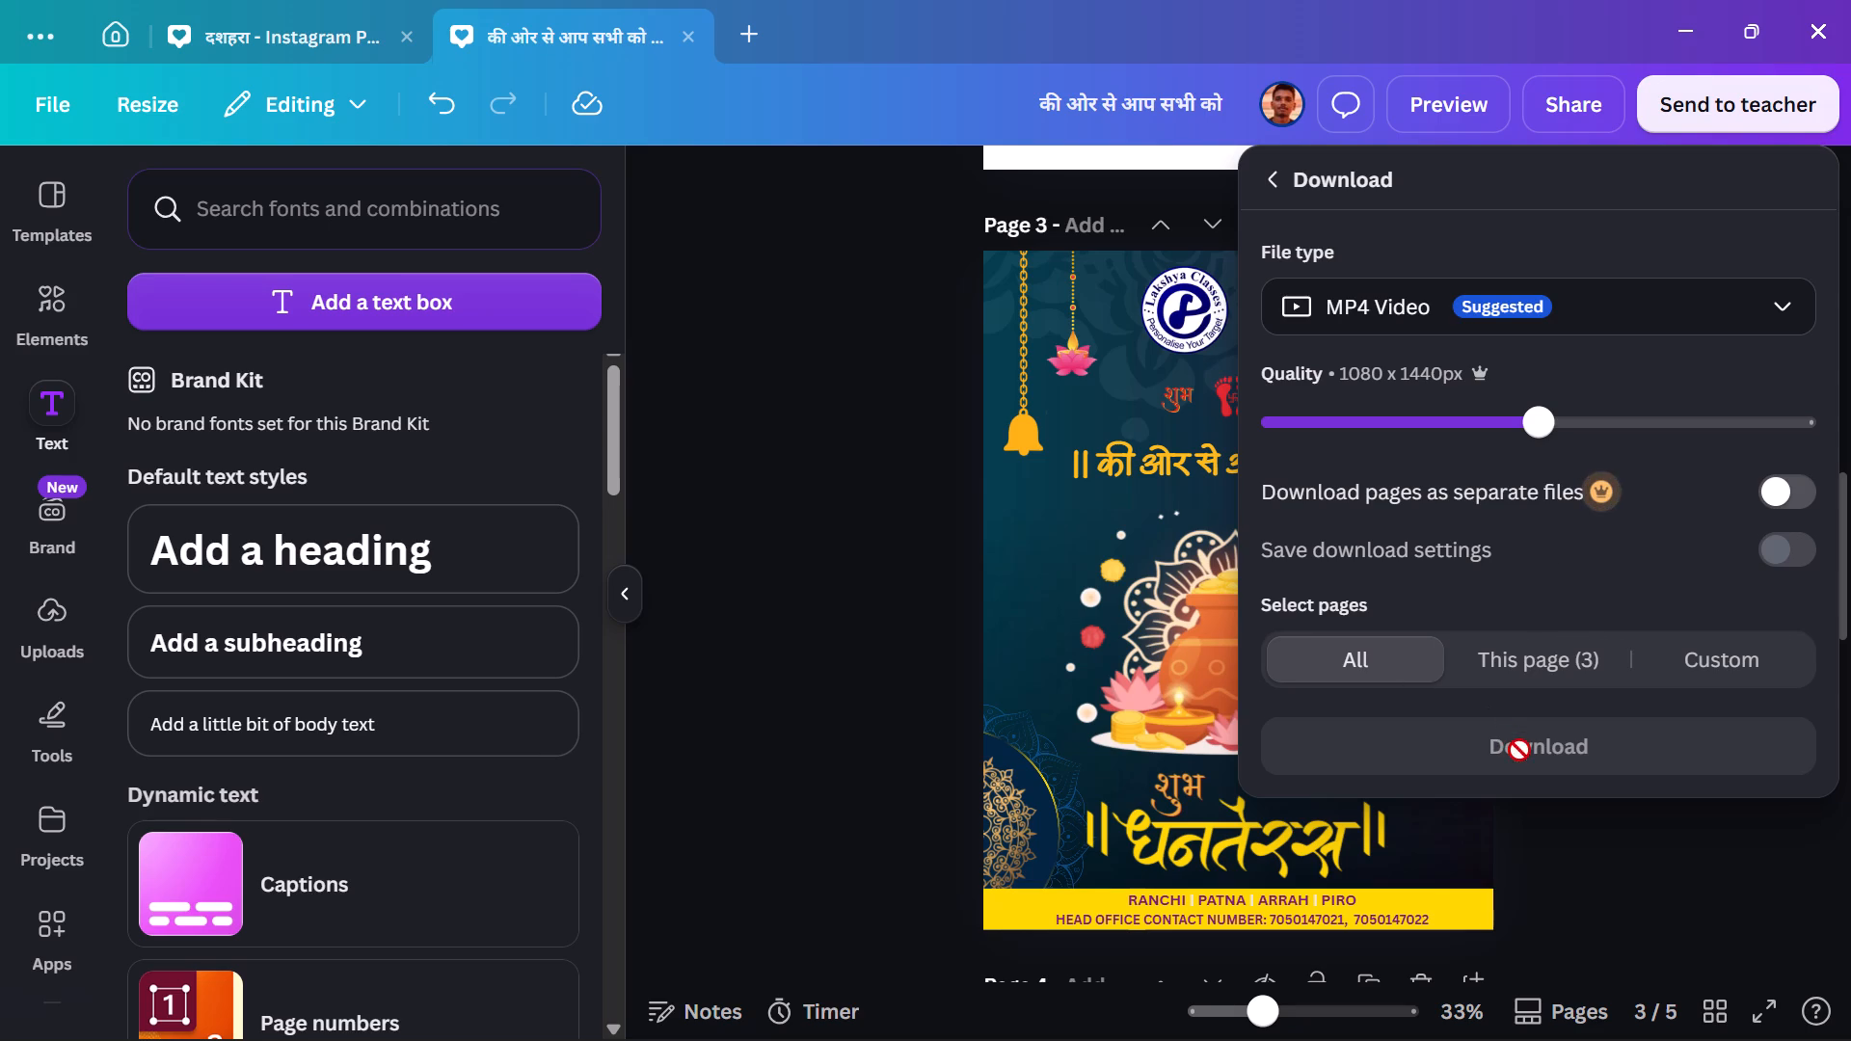
pyautogui.click(1585, 291)
pyautogui.click(1471, 458)
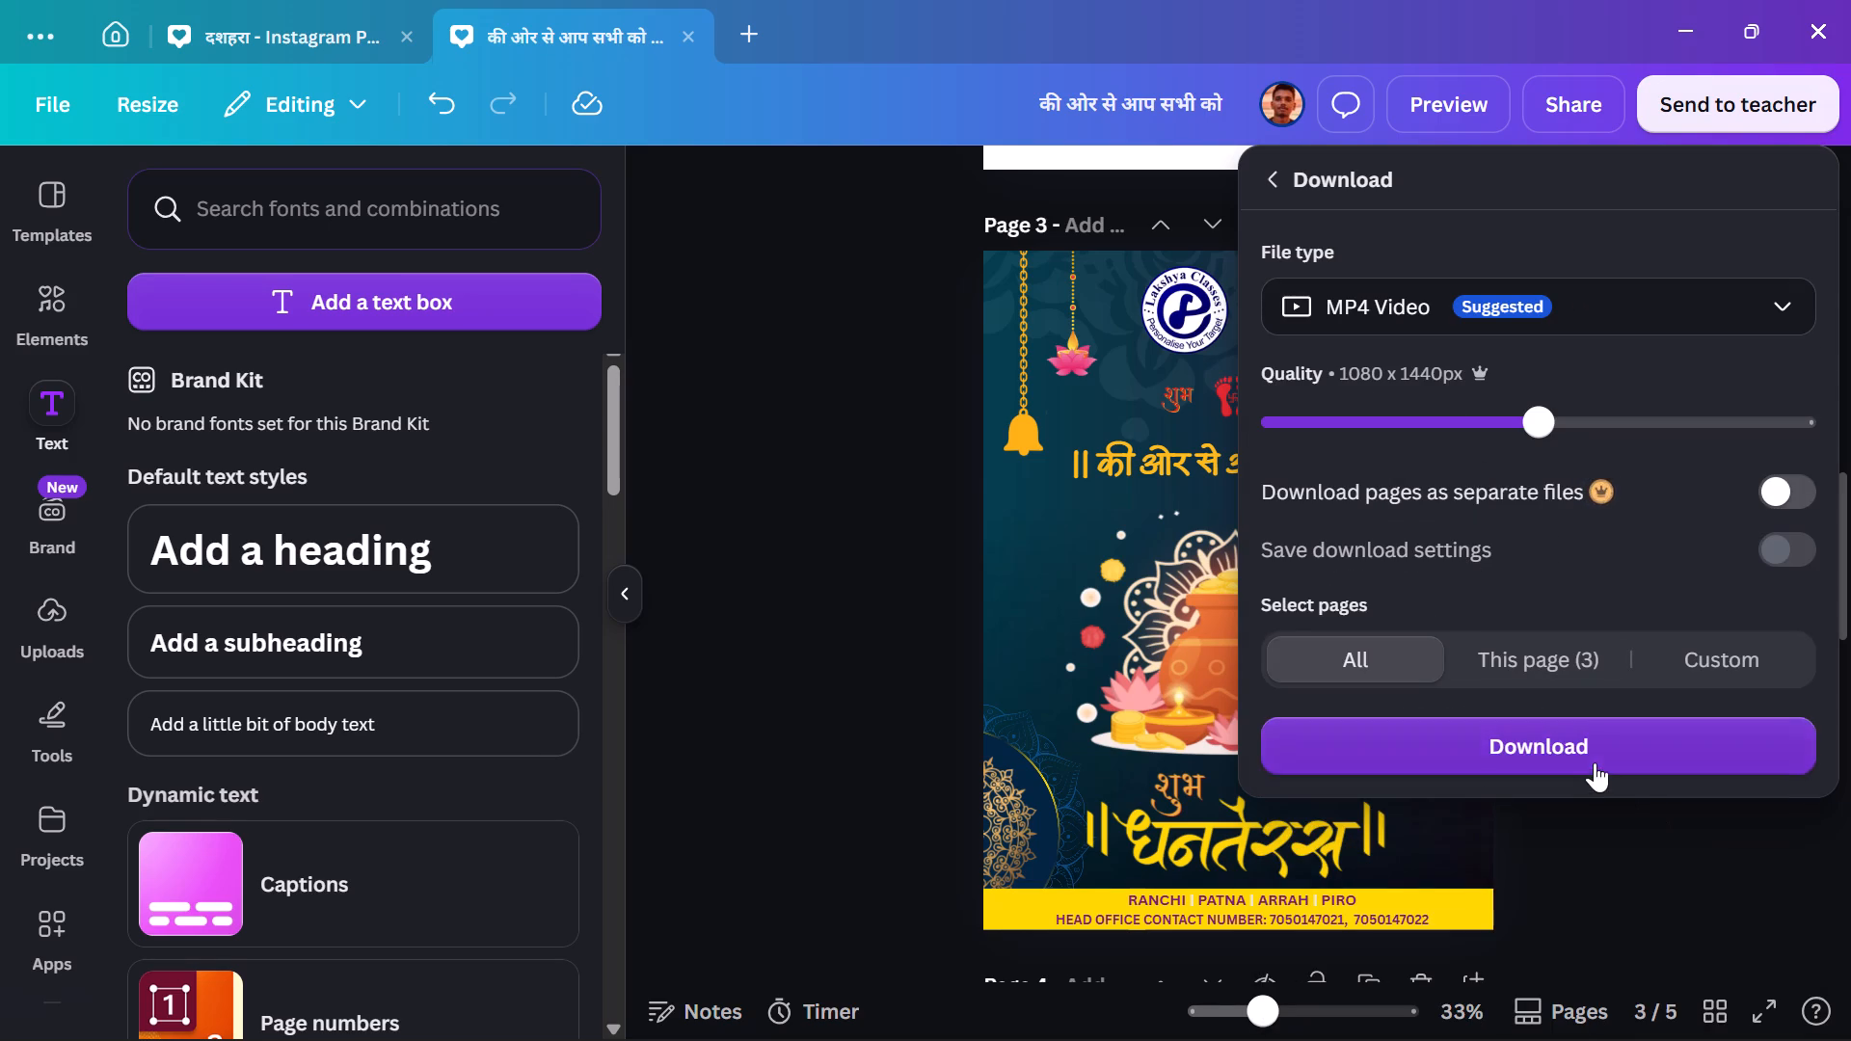
pyautogui.click(1595, 762)
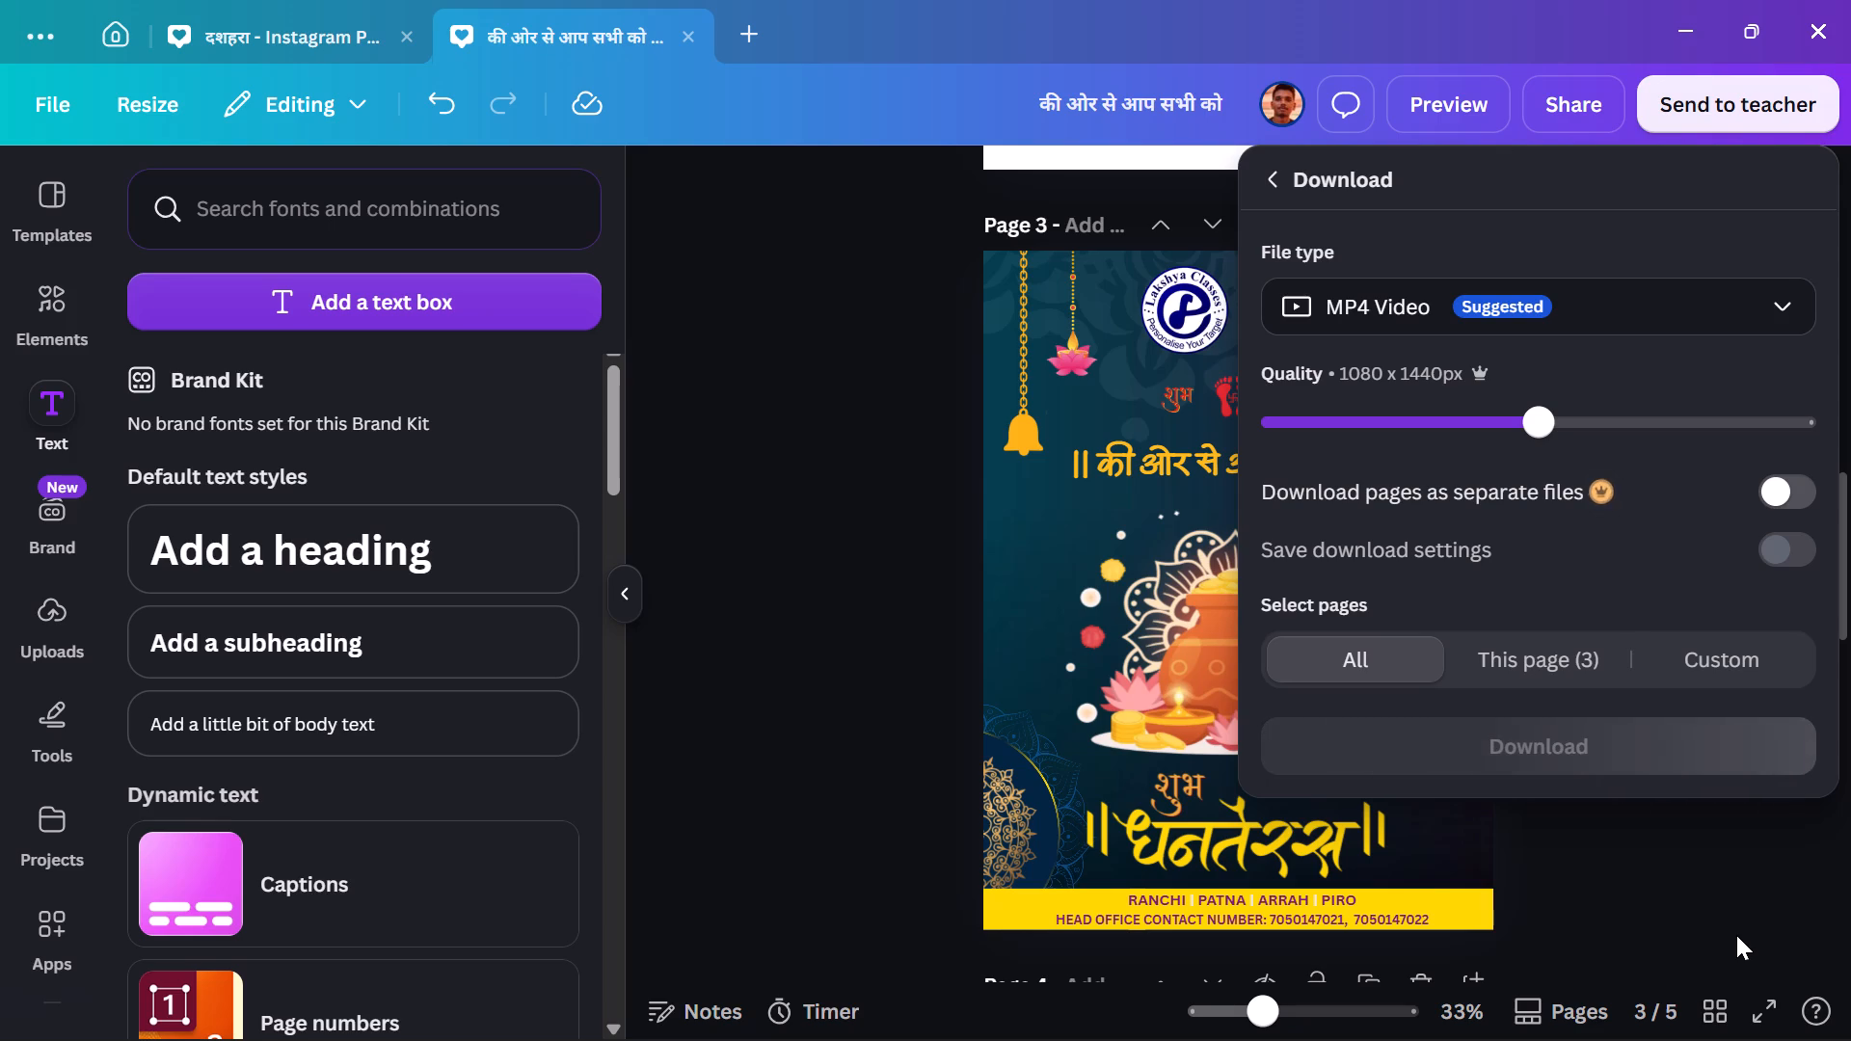
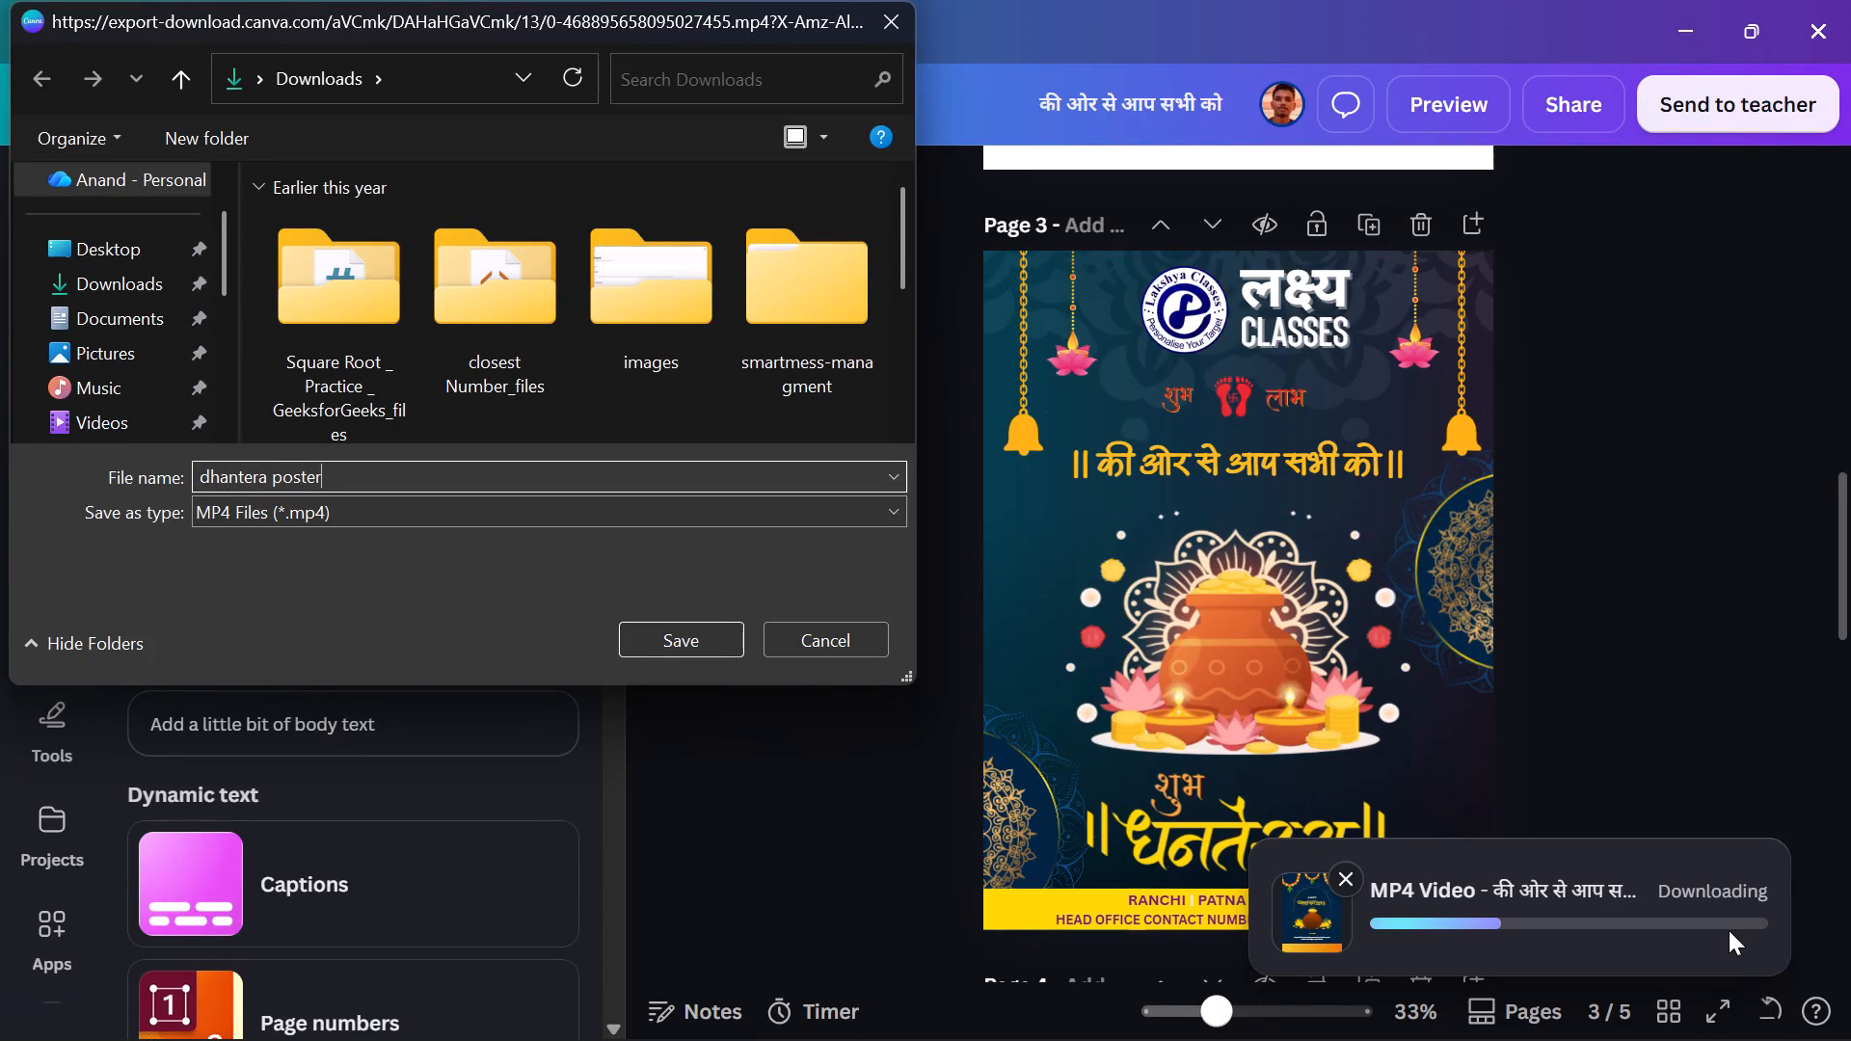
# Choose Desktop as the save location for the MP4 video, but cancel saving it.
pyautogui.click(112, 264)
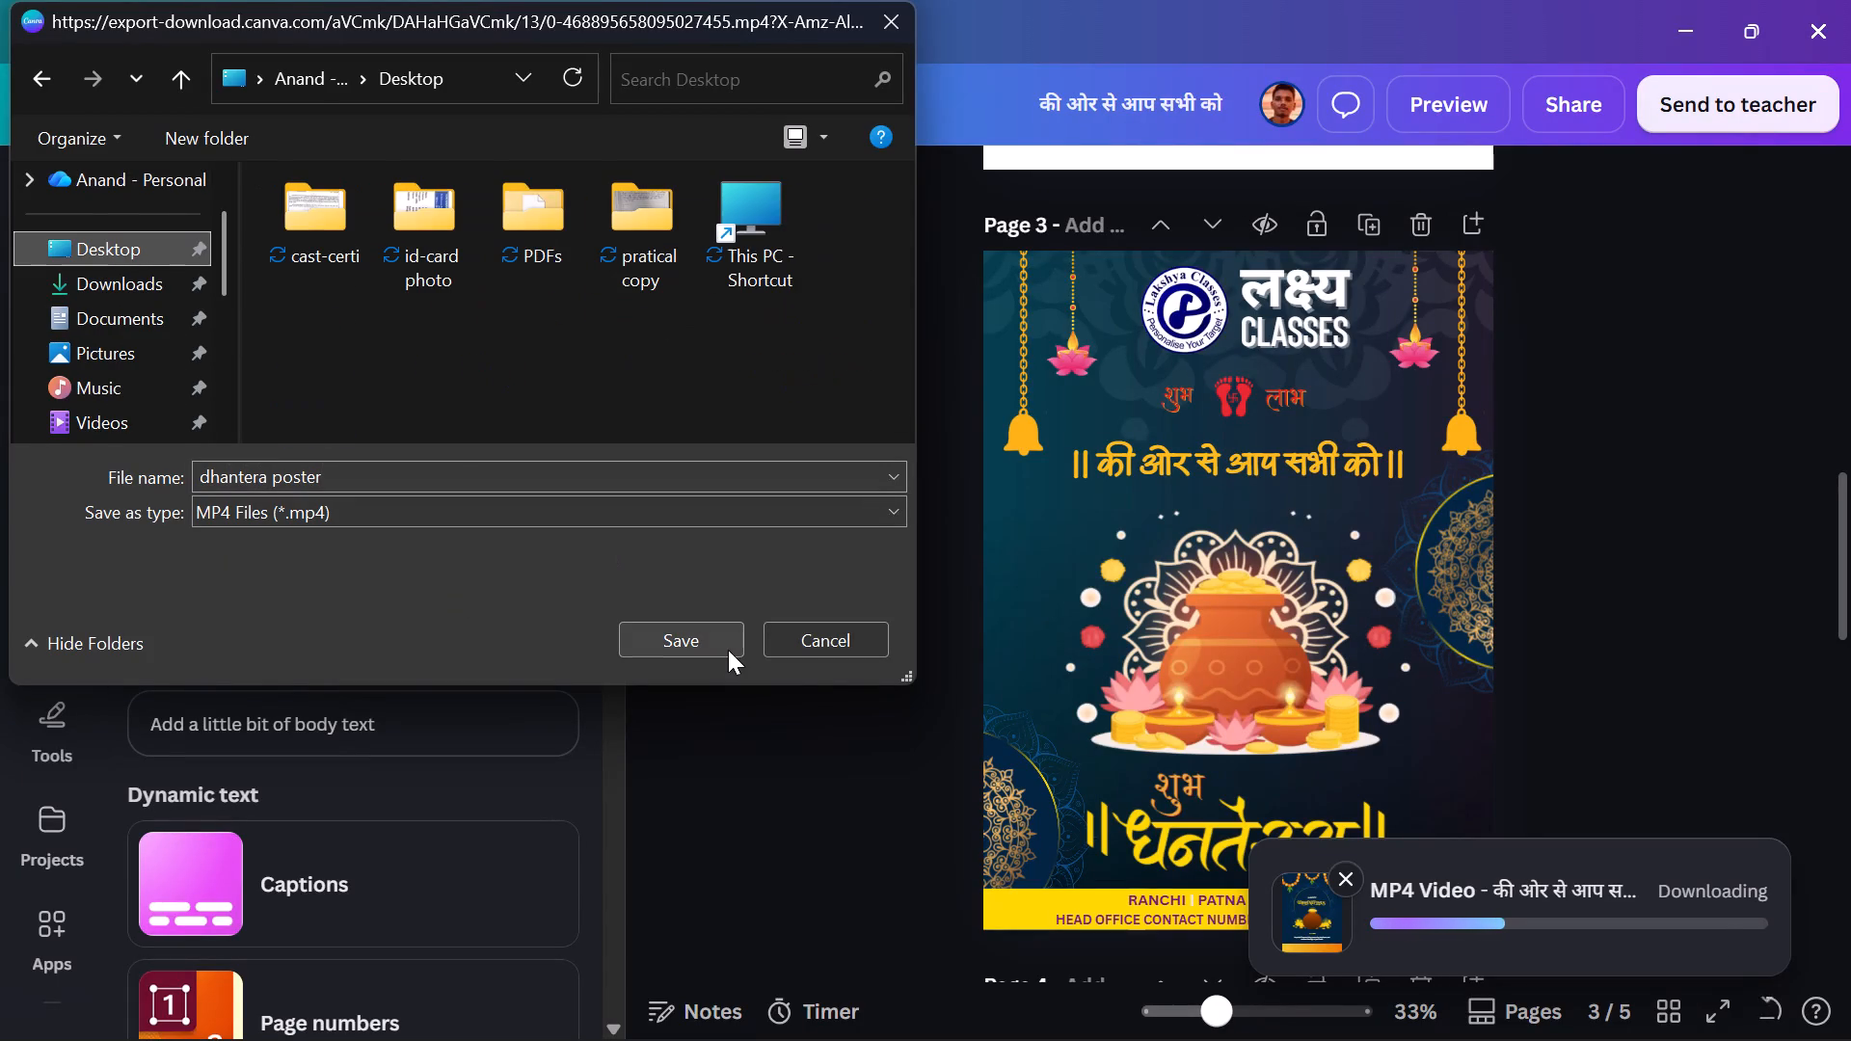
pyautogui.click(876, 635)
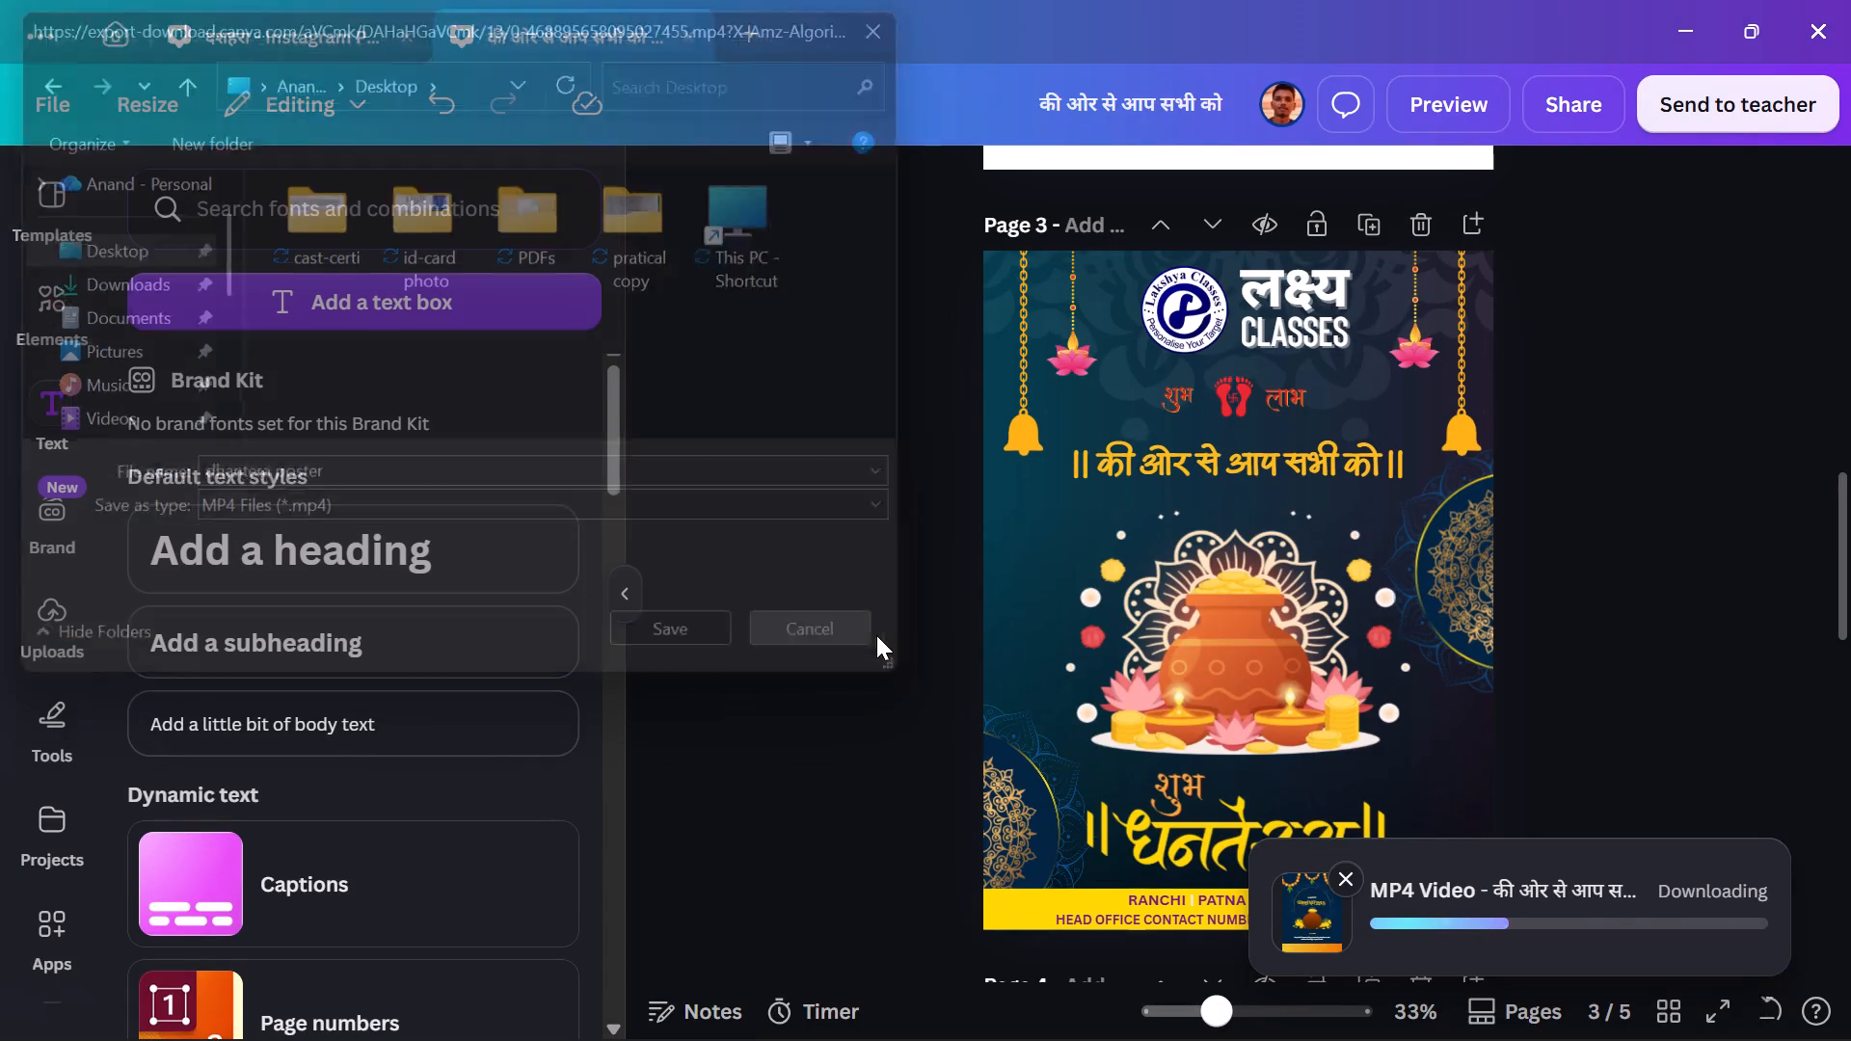
# Delete the four other pages so that only the Lakshya Classes Dhanteras poster page is left in the design.
pyautogui.scroll(14, 1417, 818)
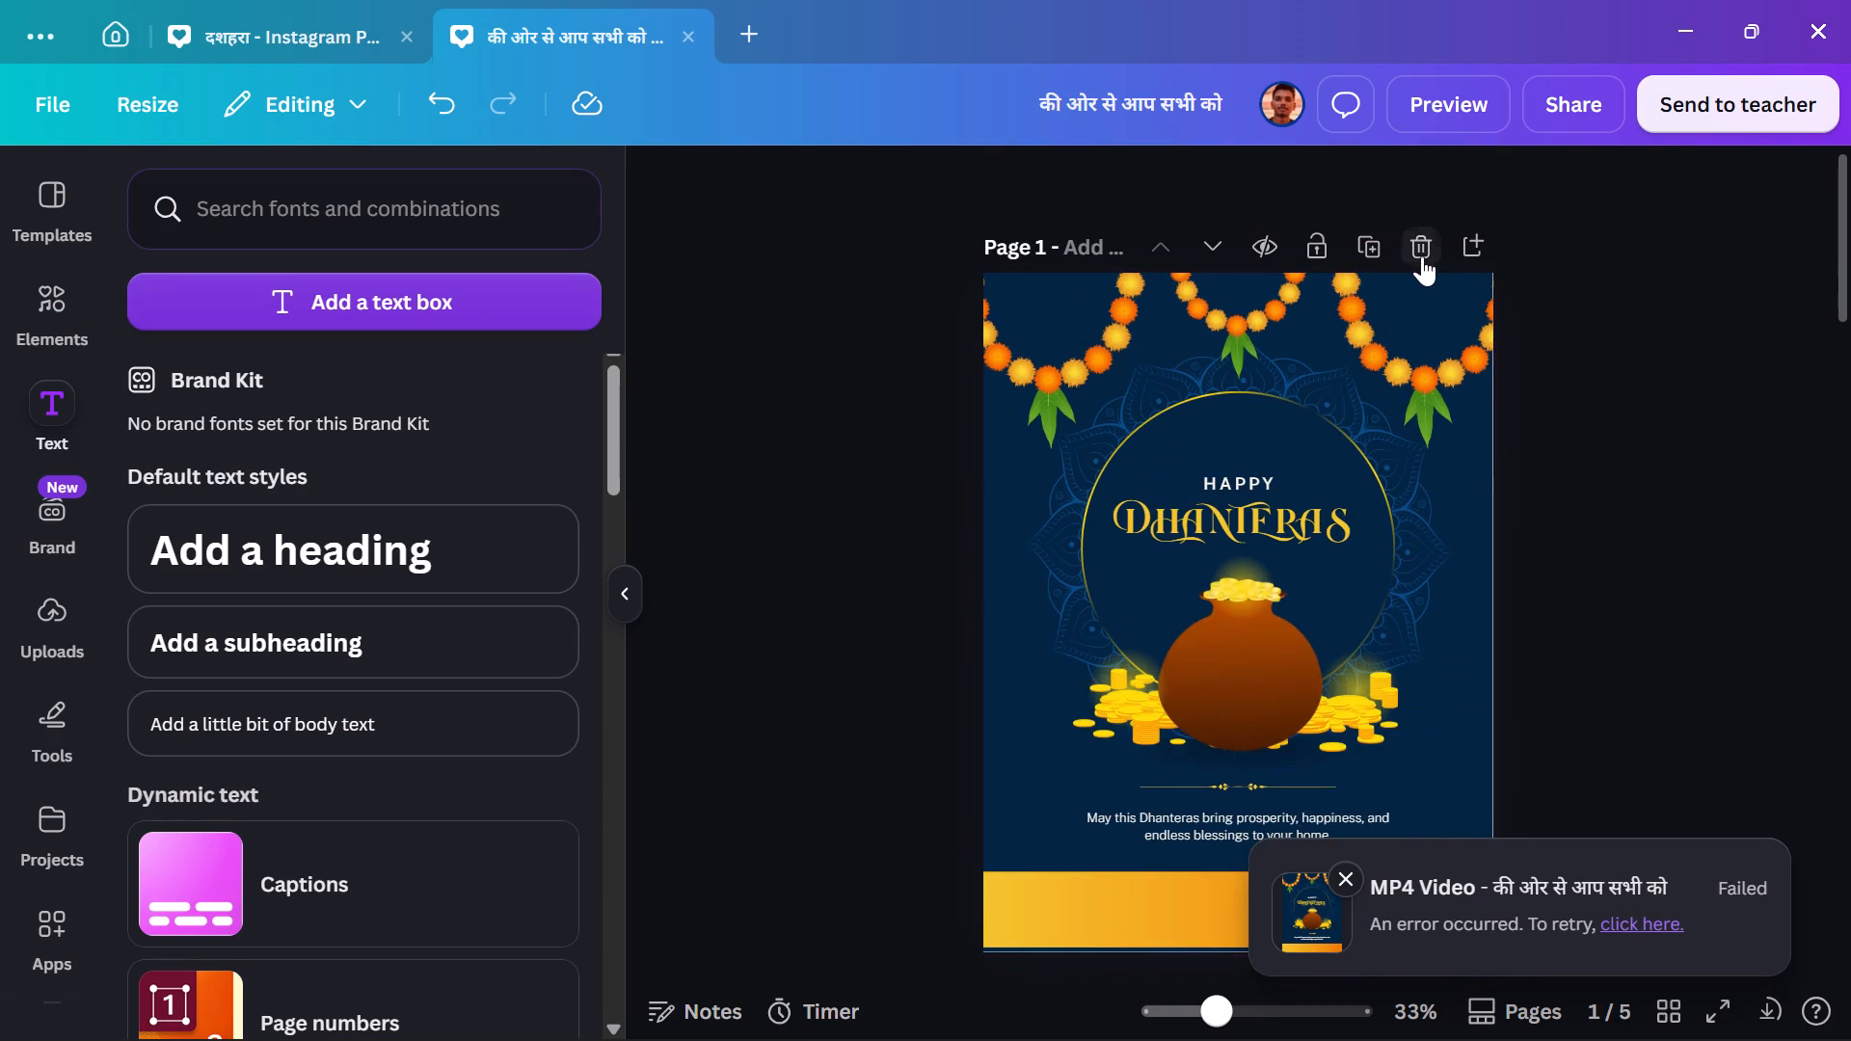
pyautogui.click(1422, 255)
pyautogui.click(1422, 255)
pyautogui.scroll(-5, 1422, 255)
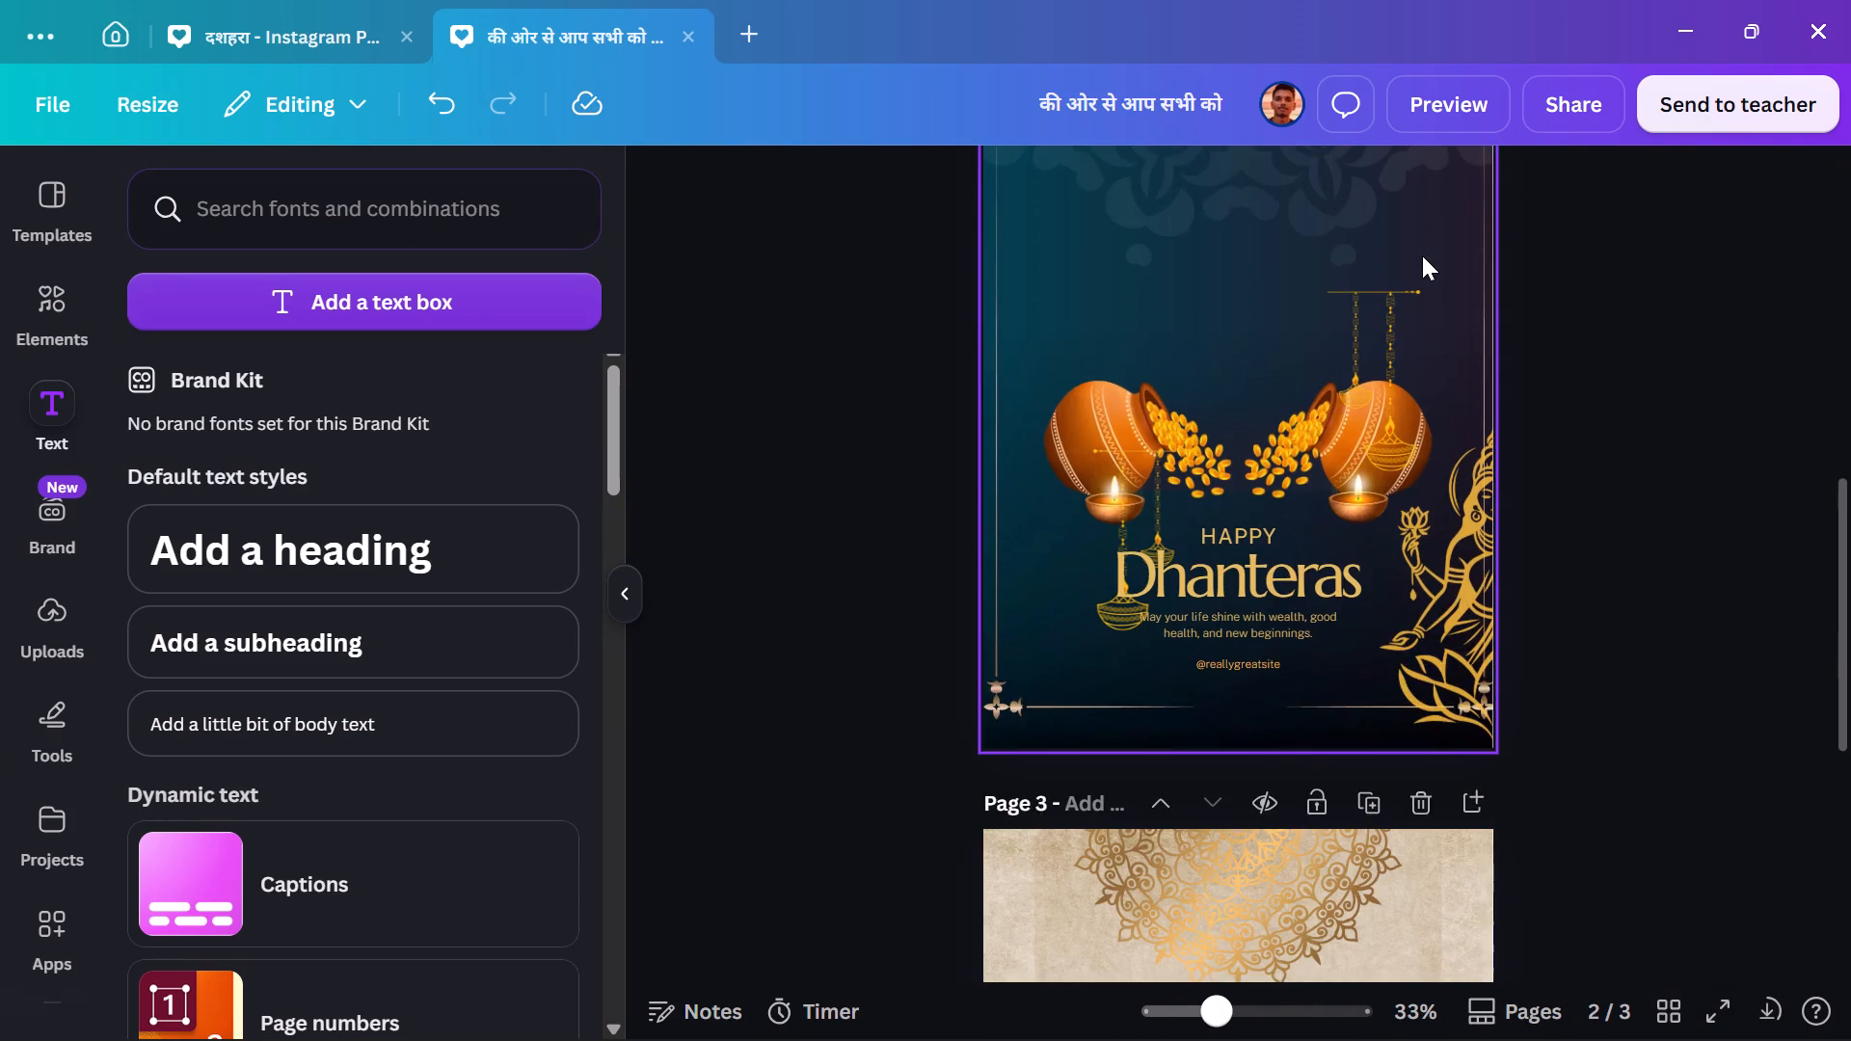
pyautogui.scroll(3, 1422, 255)
pyautogui.click(1436, 622)
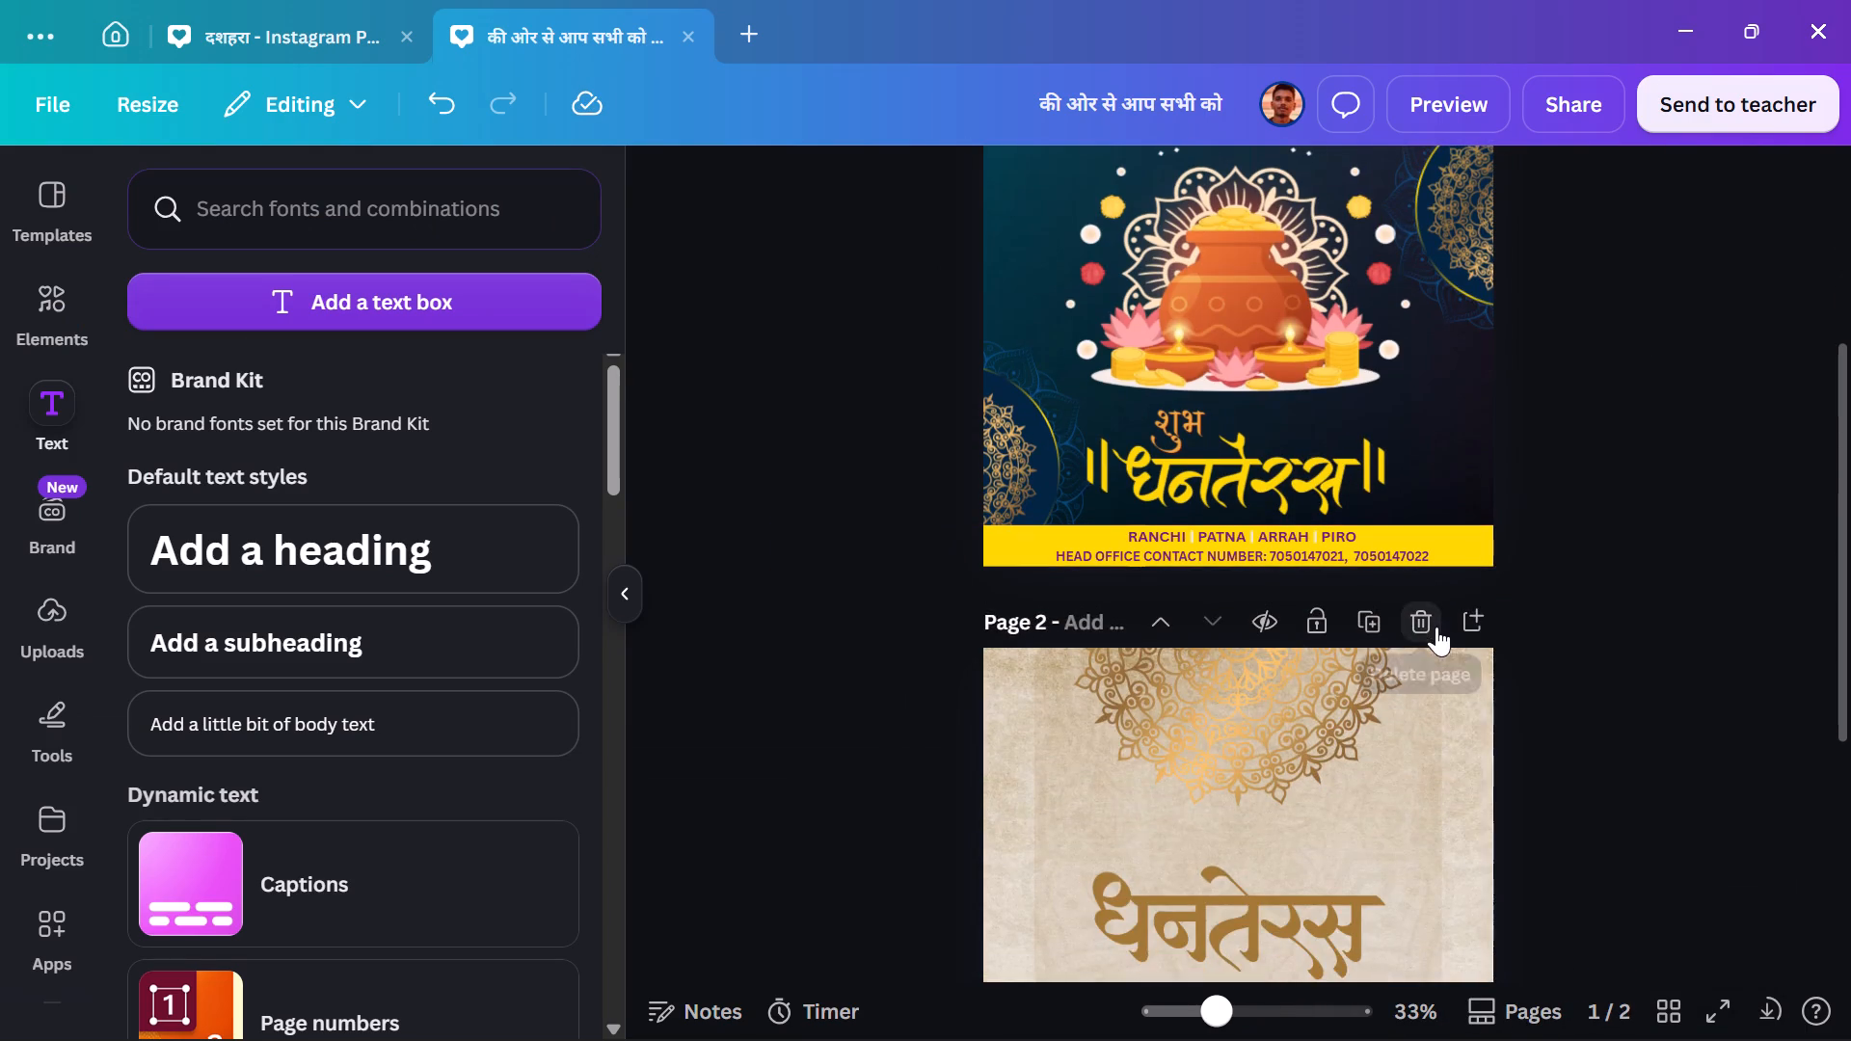
pyautogui.click(1436, 627)
pyautogui.scroll(-3, 1510, 697)
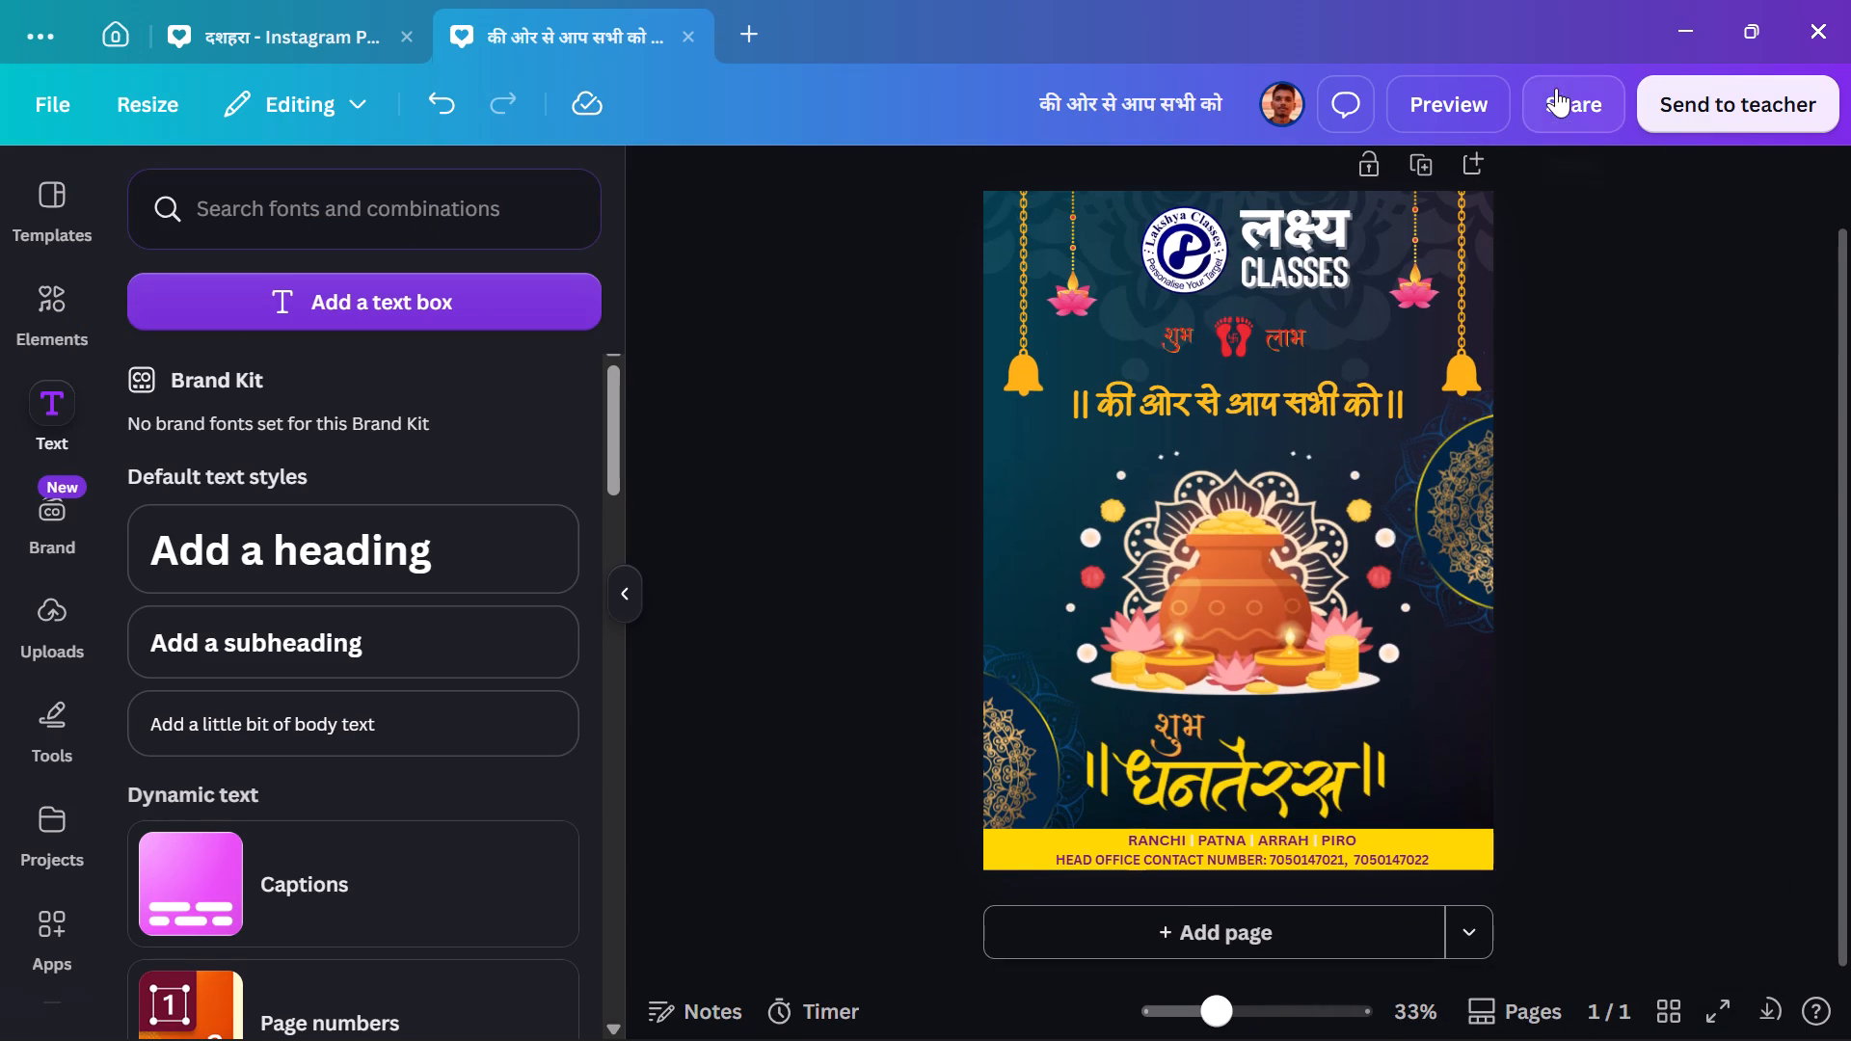
# Download the poster page as a PNG at 1,080 × 1,440 px.
pyautogui.click(1556, 88)
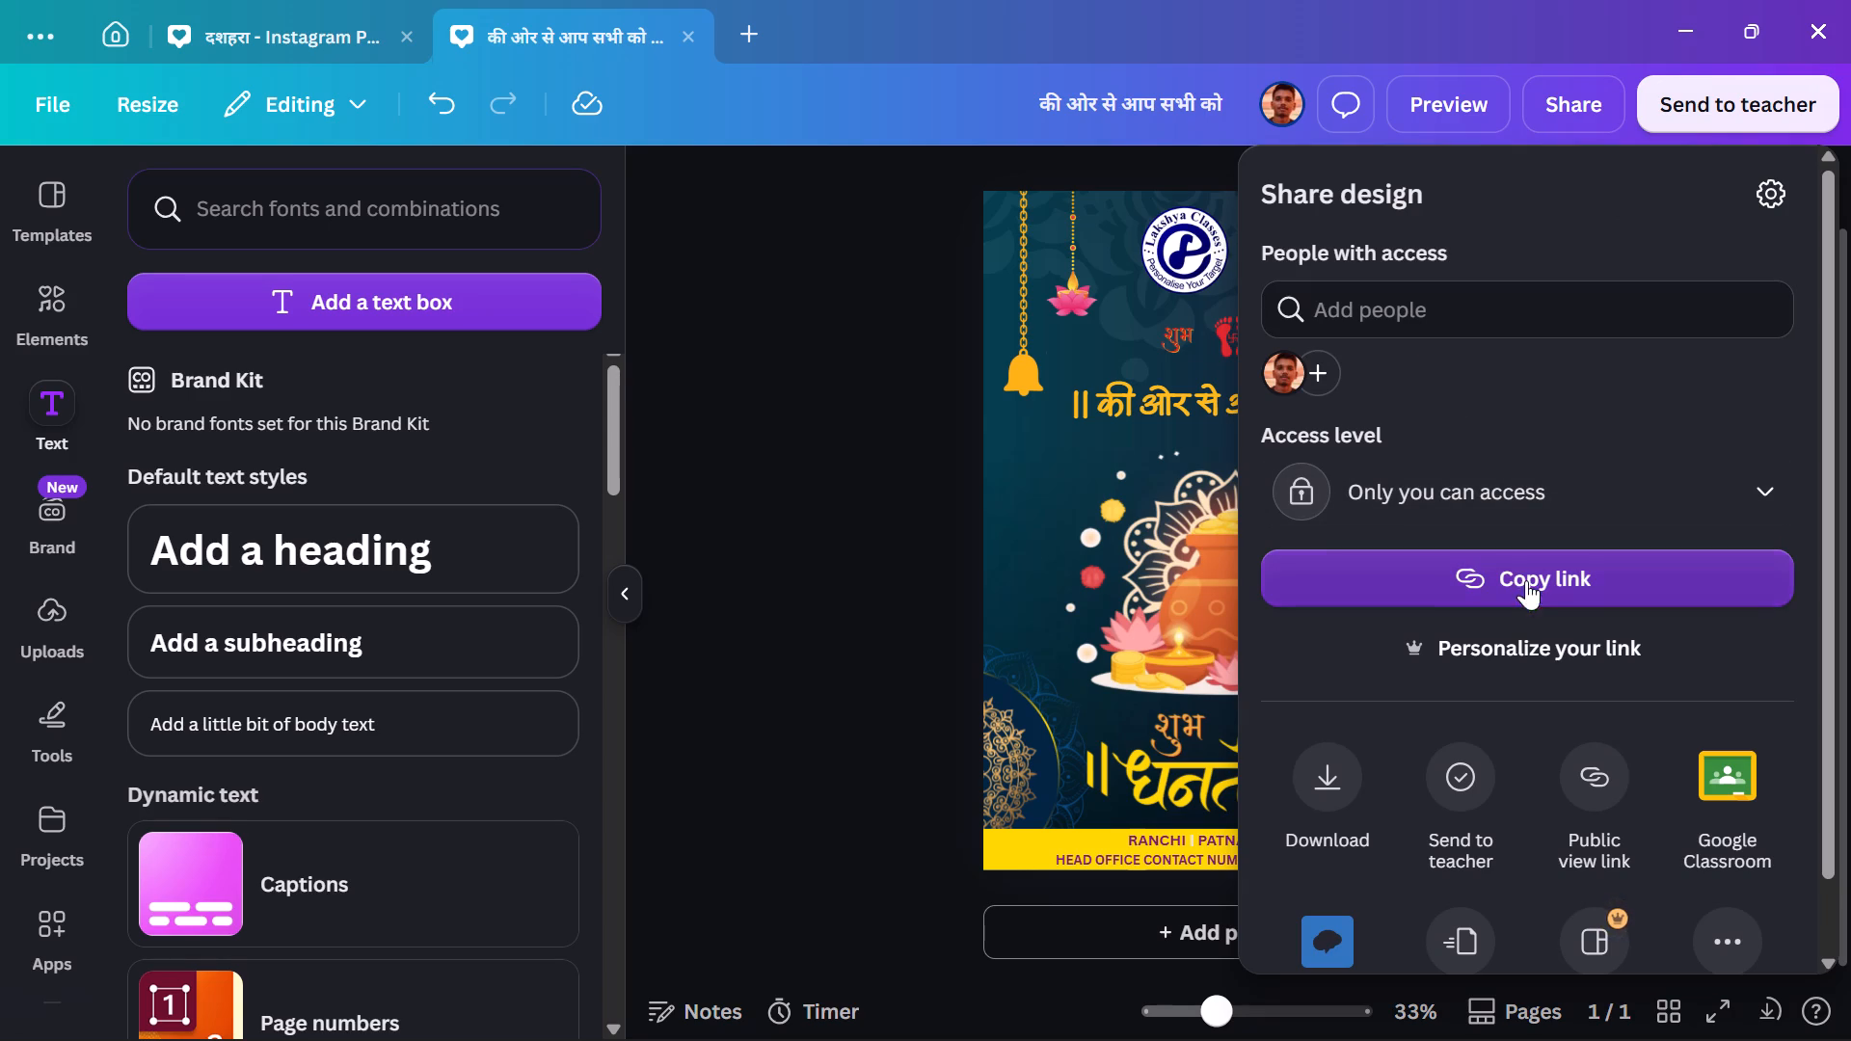
pyautogui.click(1340, 800)
pyautogui.click(1526, 262)
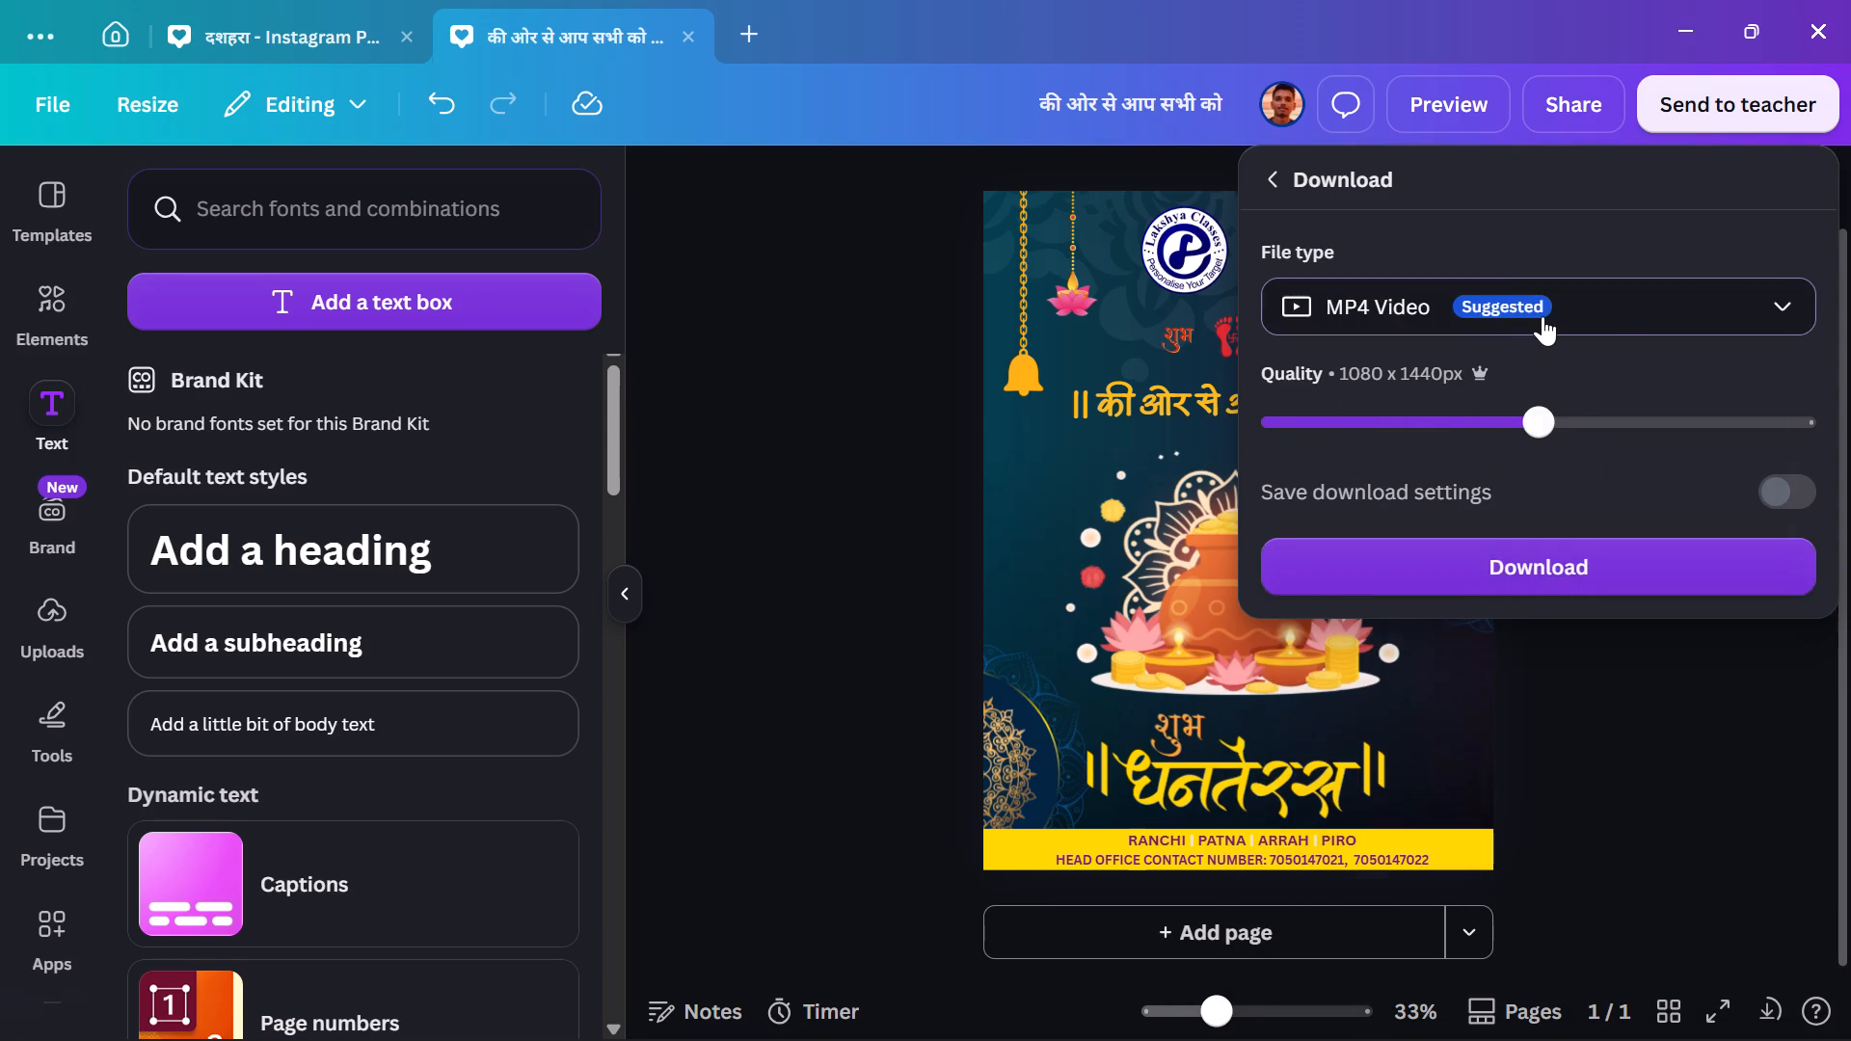
pyautogui.click(1542, 316)
pyautogui.click(1542, 316)
pyautogui.click(1490, 451)
pyautogui.click(1521, 893)
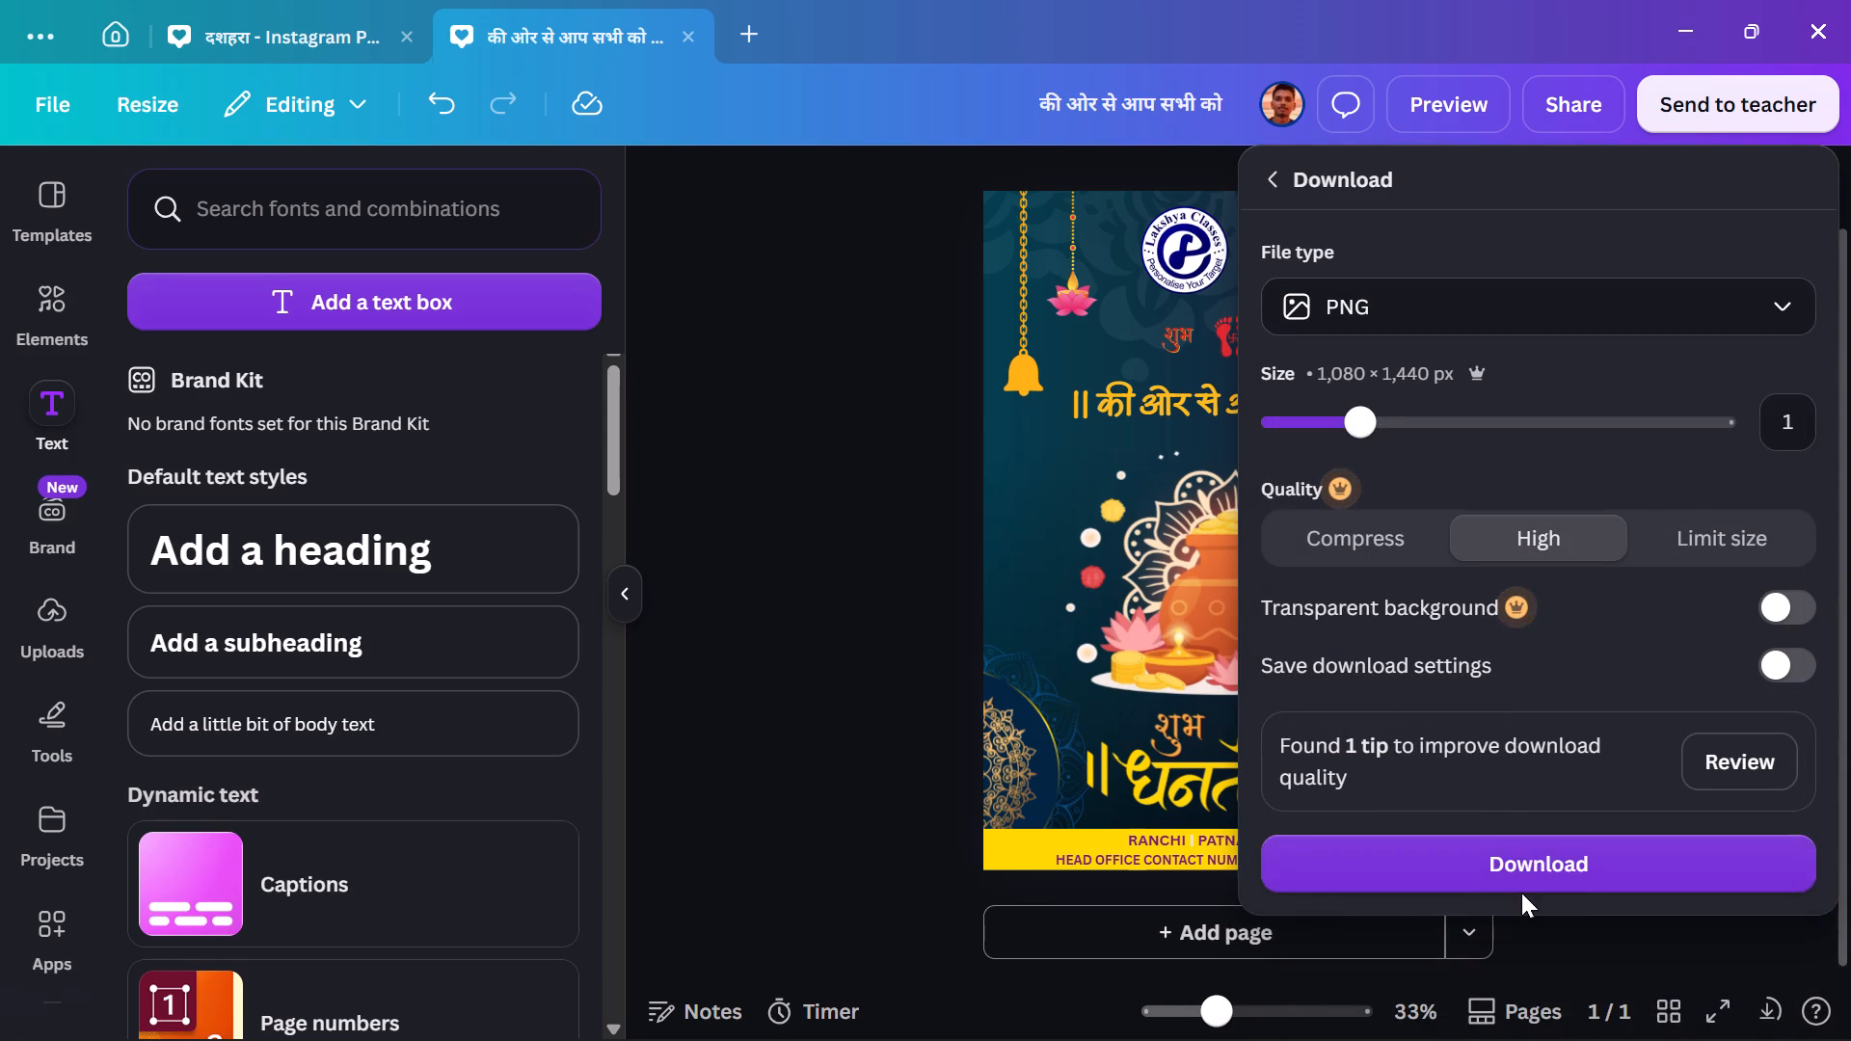
pyautogui.click(1513, 880)
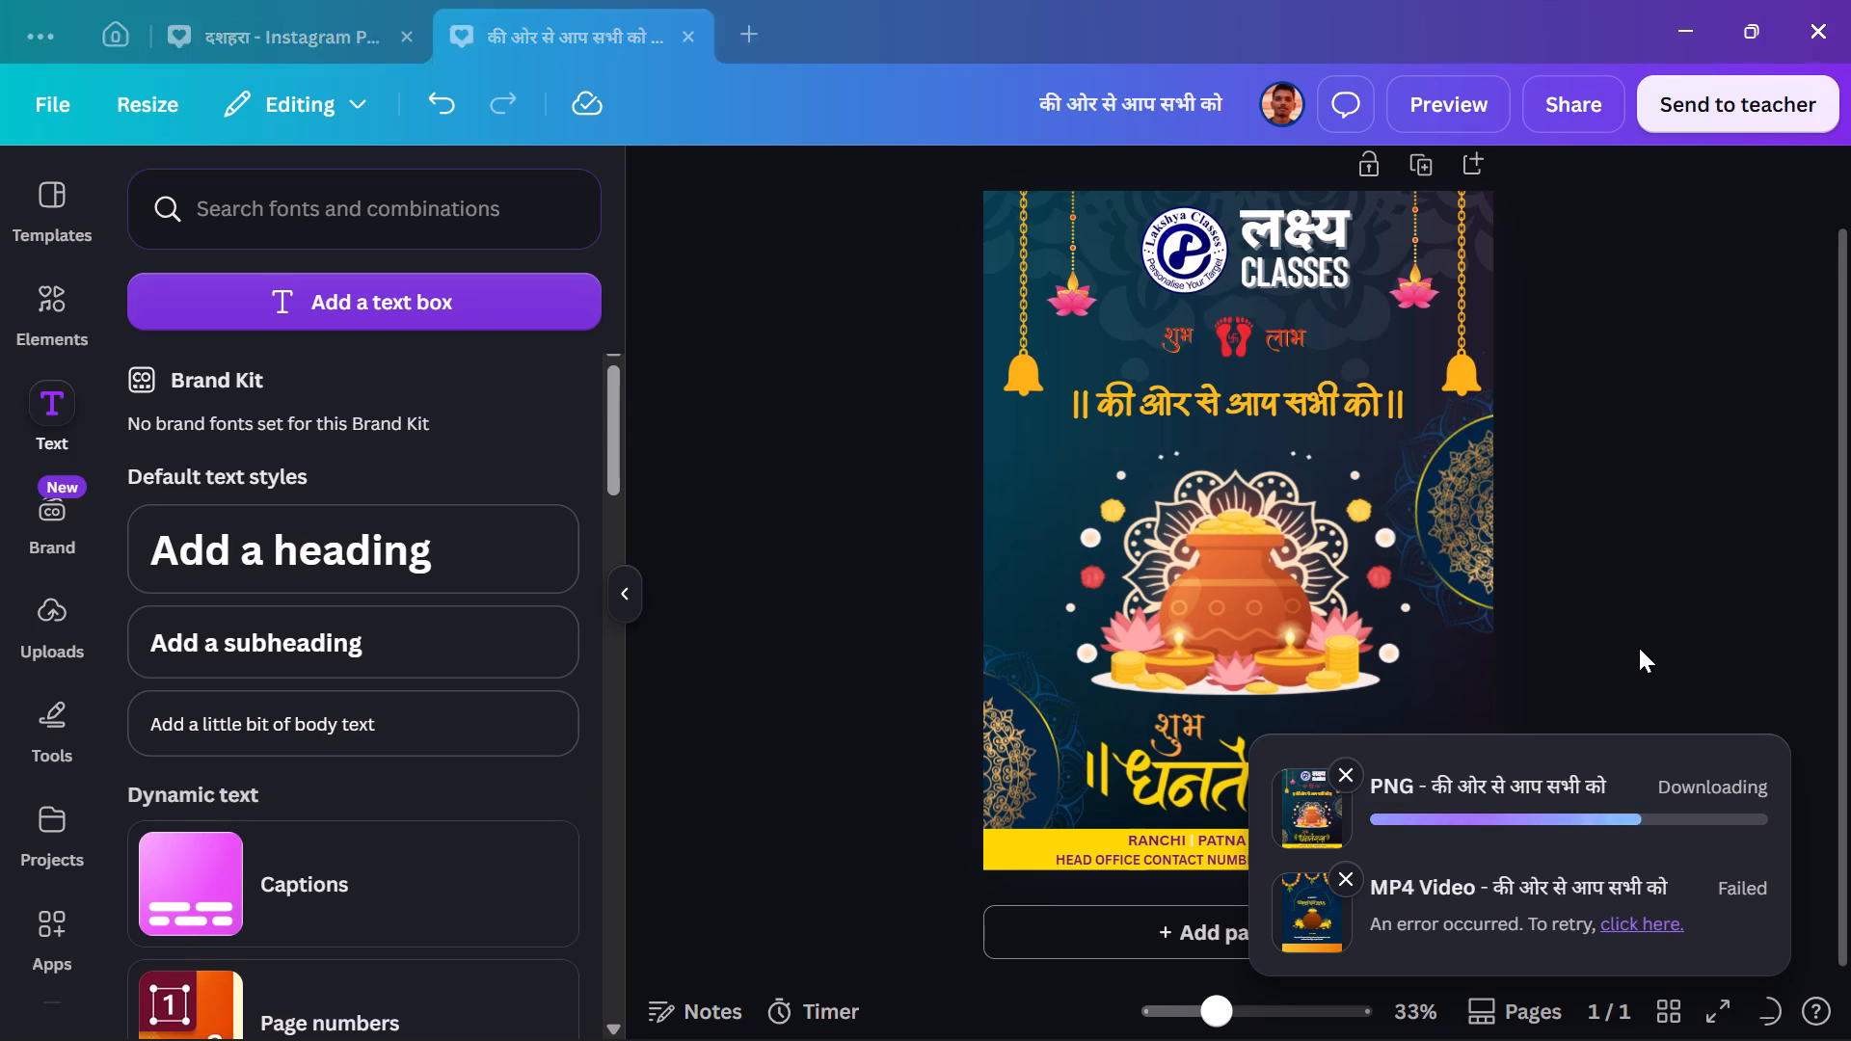
# Save the exported PNG file as dhanteras on the Desktop.
pyautogui.write('dga')
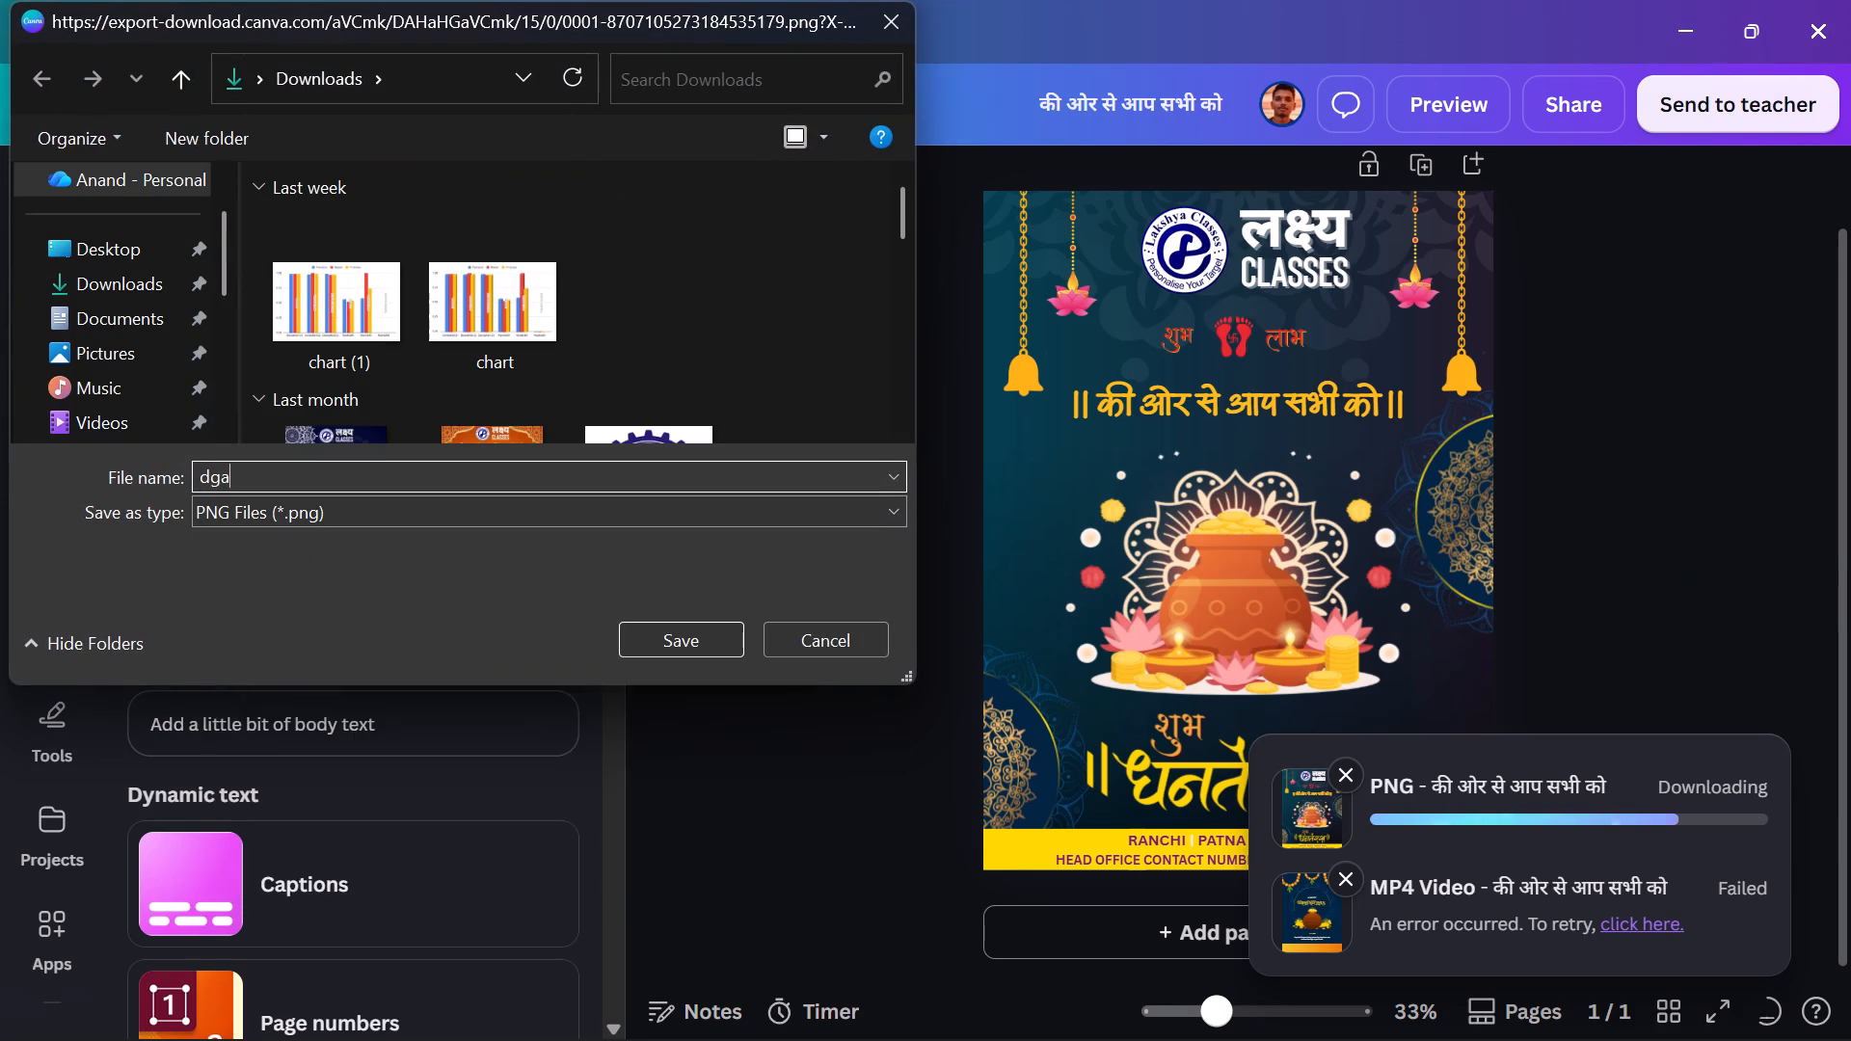
pyautogui.press('BackSpace')
pyautogui.press('BackSpace')
pyautogui.write('hanters')
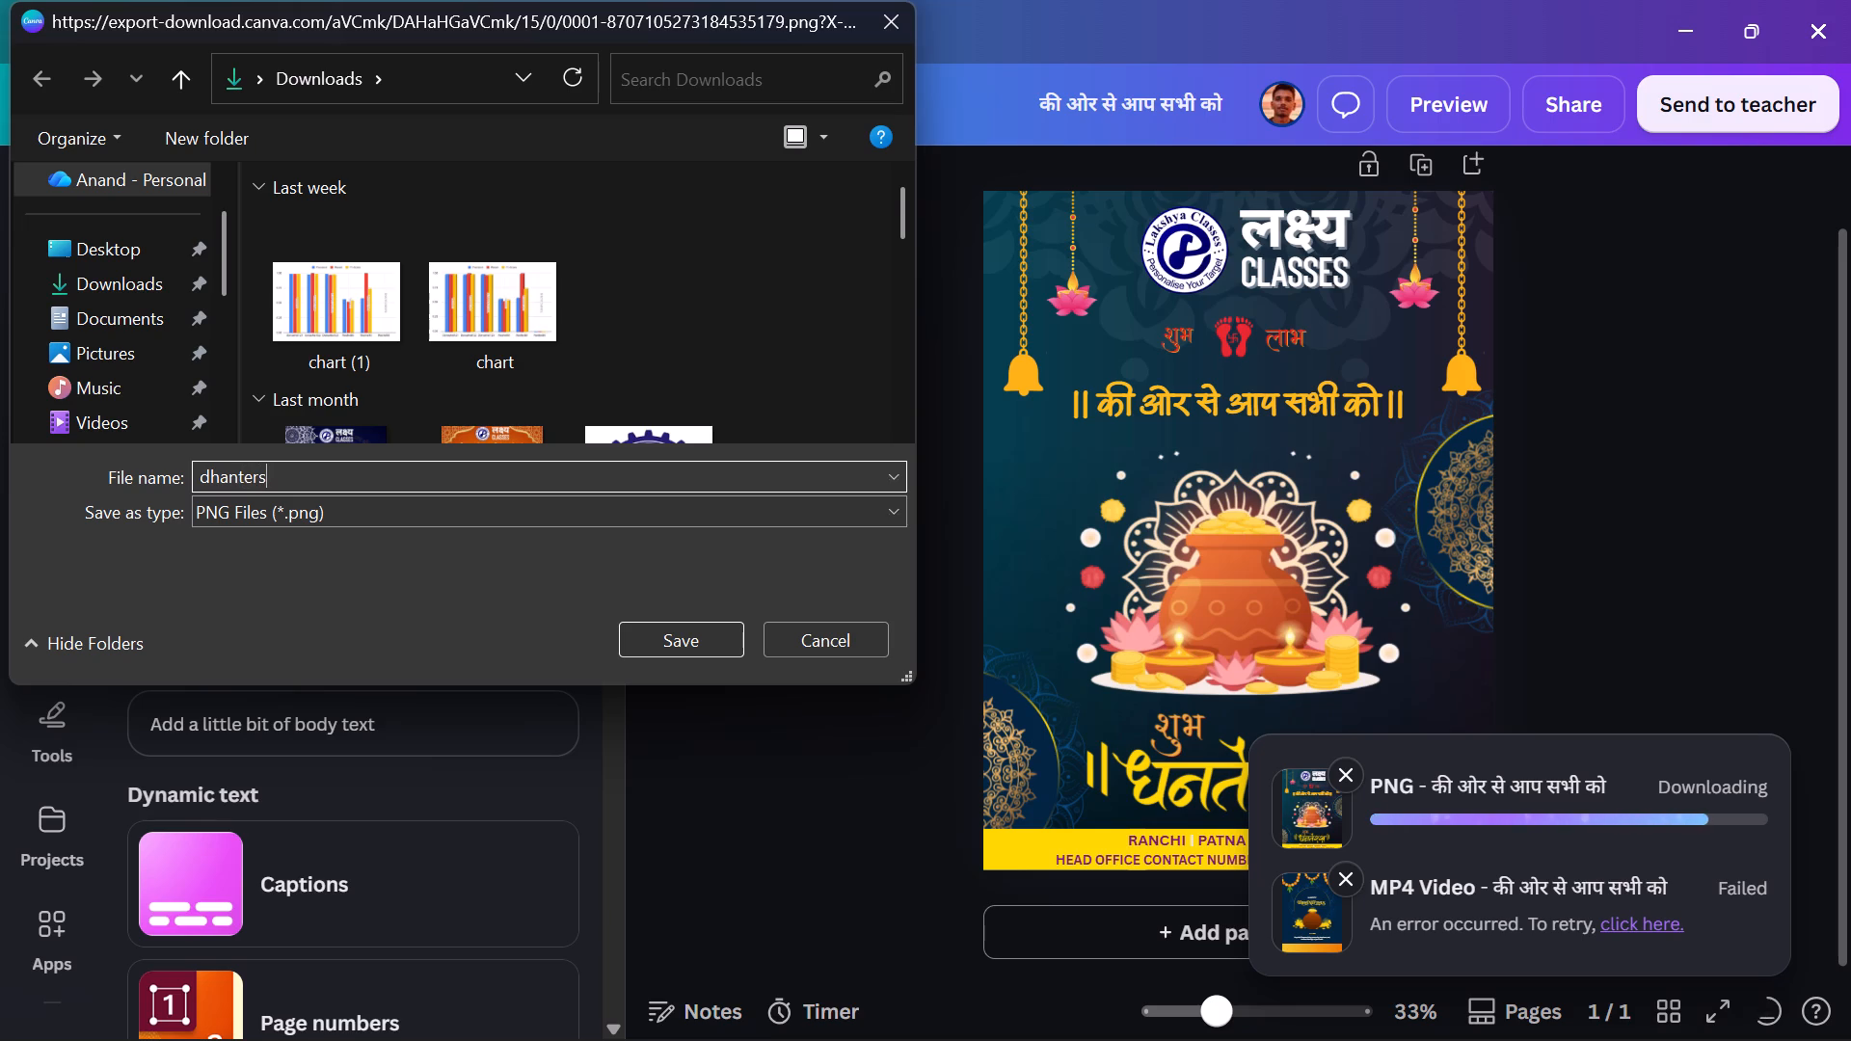
pyautogui.press('BackSpace')
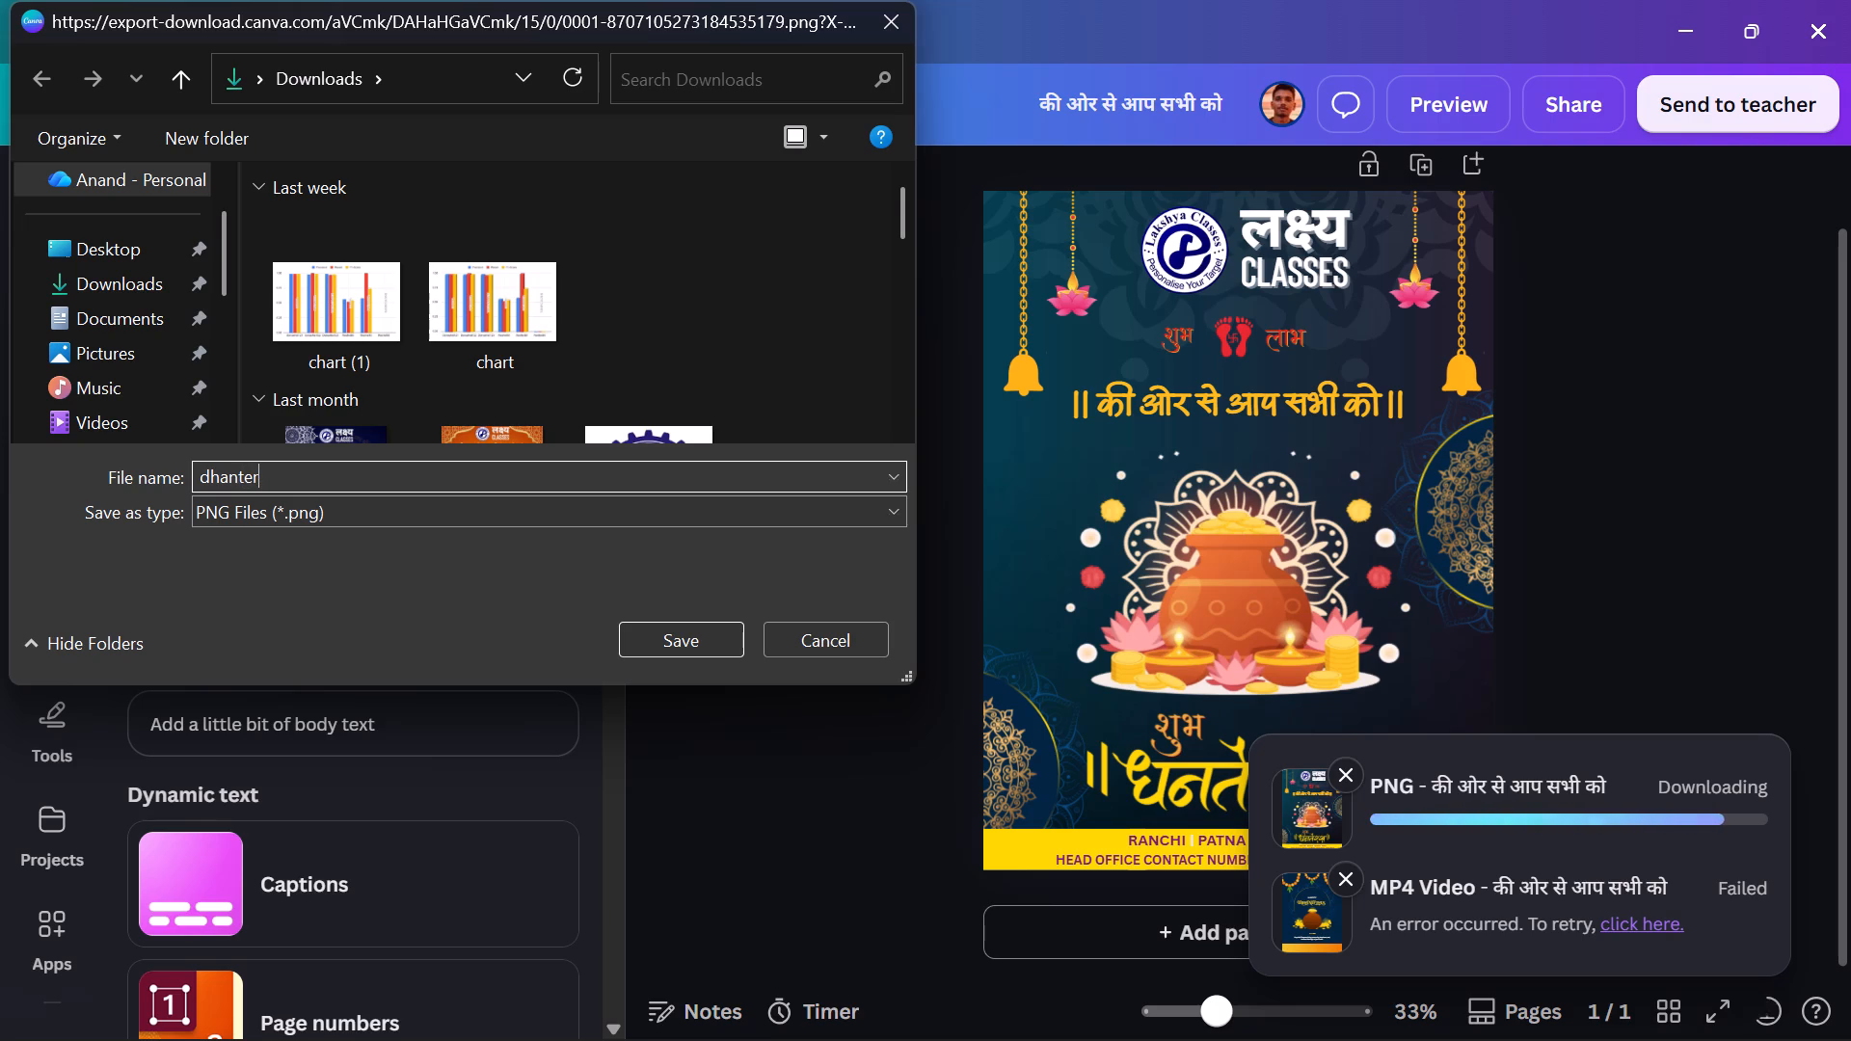
pyautogui.write('as')
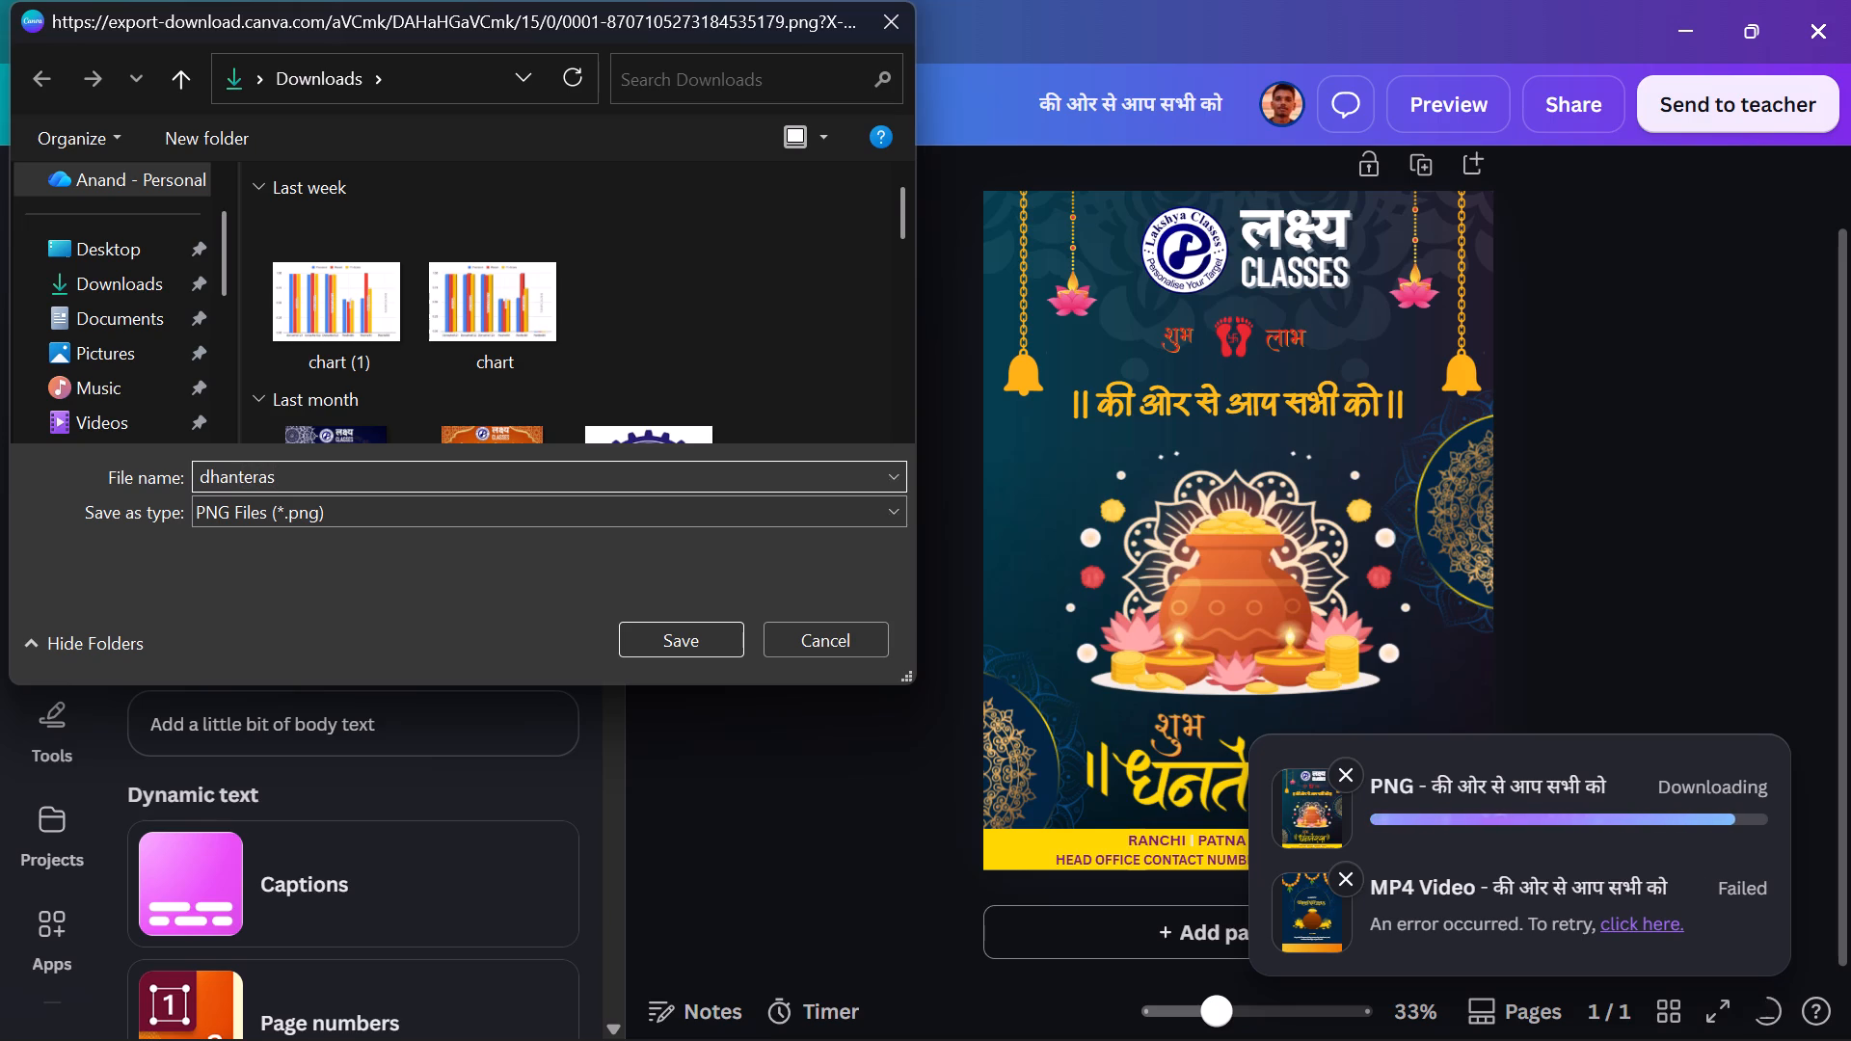
pyautogui.click(71, 254)
pyautogui.click(681, 655)
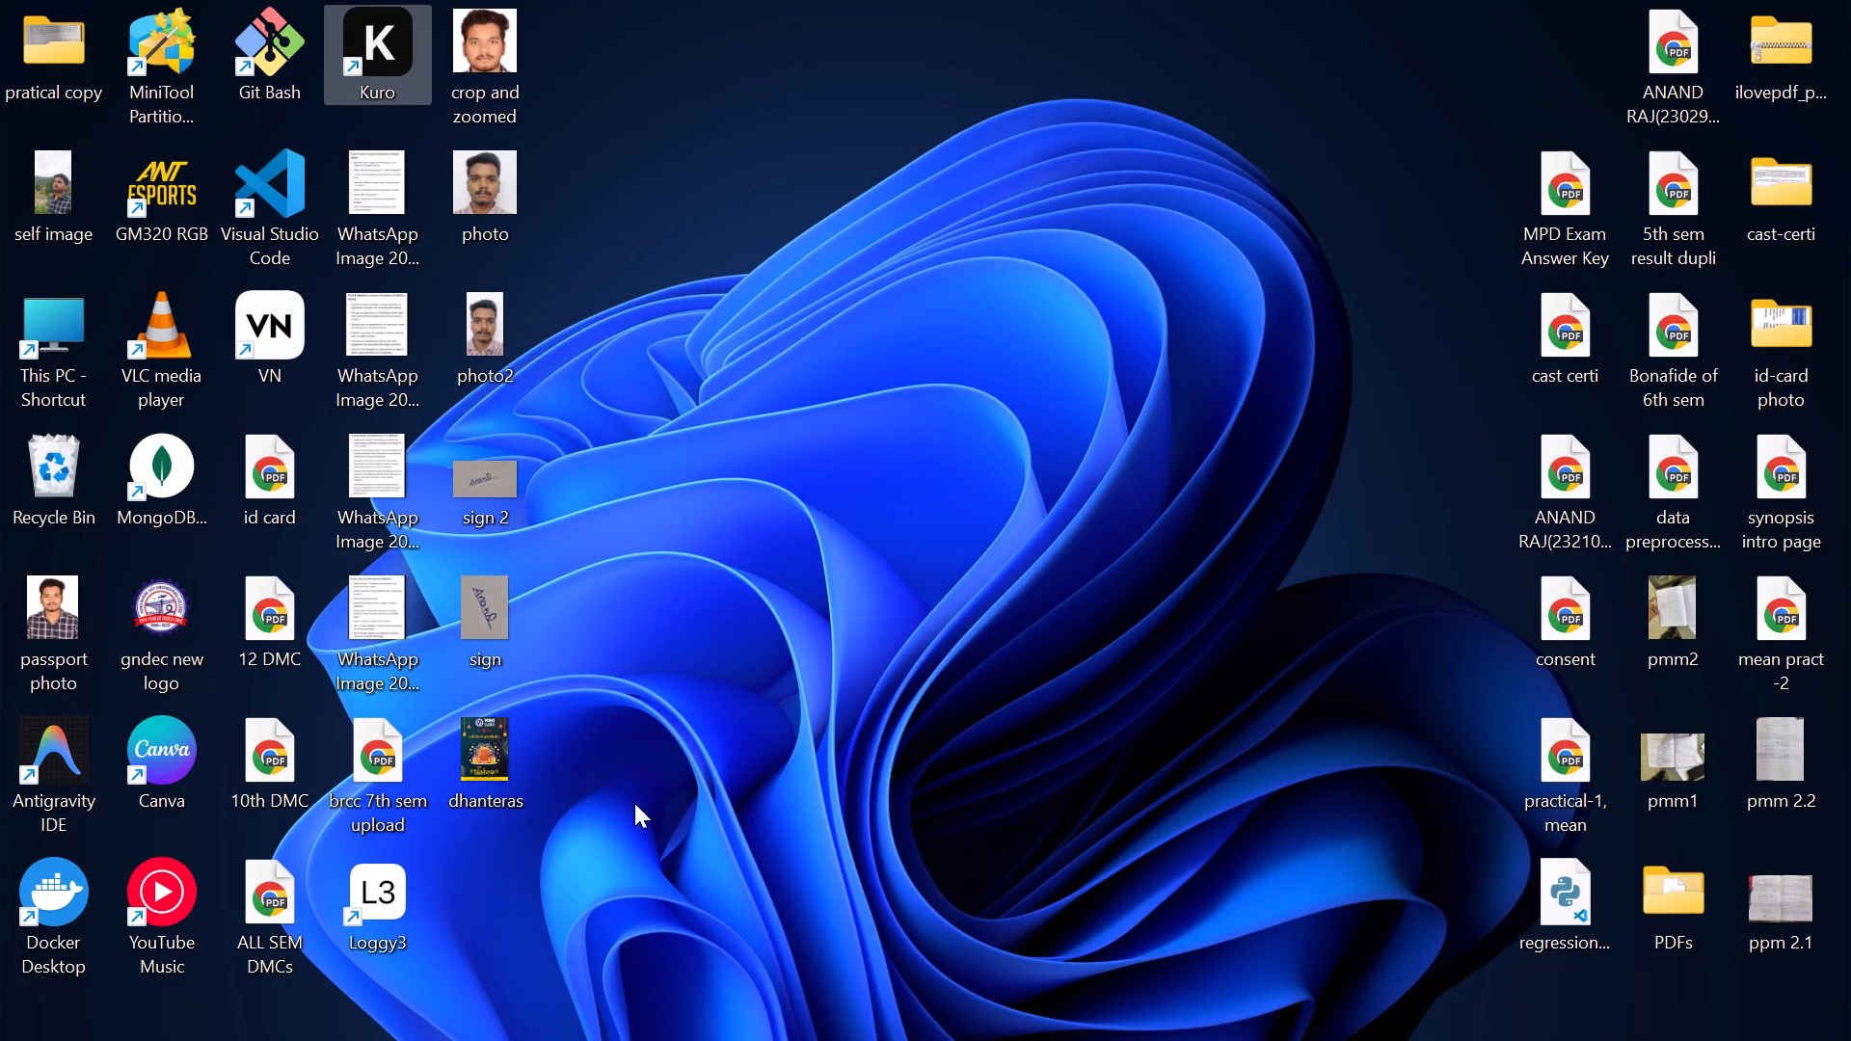
# Open the saved dhanteras image from the desktop in Photos and check the poster in a maximized and full-screen view.
pyautogui.click(490, 783)
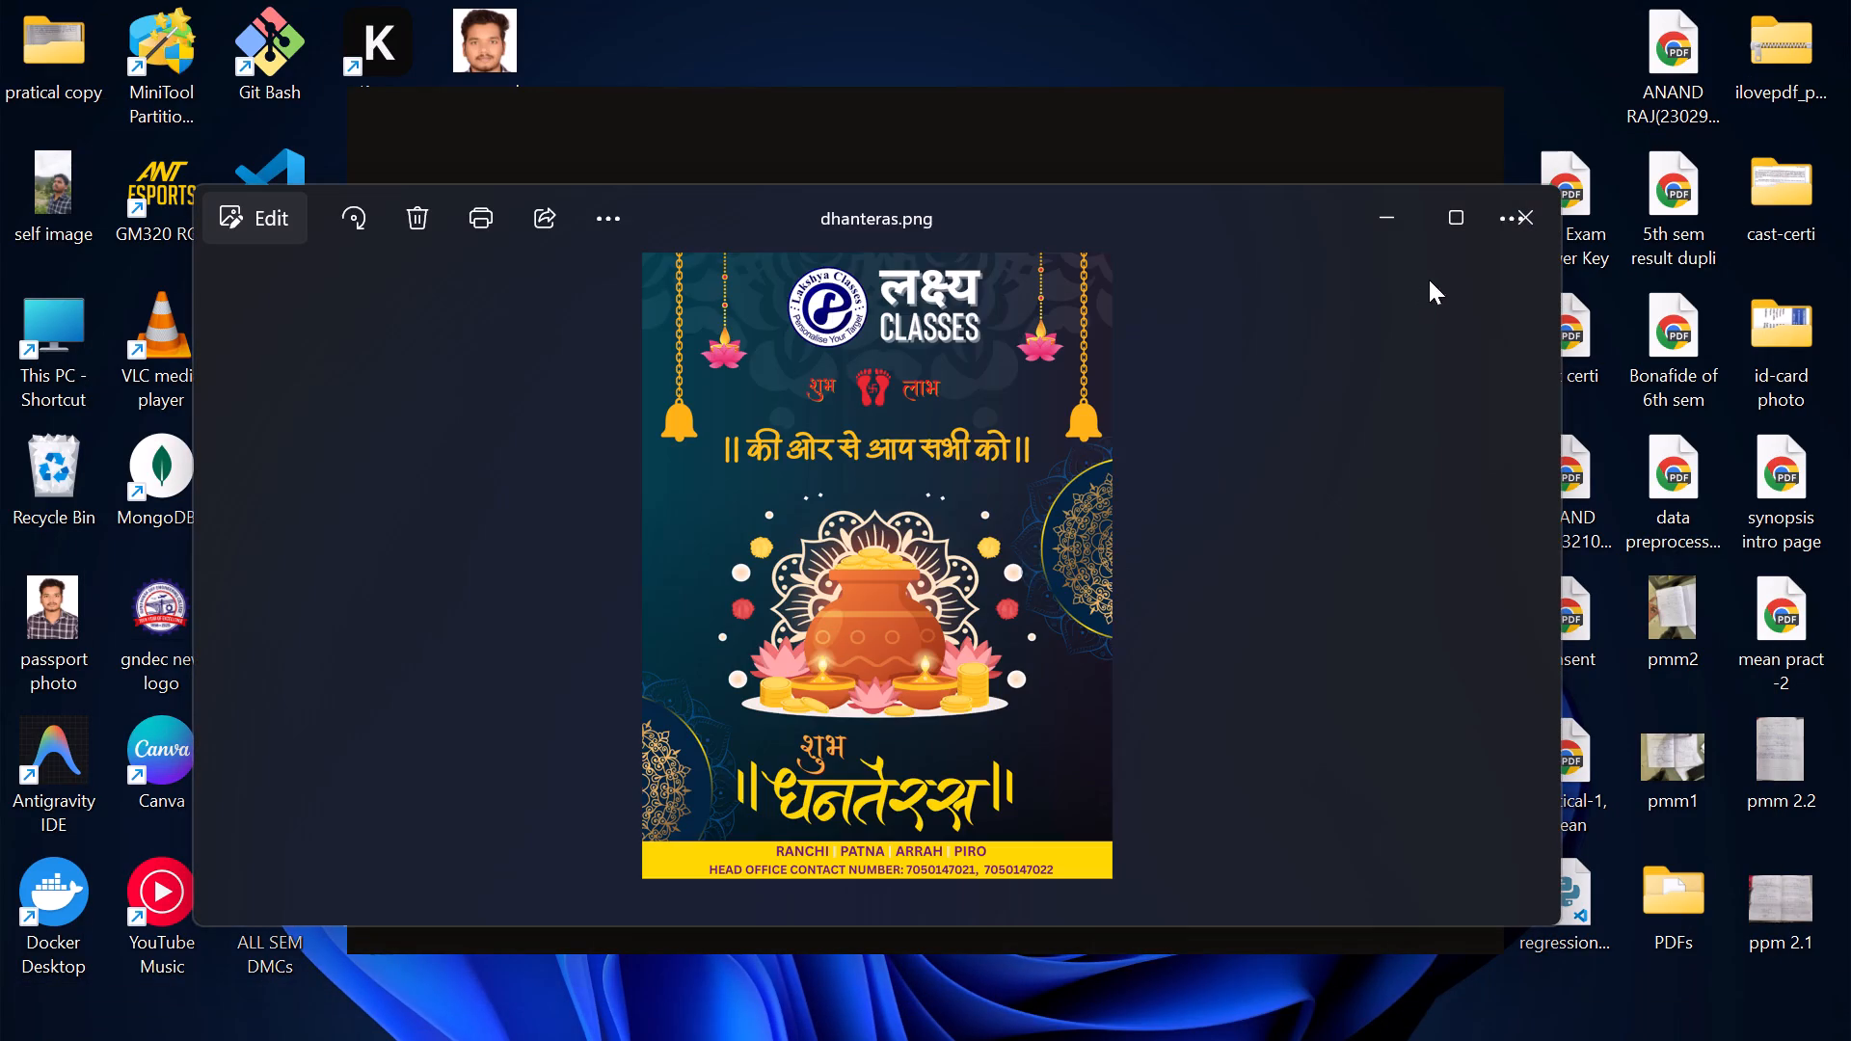
pyautogui.click(1440, 239)
pyautogui.press('F11')
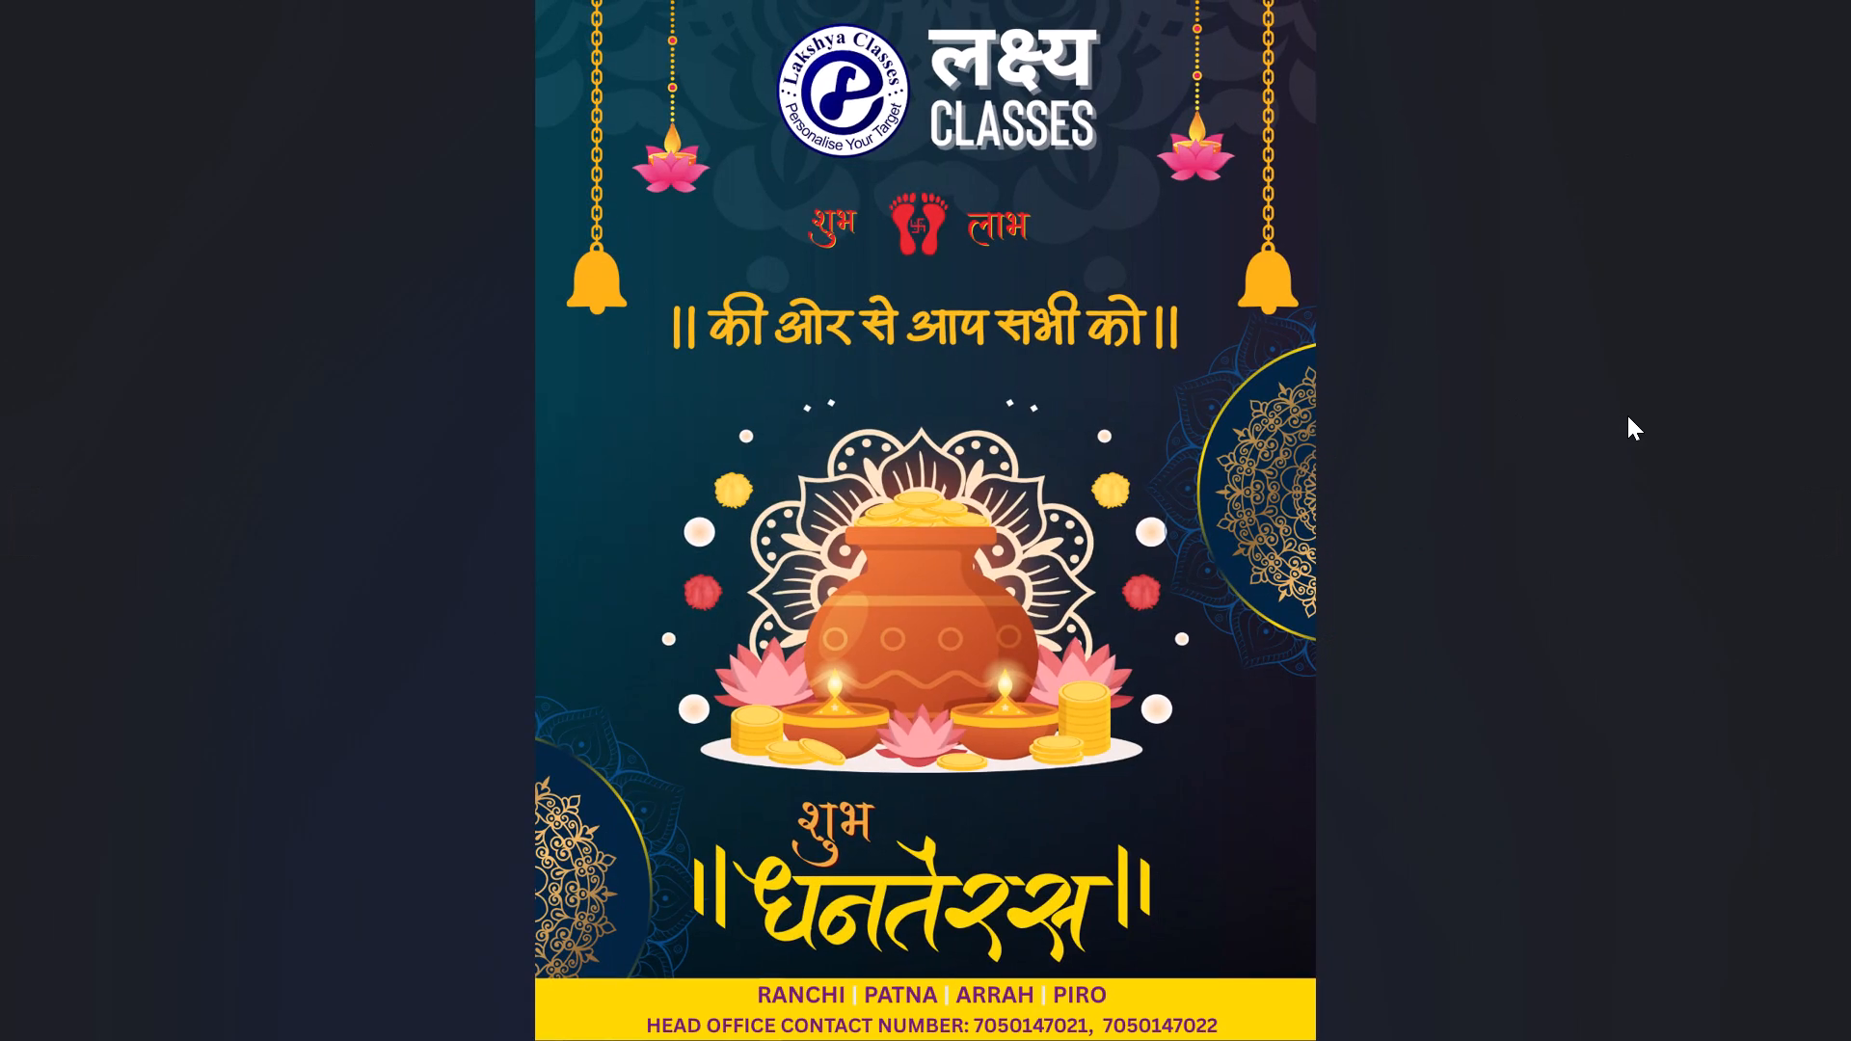
pyautogui.press('Escape')
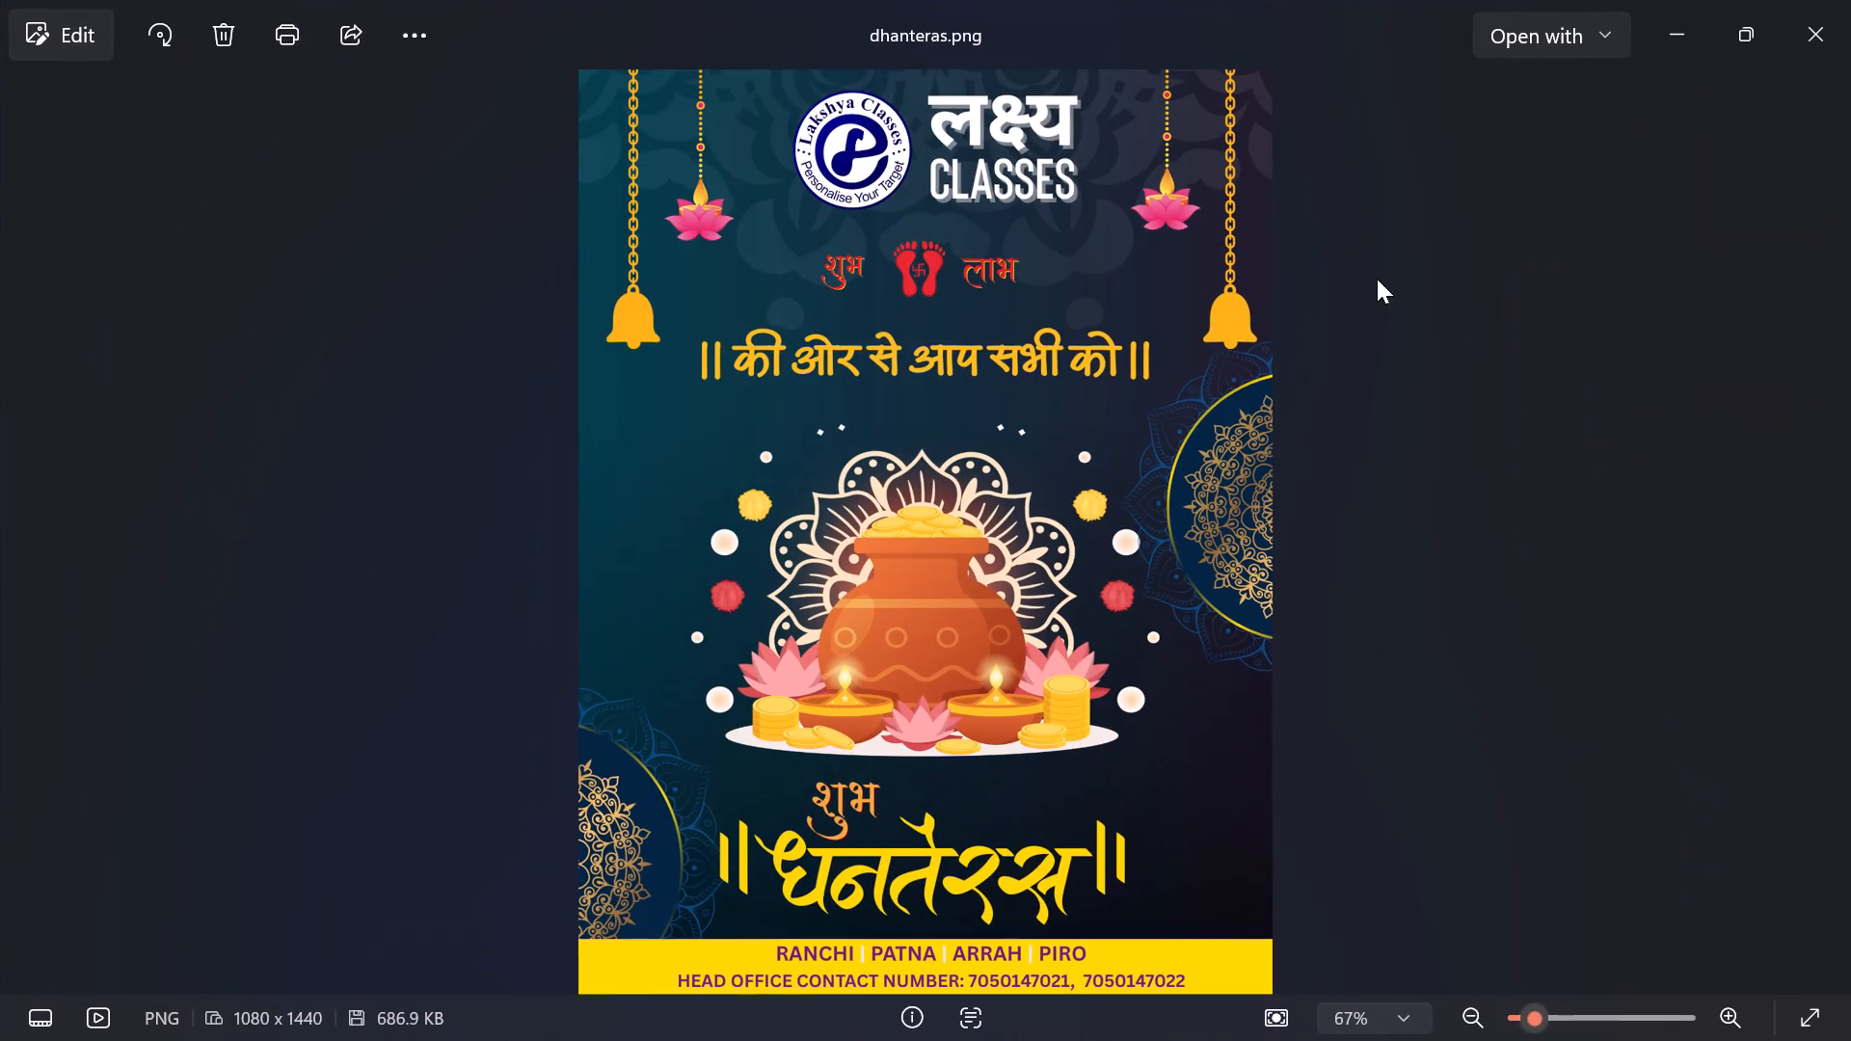